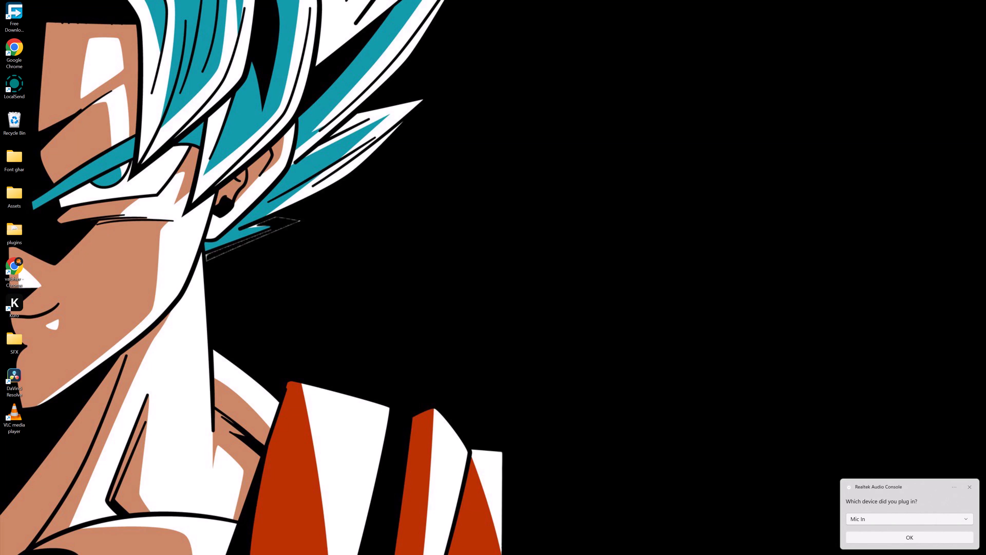
# Confirm Mic In and Headphone as the plugged-in devices in the Realtek Audio Console prompts.
pyautogui.click(906, 538)
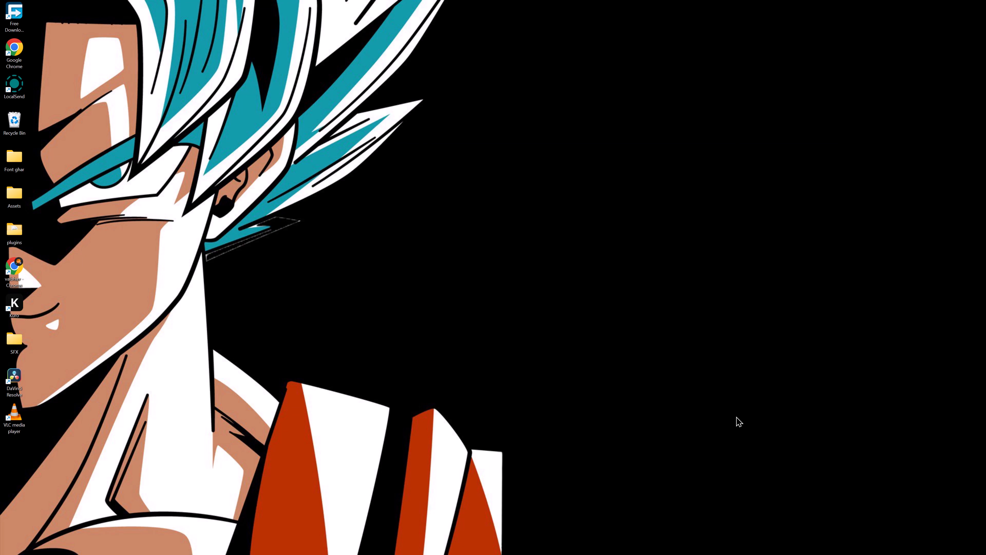
pyautogui.click(896, 536)
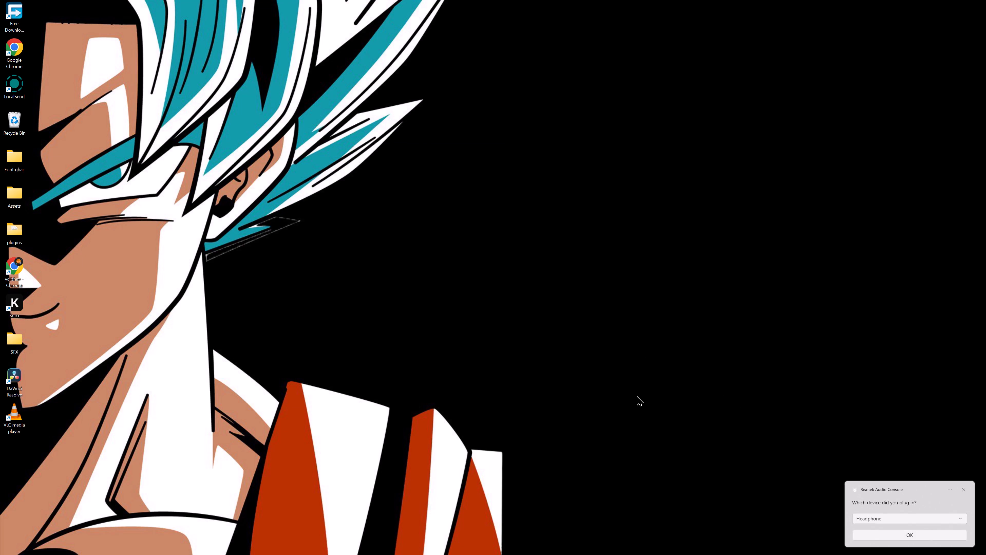
# Launch DaVinci Resolve.
pyautogui.click(582, 546)
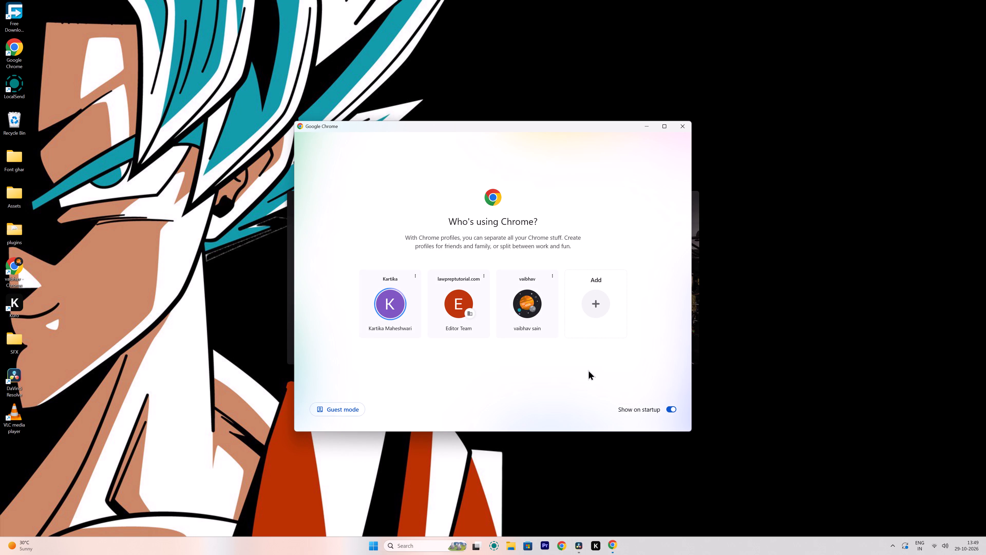
# Open Google Chrome with the vaibhav profile.
pyautogui.click(526, 301)
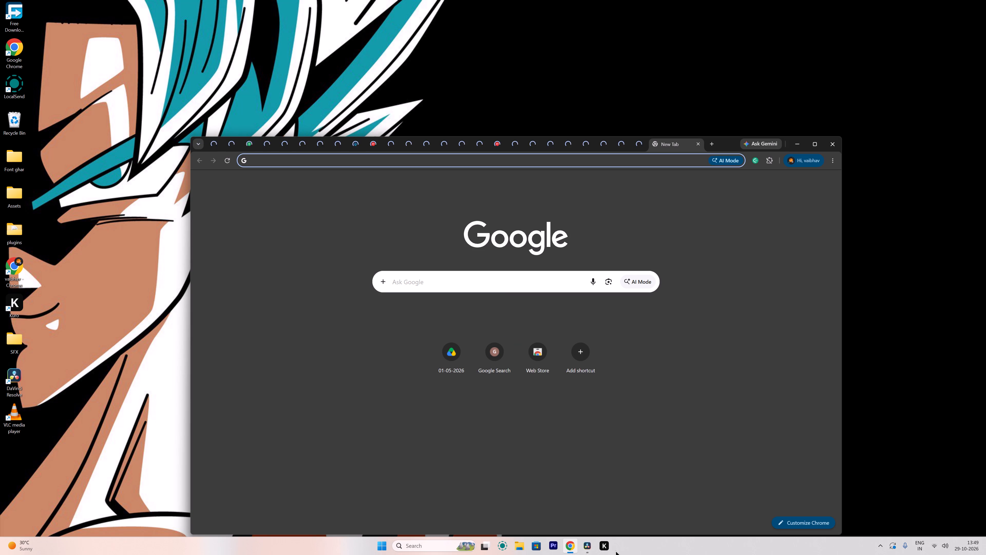
# Launch the app with the white K logo.
pyautogui.click(602, 544)
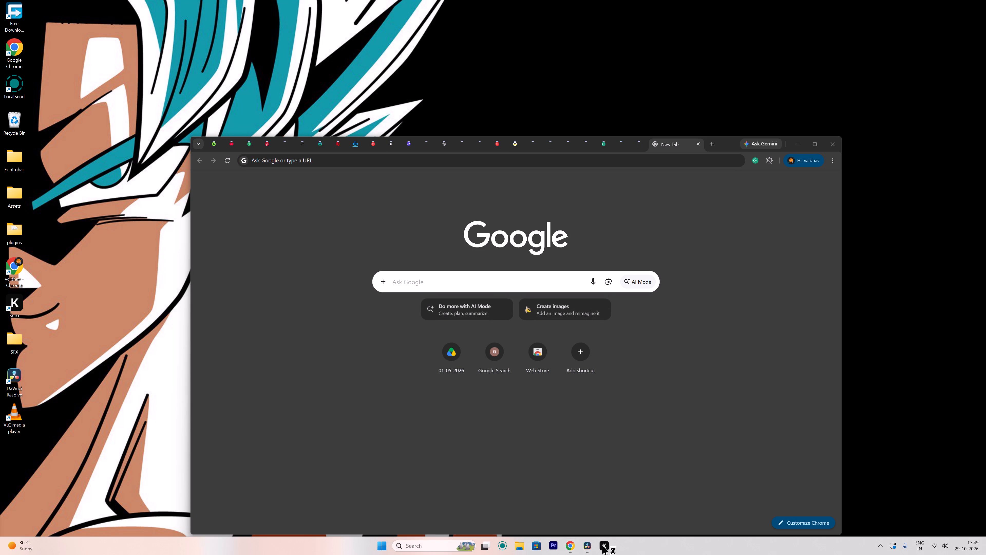
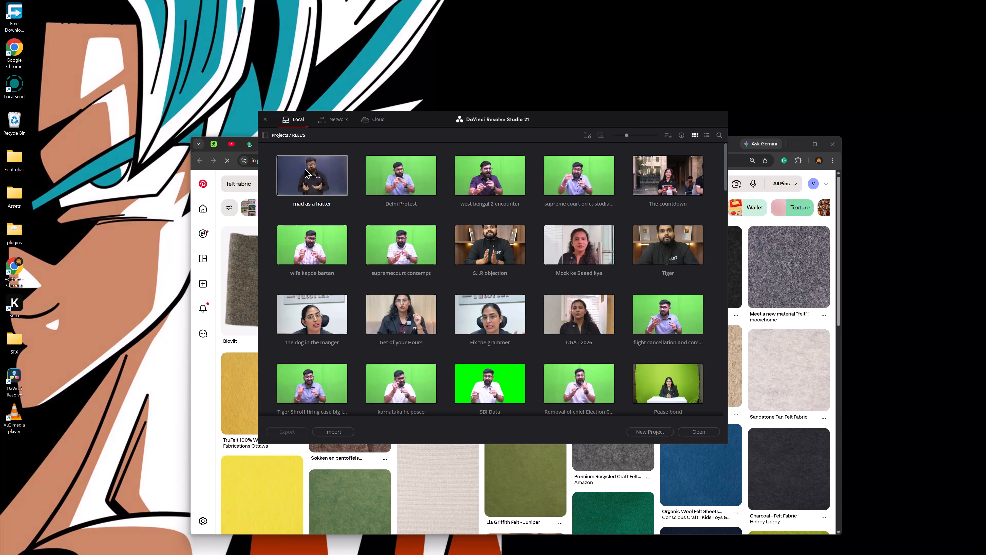
# Open the "mad as a hatter" project from the REEL'S folder.
pyautogui.doubleClick(305, 168)
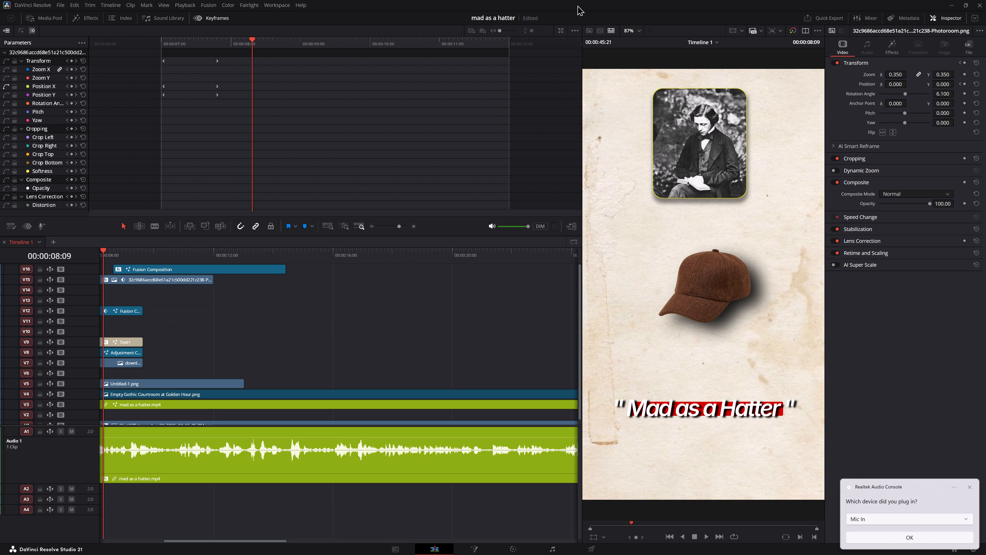
# Confirm Mic In and Headphone as the plugged-in devices in the Realtek Audio Console prompts.
pyautogui.click(922, 536)
pyautogui.click(920, 535)
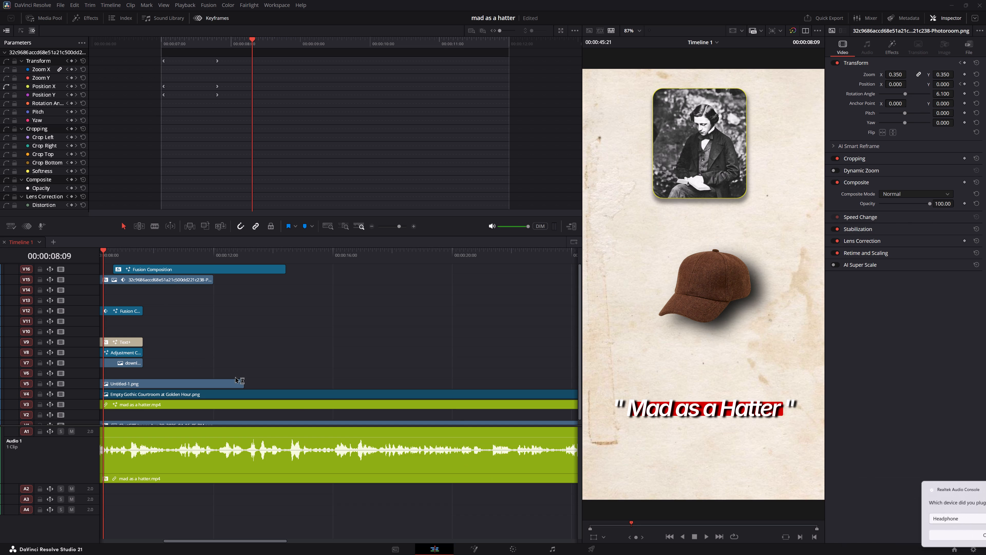
# Play back the early part of the timeline up to about 00:00:09:21 and save the project.
pyautogui.moveTo(137, 253); pyautogui.dragTo(0, 255)
pyautogui.press('space')
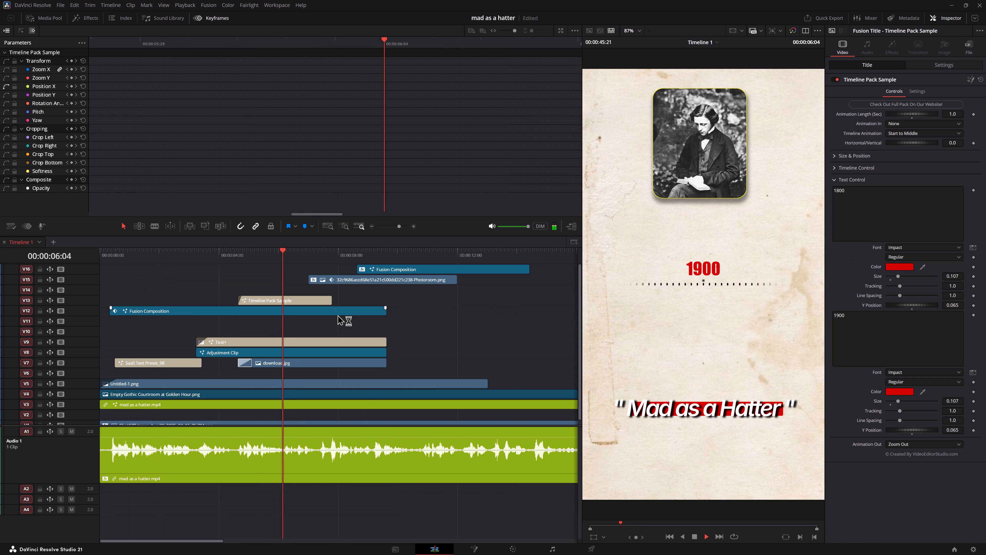
pyautogui.hotkey('ctrl', 's')
pyautogui.hotkey('ctrl', 's')
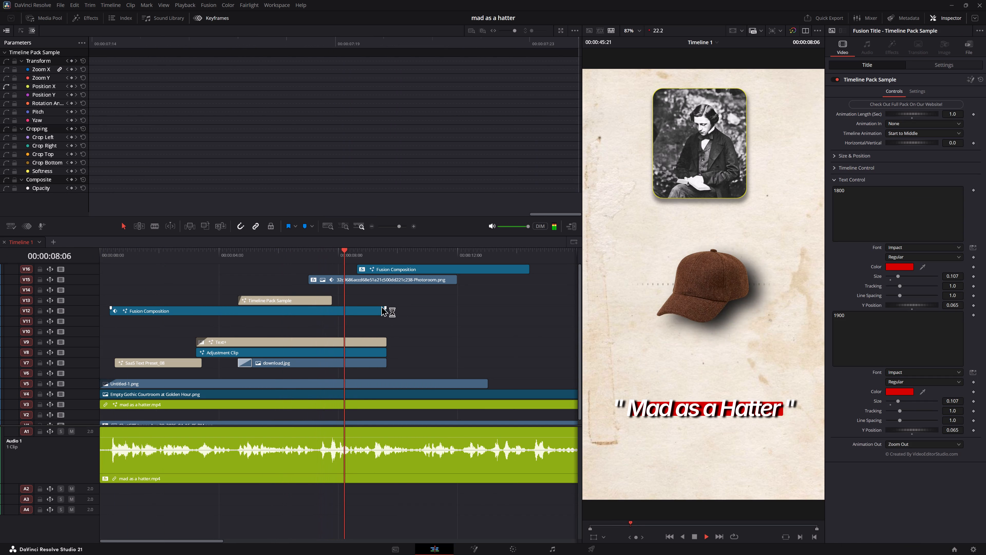
pyautogui.press('space')
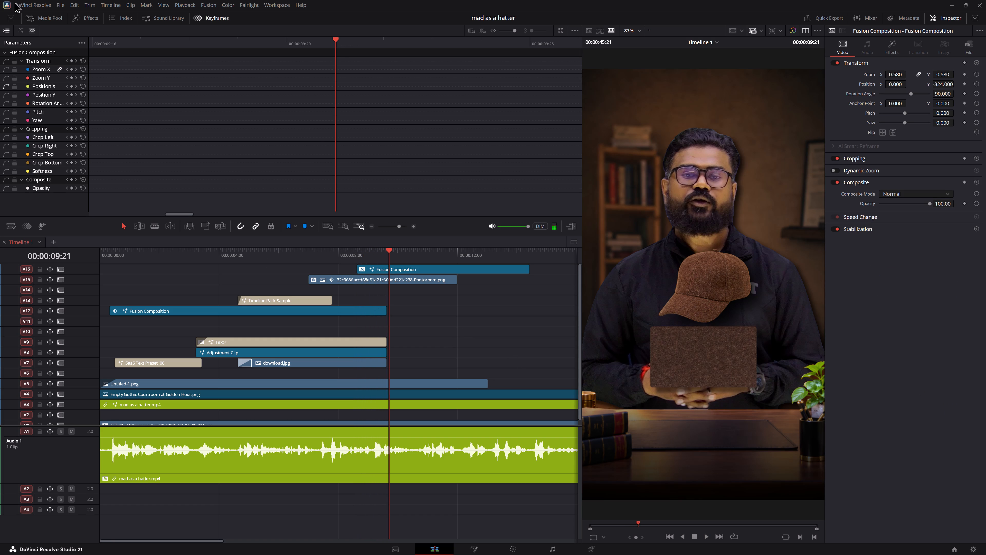
# Replace the Keyframes editor above the timeline with the Media Pool.
pyautogui.click(81, 21)
pyautogui.click(76, 16)
pyautogui.click(83, 18)
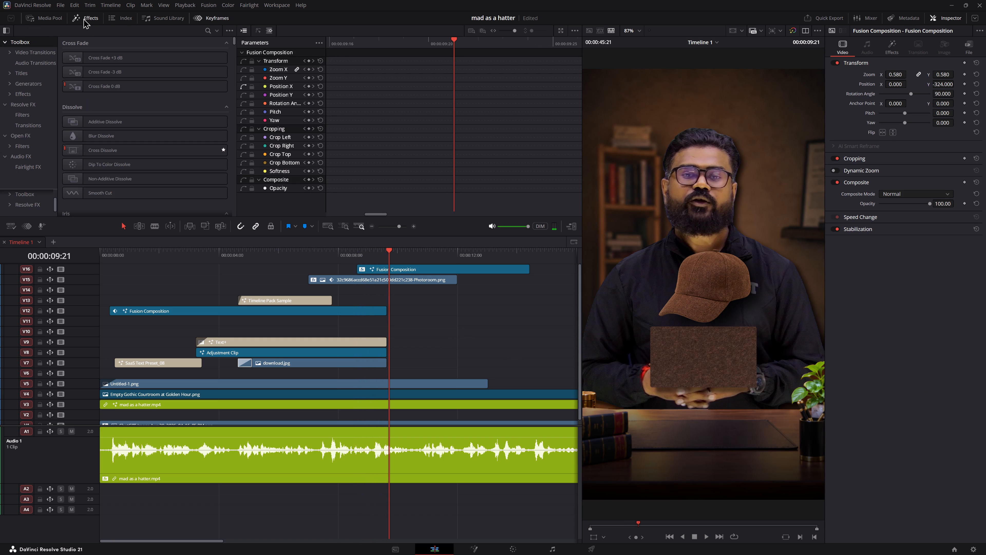
pyautogui.click(202, 13)
pyautogui.click(43, 18)
pyautogui.click(83, 15)
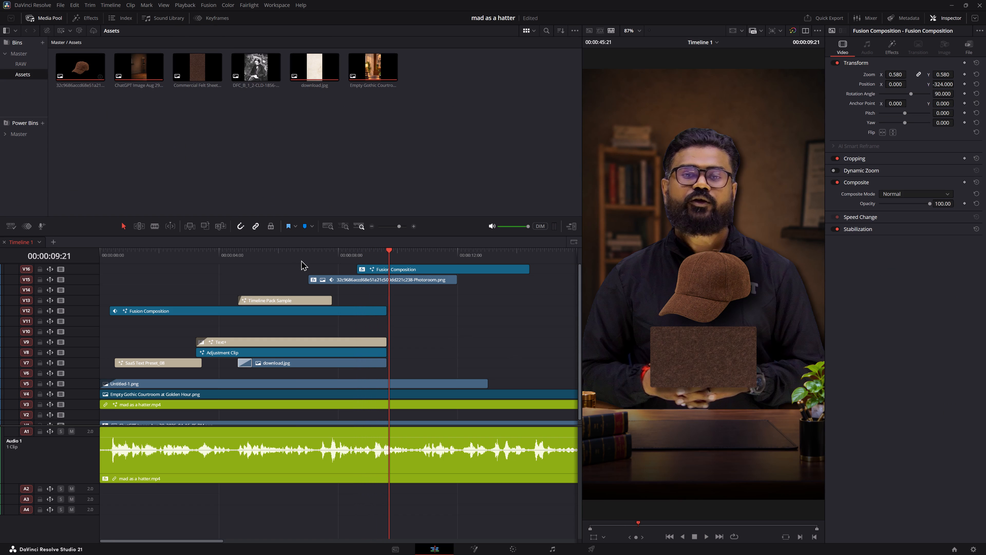
# Extend the ends of the paper-background scene's clips on V7, V8, V9 and V12 to 00:00:10:22.
pyautogui.click(294, 246)
pyautogui.click(296, 249)
pyautogui.press('space')
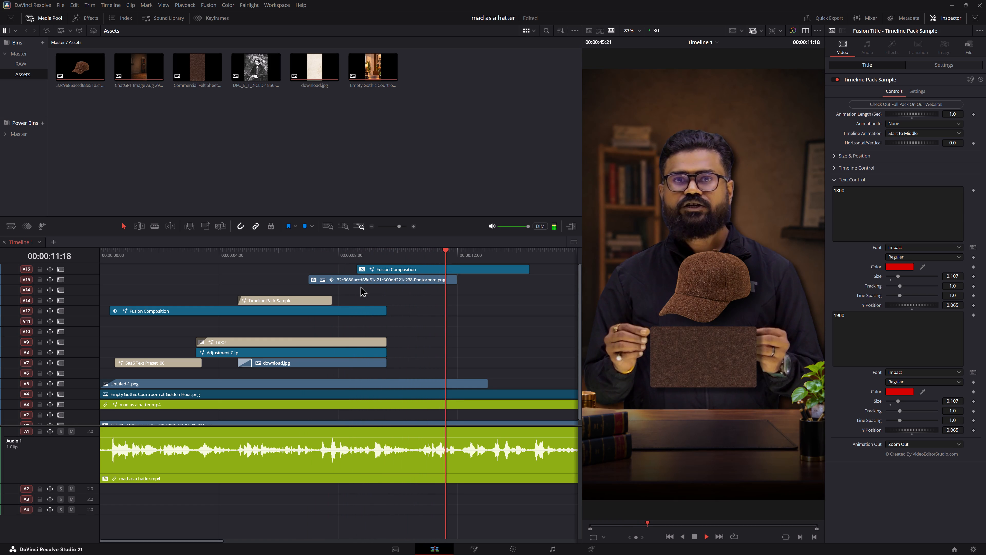
pyautogui.press('space')
pyautogui.moveTo(411, 256); pyautogui.dragTo(417, 256)
pyautogui.press('space')
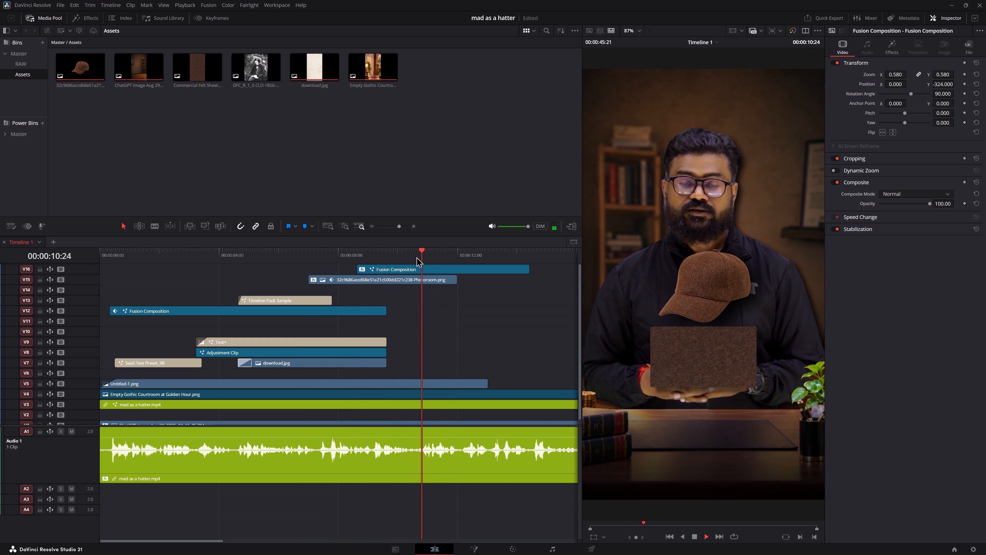
pyautogui.press('space')
pyautogui.click(420, 253)
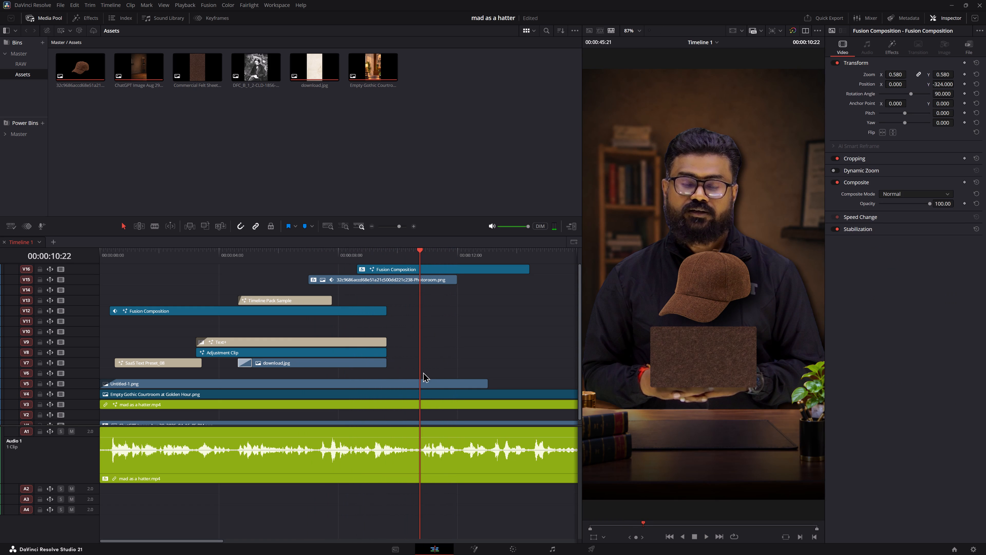
pyautogui.moveTo(404, 373); pyautogui.dragTo(371, 302)
pyautogui.moveTo(382, 364); pyautogui.dragTo(419, 362)
pyautogui.click(496, 350)
# Play back the extended paper-background scene to check its timing up to the return to the speaker.
pyautogui.press('space')
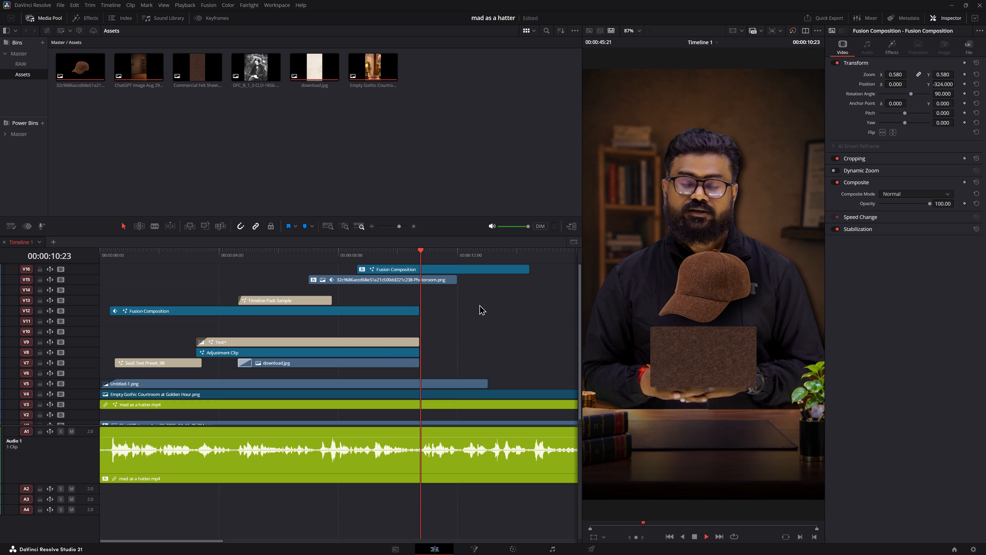
pyautogui.press('space')
pyautogui.click(387, 250)
pyautogui.press('space')
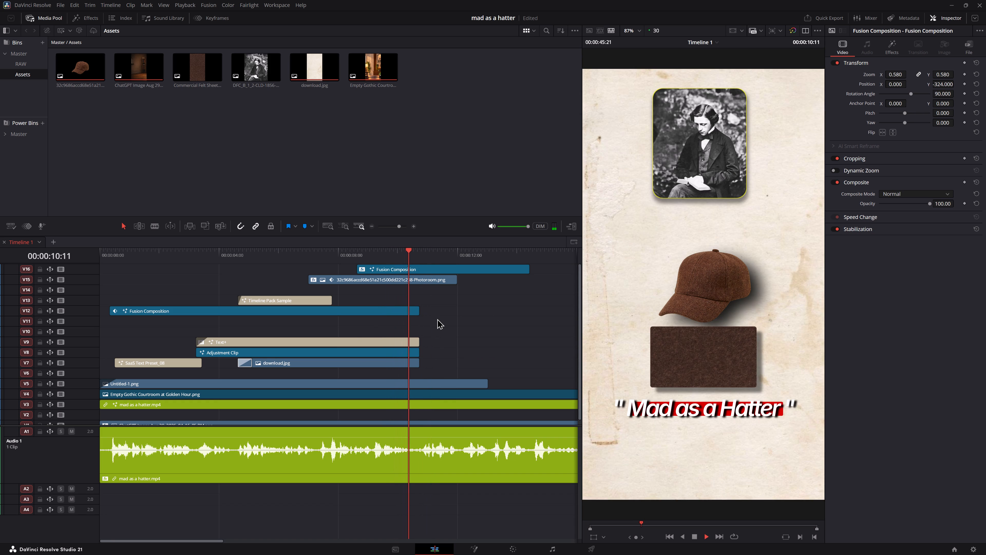
pyautogui.press('space')
pyautogui.click(270, 259)
pyautogui.press('space')
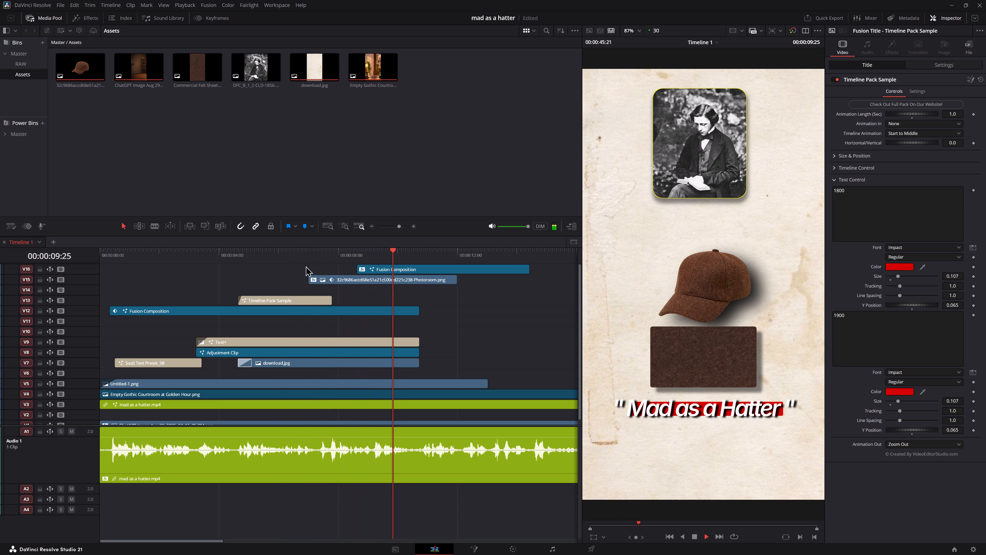
pyautogui.press('space')
# Trim the end of the hat image clip on V15 to the playhead at 00:00:10:22.
pyautogui.click(467, 267)
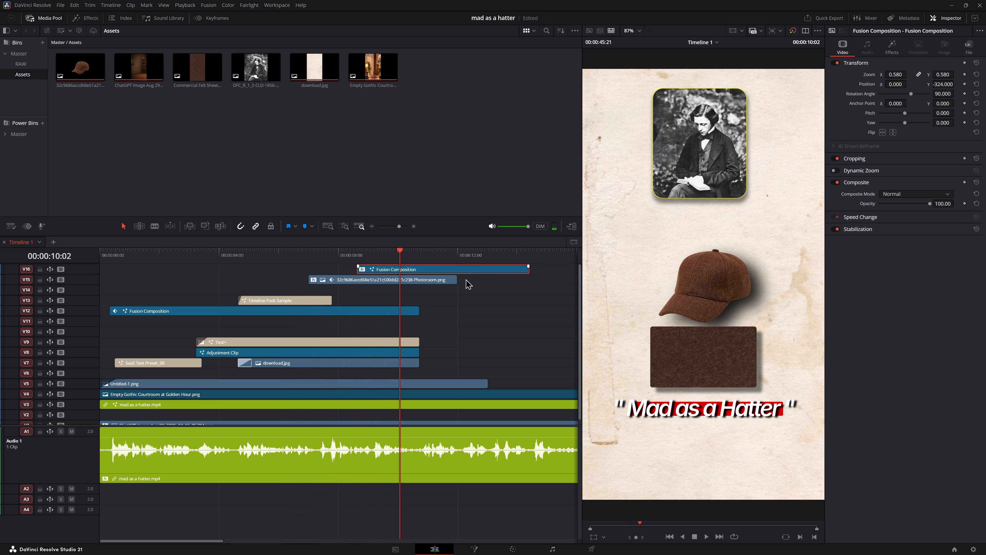
pyautogui.click(418, 253)
pyautogui.click(434, 283)
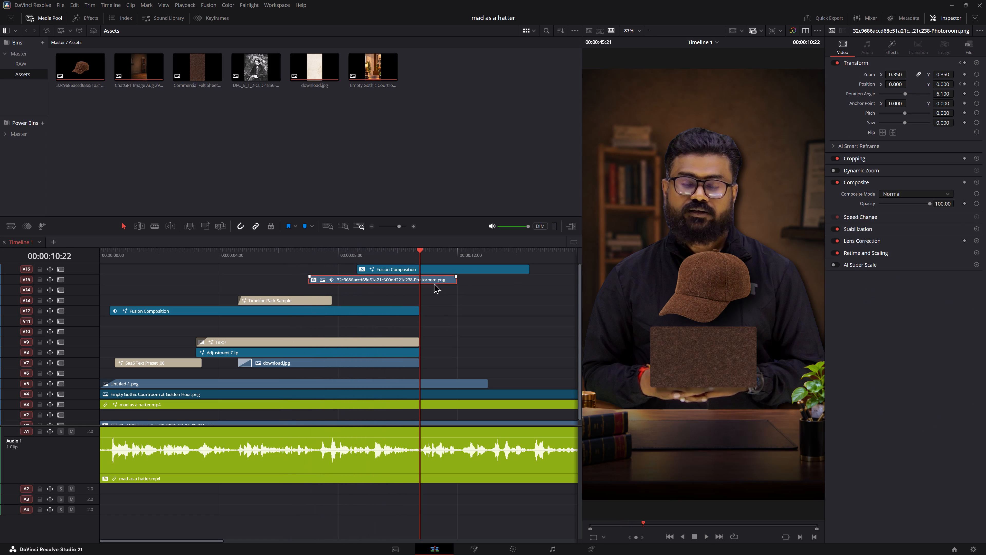
pyautogui.press('2')
# Play through the hat's entrance and add a Position keyframe to the V15 hat clip at 00:00:09:02.
pyautogui.click(311, 257)
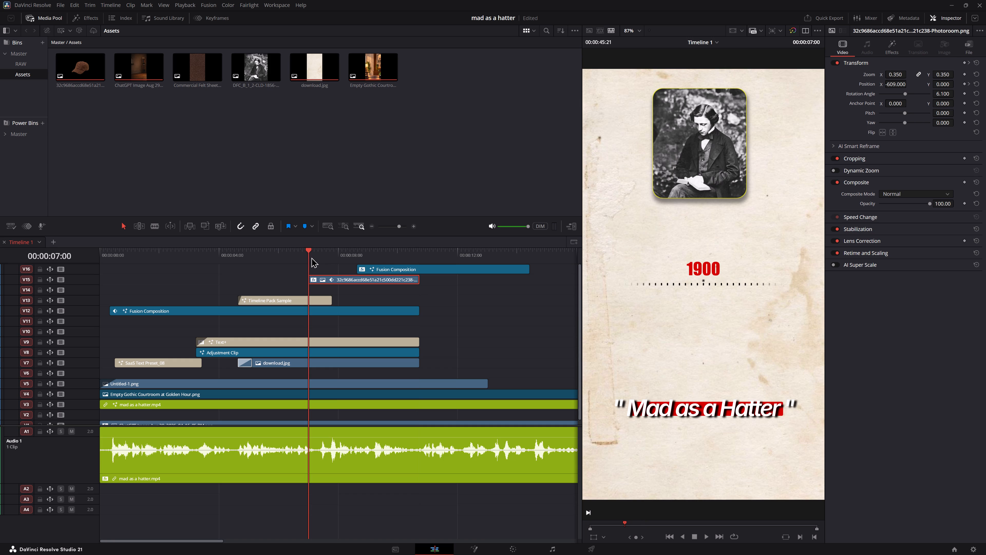
pyautogui.press('space')
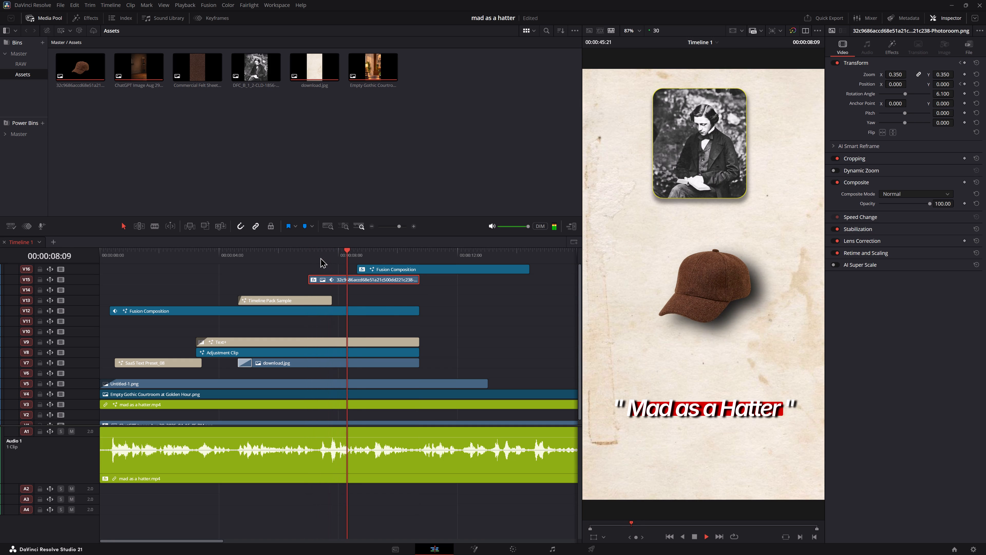
pyautogui.press('space')
pyautogui.click(377, 270)
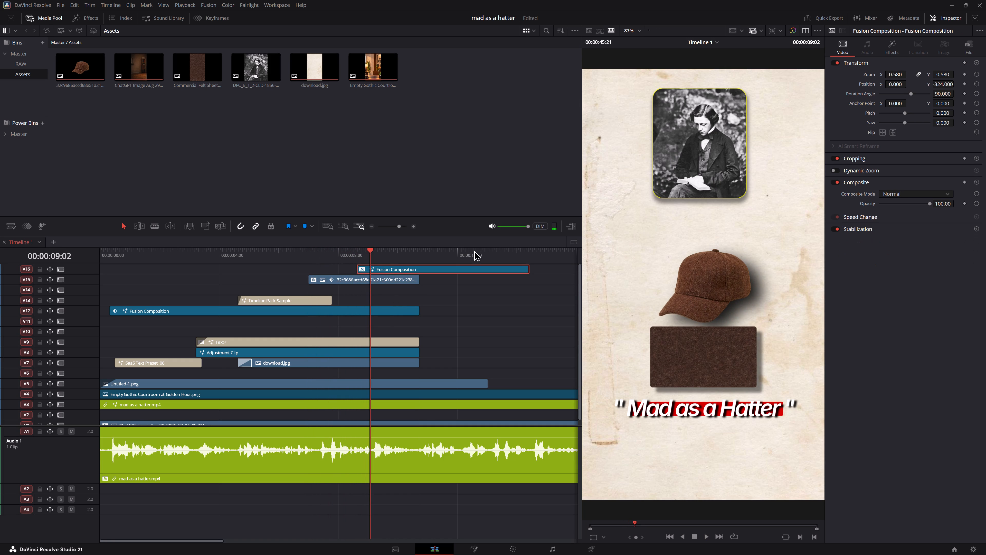
pyautogui.click(385, 285)
pyautogui.click(385, 280)
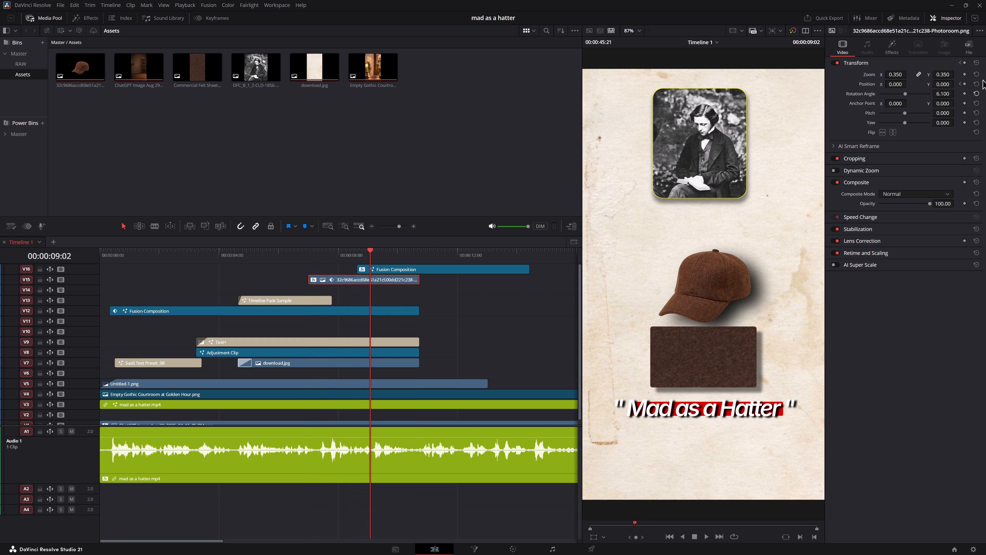
pyautogui.click(965, 83)
# Keyframe the hat's Position Y at 203 at 00:00:09:15 so that it moves up above the felt sheet.
pyautogui.press('space')
pyautogui.press('space')
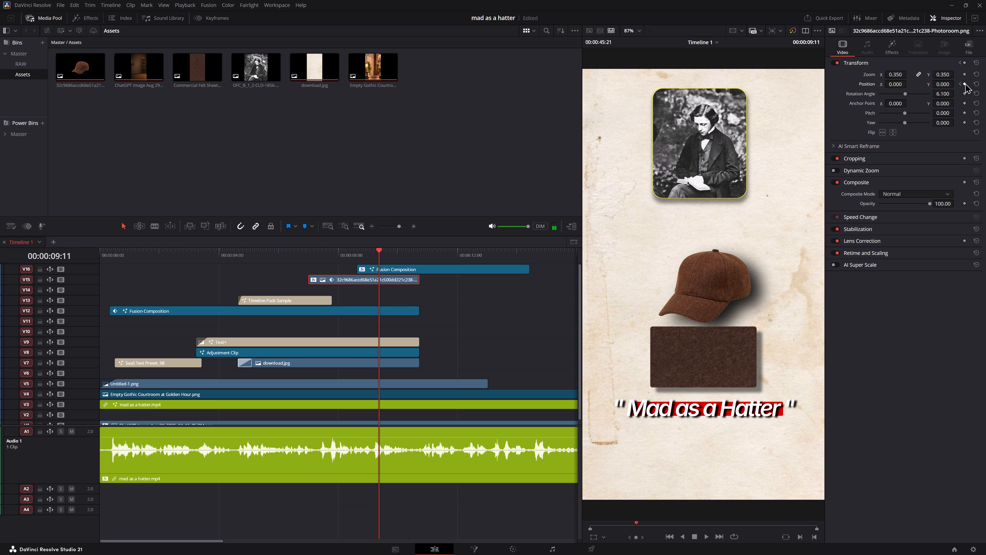
pyautogui.press('space')
pyautogui.press('space')
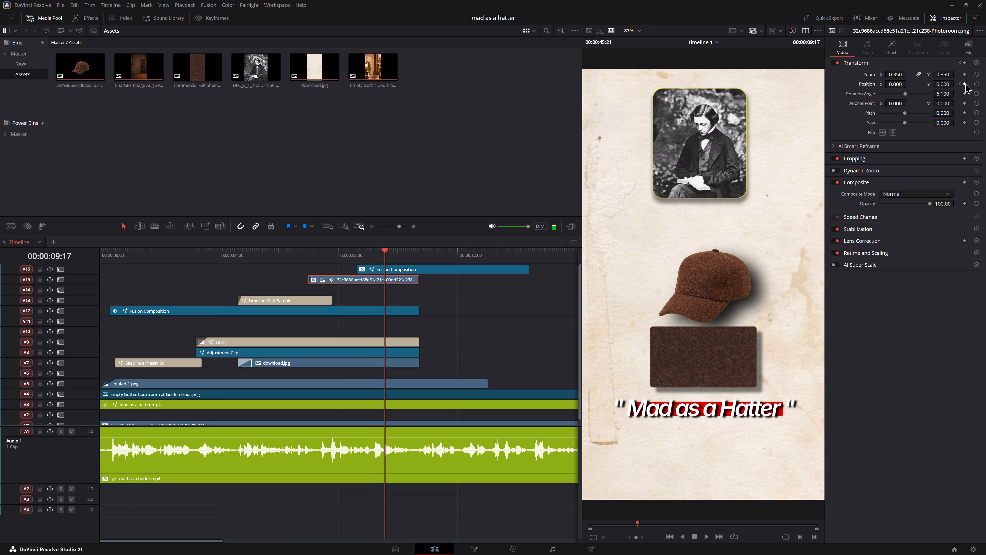
pyautogui.press('Left')
pyautogui.press('Left')
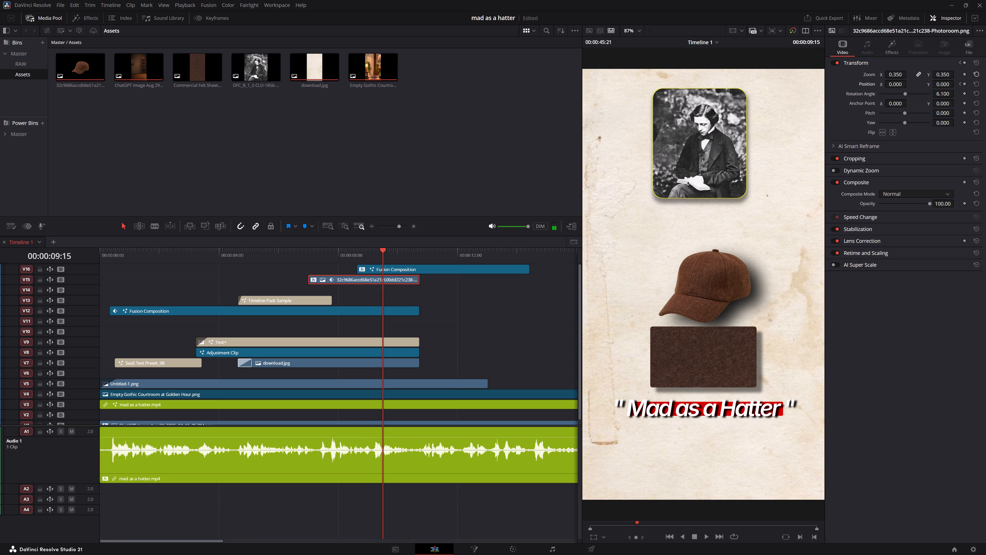
pyautogui.click(964, 84)
pyautogui.moveTo(948, 82); pyautogui.dragTo(955, 82)
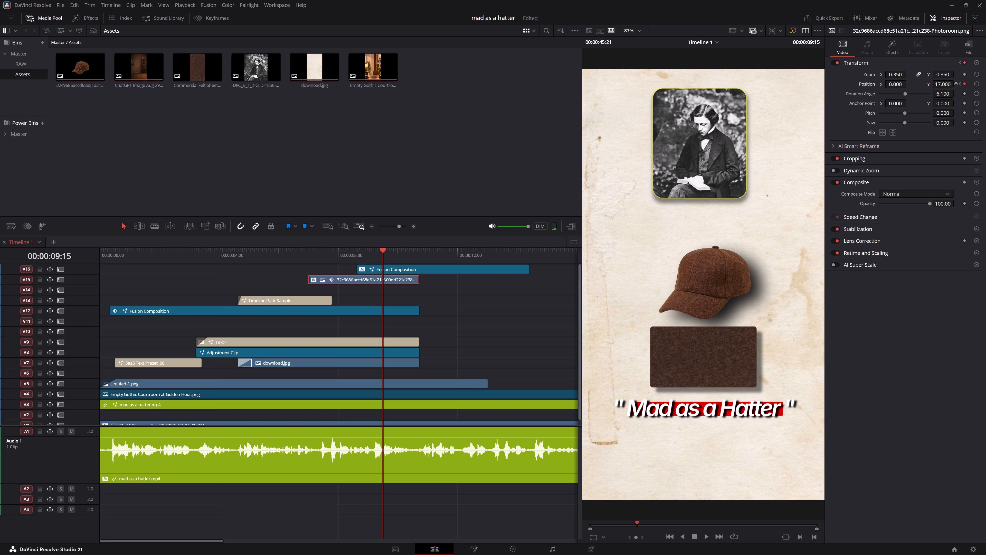
pyautogui.moveTo(955, 82); pyautogui.dragTo(540, 274)
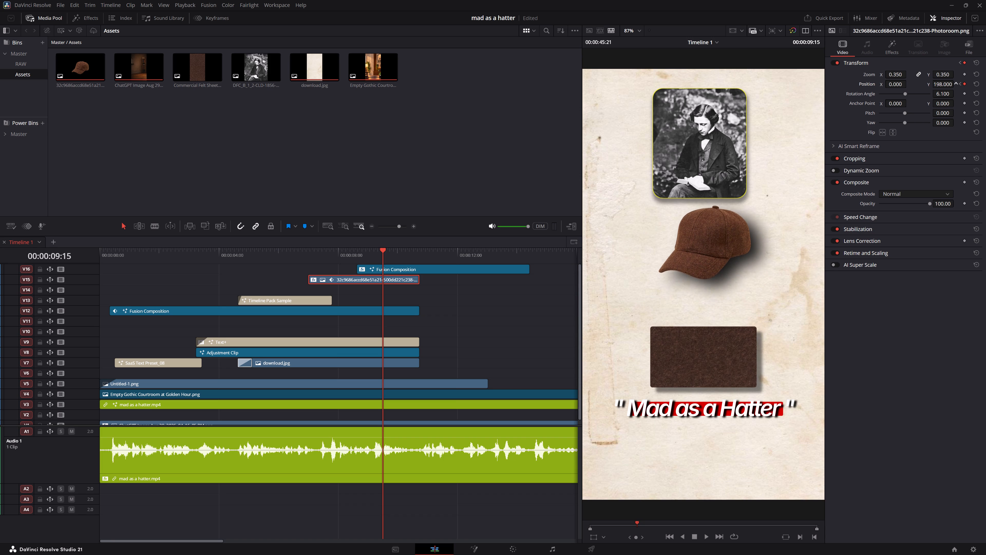
pyautogui.moveTo(540, 274); pyautogui.dragTo(540, 274)
# Set the hat's Position keyframes to Ease In at 00:00:09:15 and Ease Out at 00:00:09:02.
pyautogui.rightClick(964, 84)
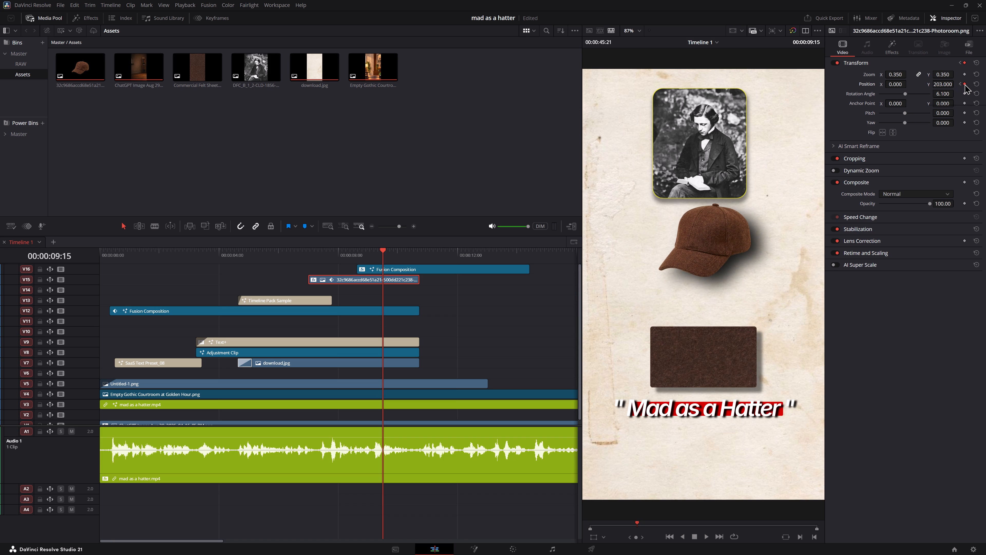
pyautogui.click(952, 101)
pyautogui.click(961, 83)
pyautogui.rightClick(963, 83)
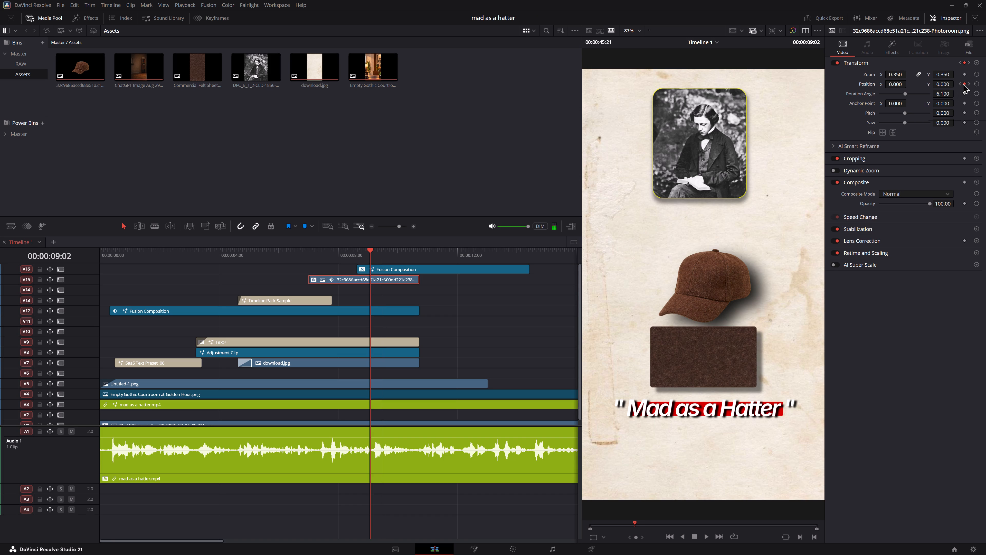
pyautogui.click(964, 84)
pyautogui.rightClick(964, 85)
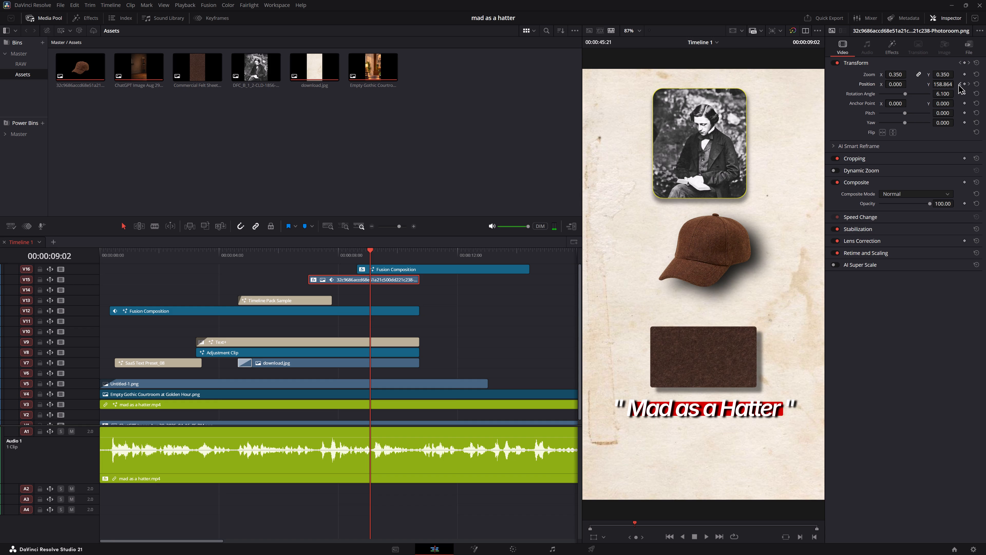
pyautogui.hotkey('ctrl', 'z')
pyautogui.rightClick(965, 85)
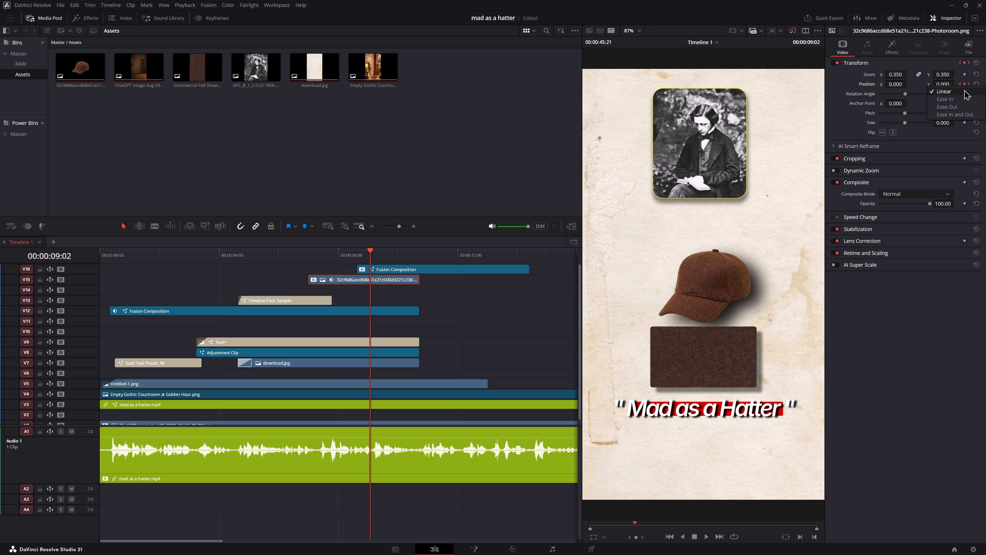
pyautogui.click(962, 105)
# Play back the hat's eased upward move to check the motion.
pyautogui.press('space')
pyautogui.press('space')
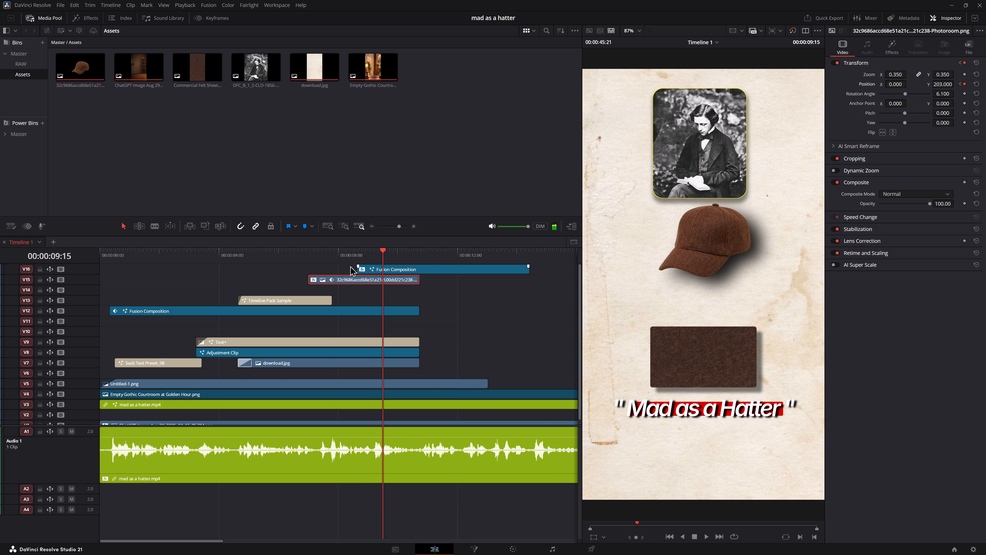
pyautogui.click(333, 258)
pyautogui.press('space')
pyautogui.press('space')
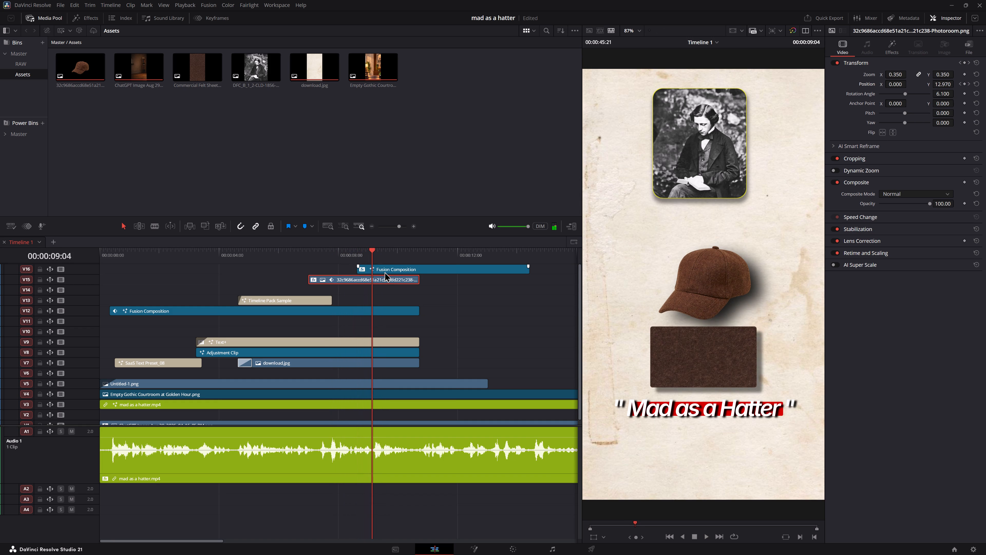
# Add a Position keyframe to the V16 felt sheet clip at 00:00:09:02, matching the time of the hat clip's keyframe.
pyautogui.click(385, 269)
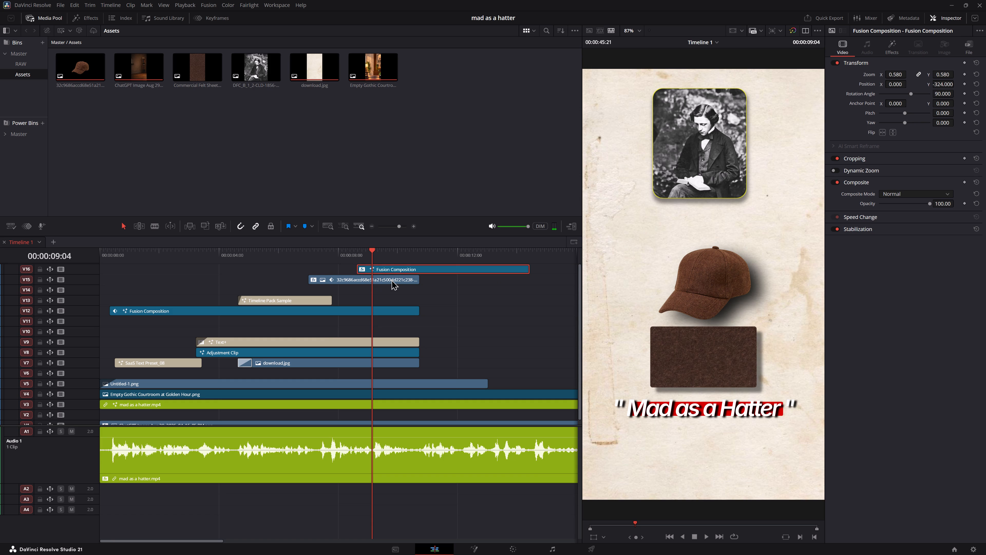
pyautogui.click(391, 280)
pyautogui.click(959, 82)
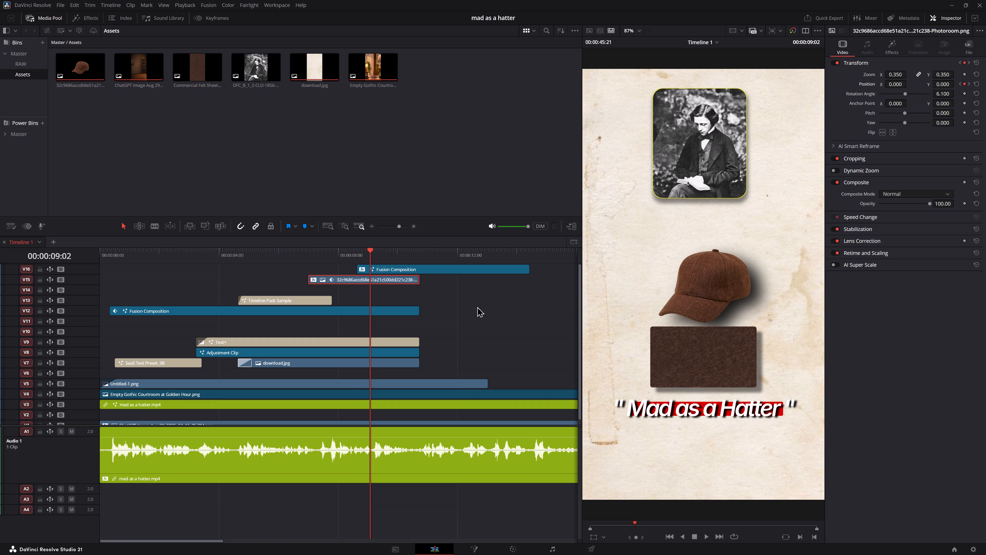
pyautogui.click(381, 266)
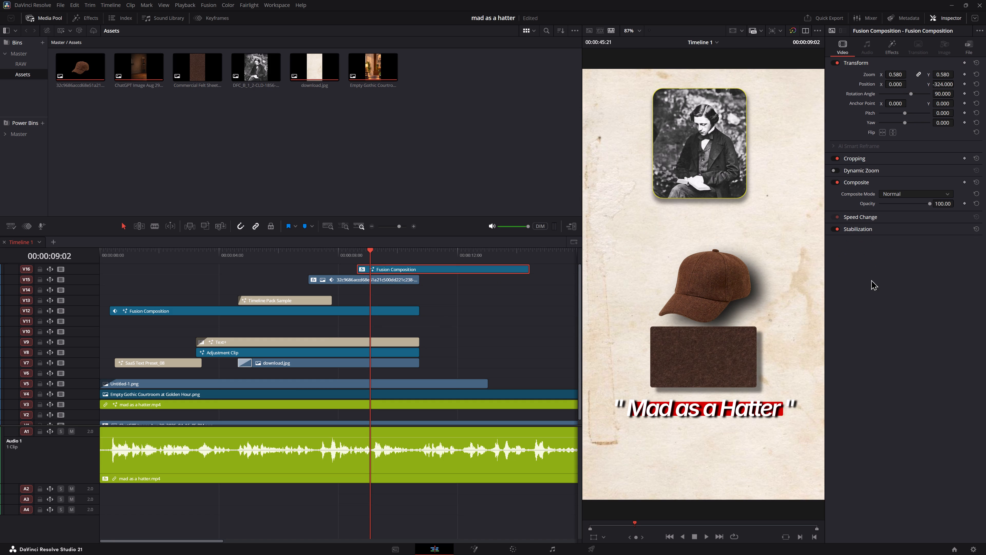
pyautogui.click(964, 83)
# Keyframe the felt sheet's Position Y at -205 at 00:00:09:15, in line with the hat's second Position keyframe.
pyautogui.click(413, 276)
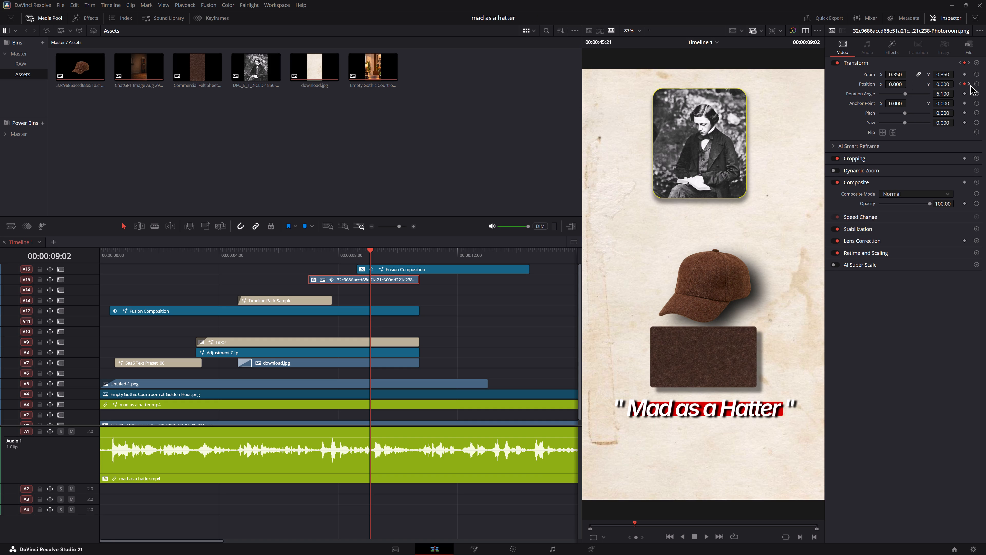
pyautogui.click(970, 85)
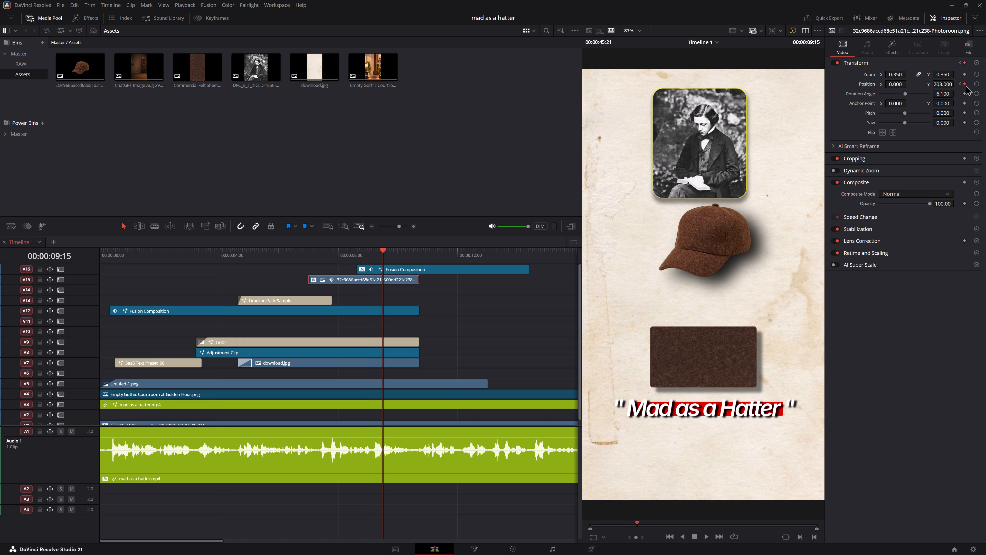
pyautogui.click(485, 269)
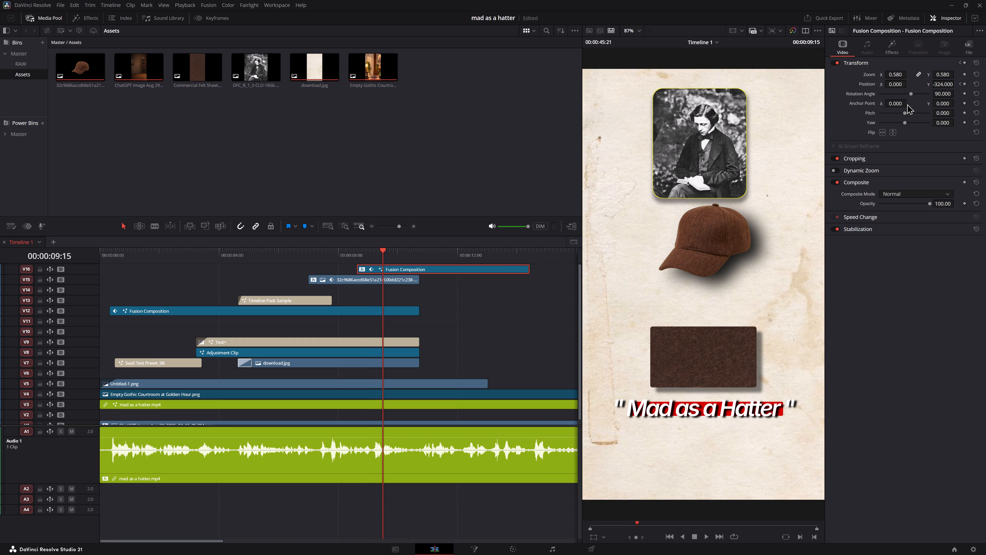
pyautogui.click(373, 281)
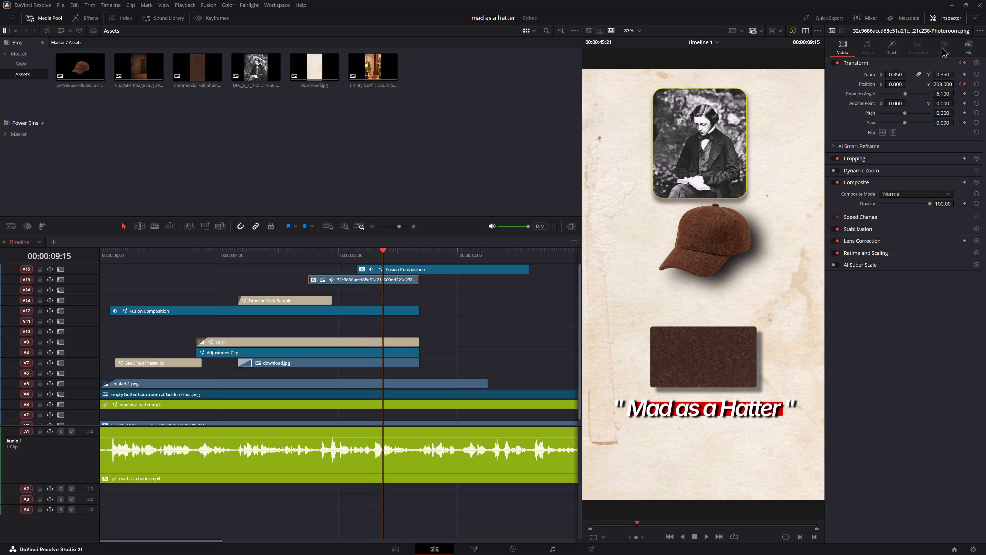
pyautogui.click(468, 270)
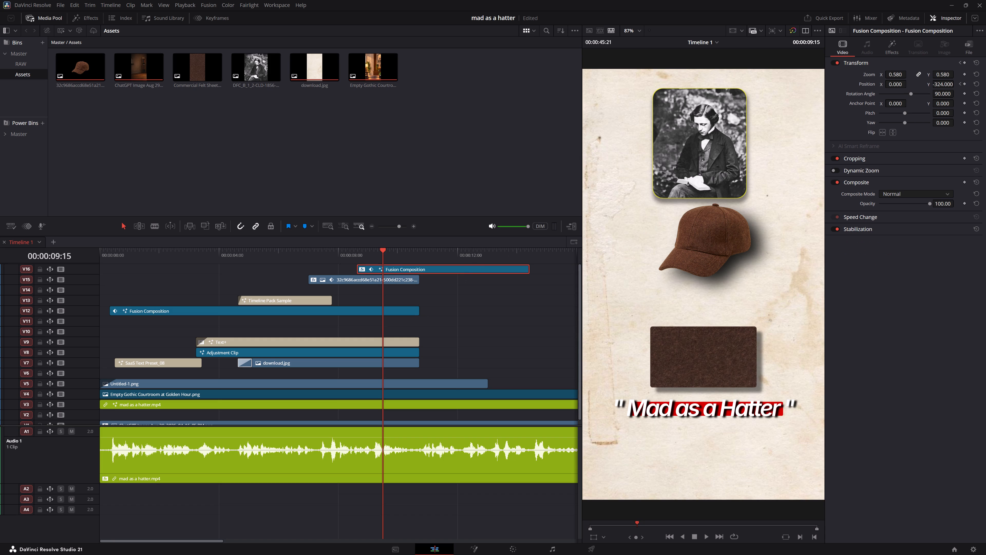
pyautogui.click(965, 83)
pyautogui.moveTo(949, 84); pyautogui.dragTo(949, 85)
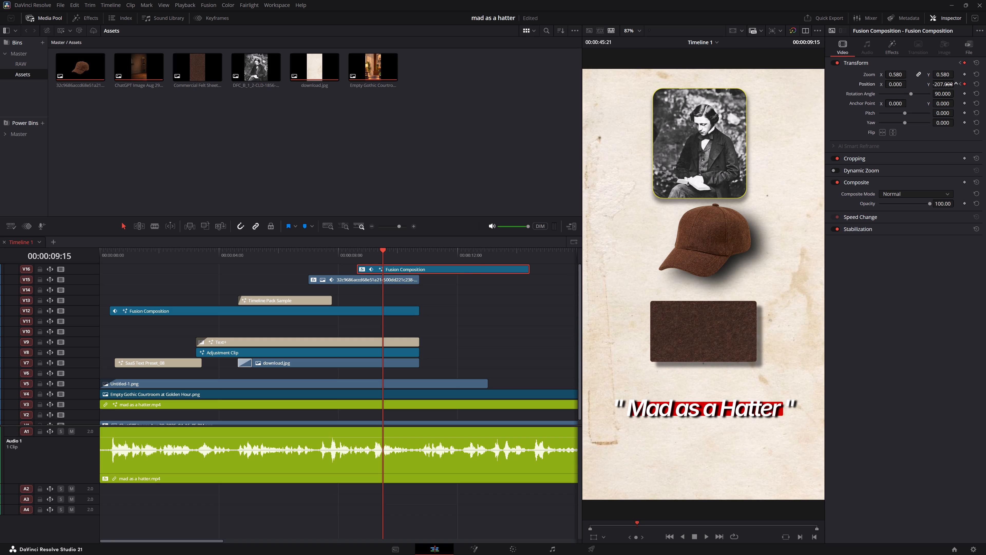
pyautogui.moveTo(949, 85); pyautogui.dragTo(507, 278)
# Set the felt sheet's Position Y to -553 at its 00:00:09:02 keyframe so that it starts lower.
pyautogui.click(961, 85)
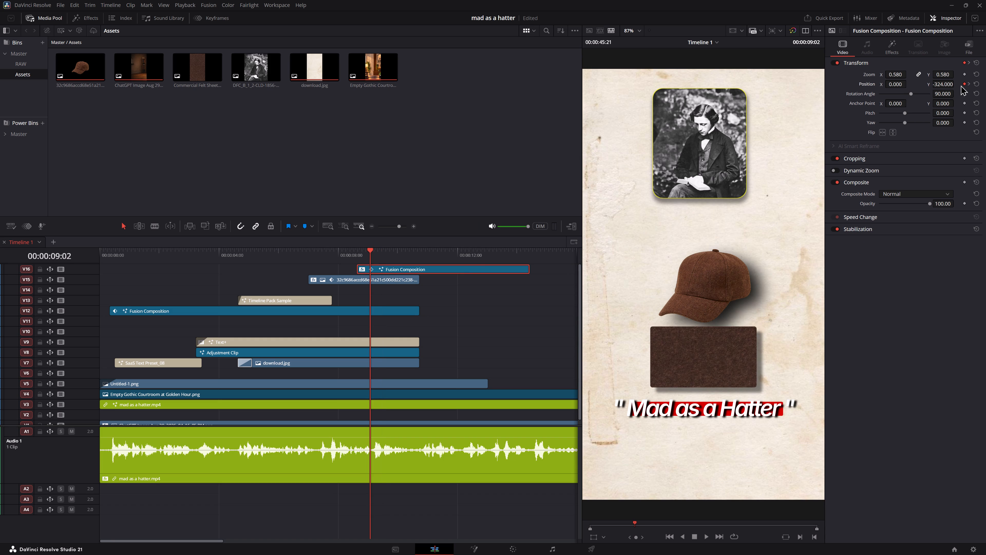
pyautogui.moveTo(951, 85); pyautogui.dragTo(810, 84)
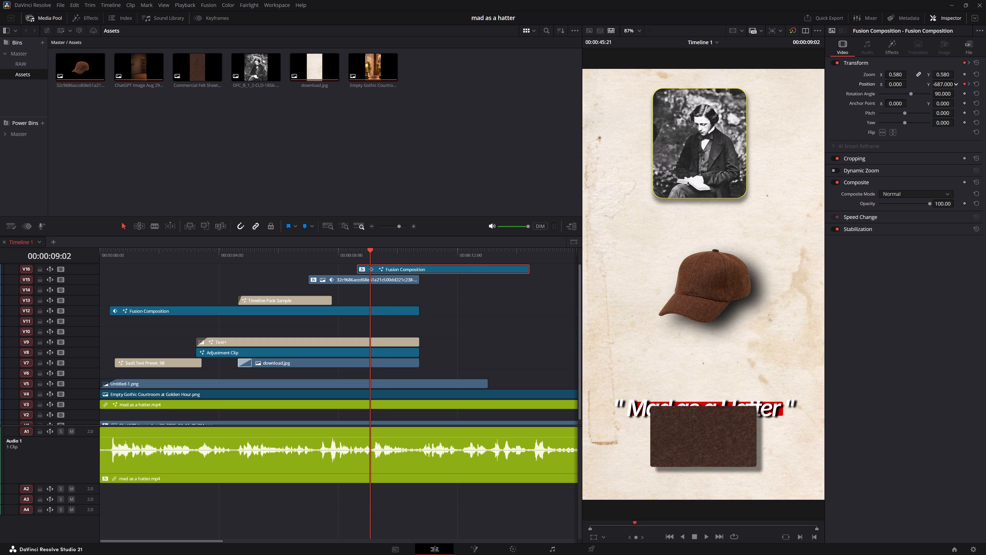
pyautogui.moveTo(810, 84); pyautogui.dragTo(833, 77)
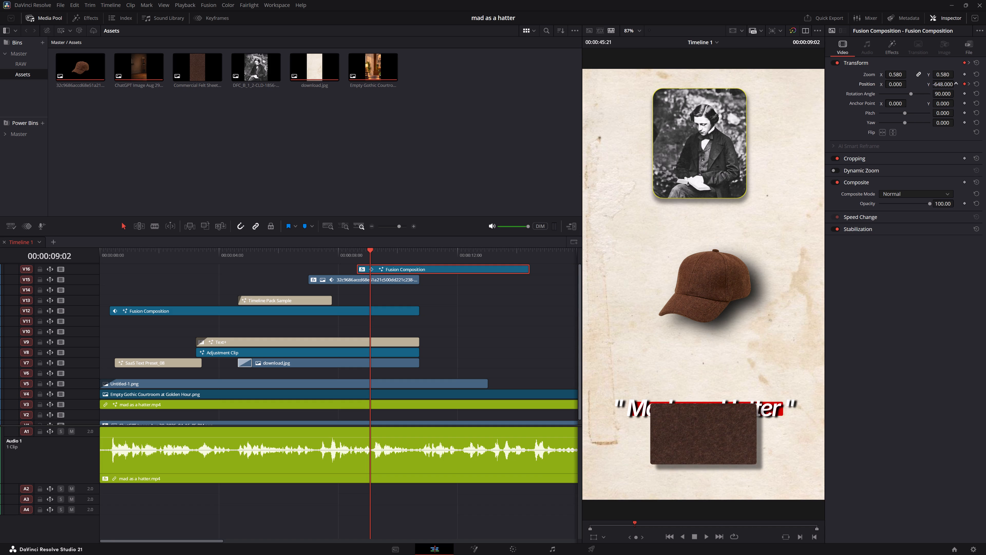
pyautogui.moveTo(833, 77); pyautogui.dragTo(863, 77)
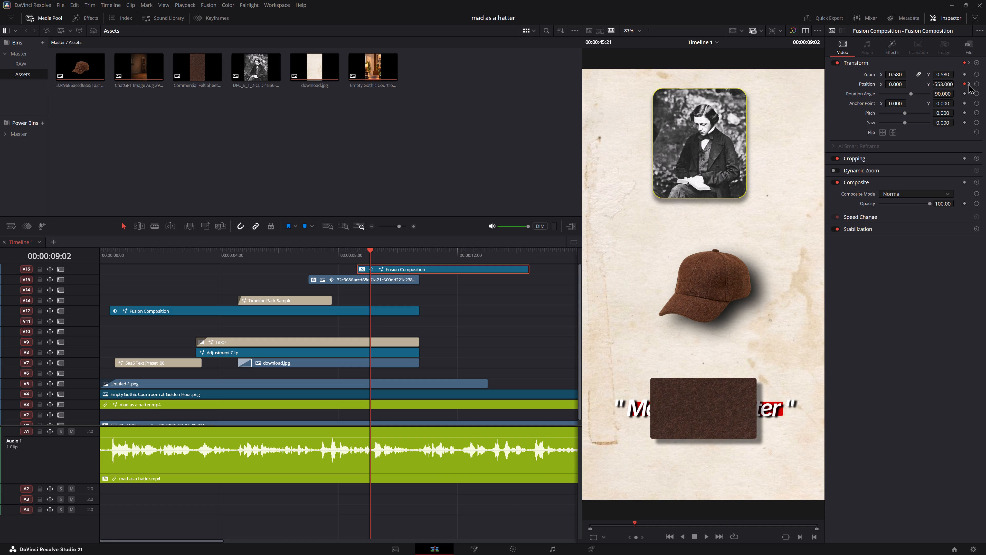
# Add an Opacity keyframe to the felt sheet clip at 00:00:09:02.
pyautogui.click(965, 206)
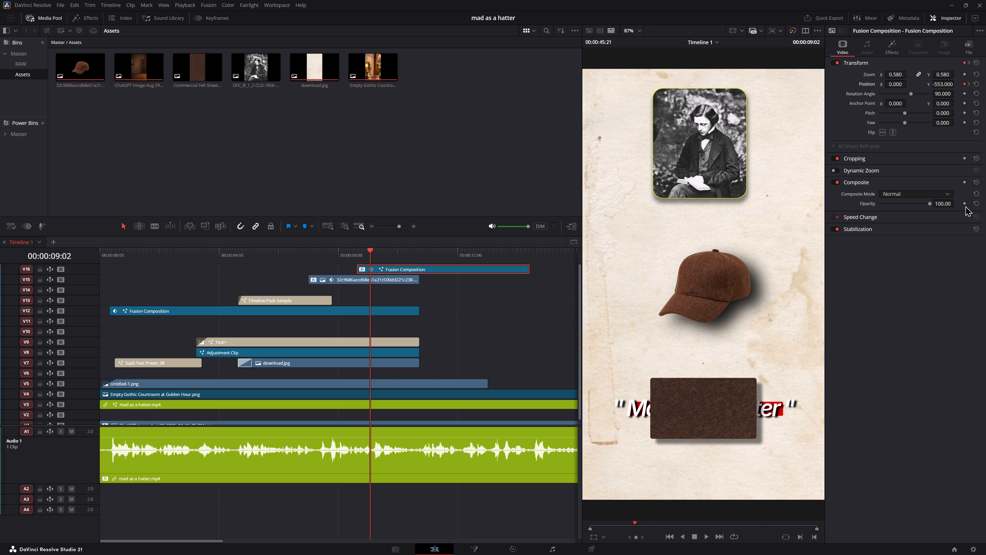
pyautogui.click(965, 205)
pyautogui.press('Left')
pyautogui.press('Left')
pyautogui.press('Right')
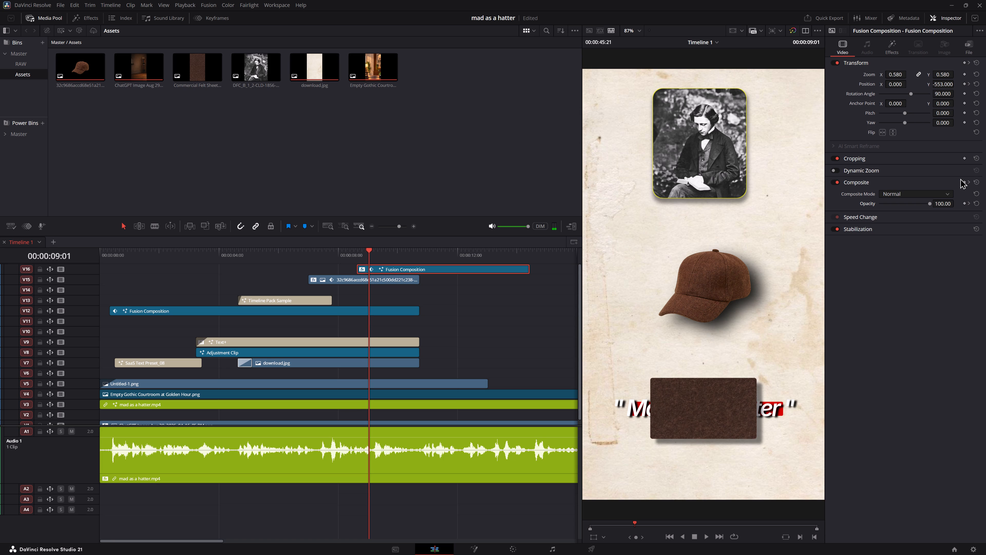
pyautogui.press('Right')
pyautogui.press('Right')
pyautogui.press('Left')
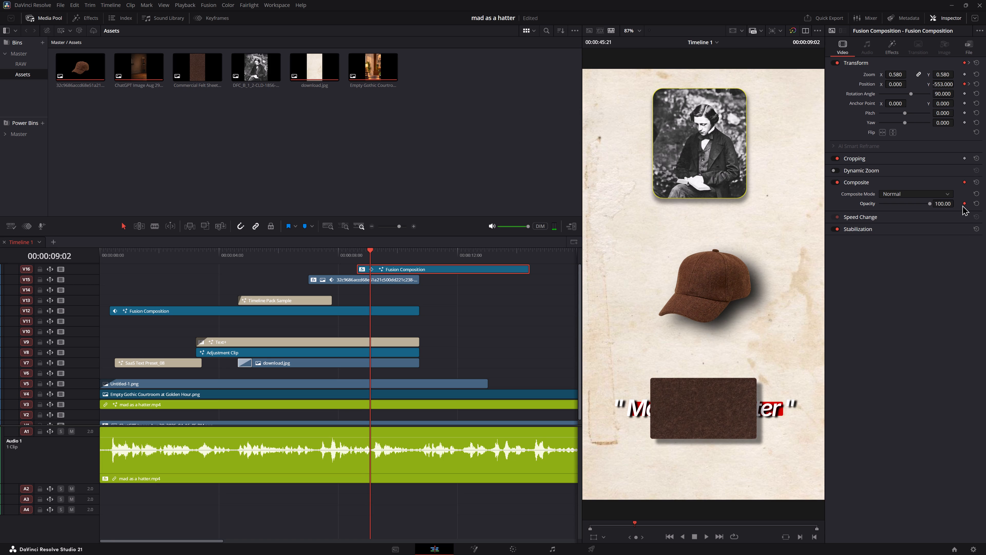
pyautogui.click(964, 203)
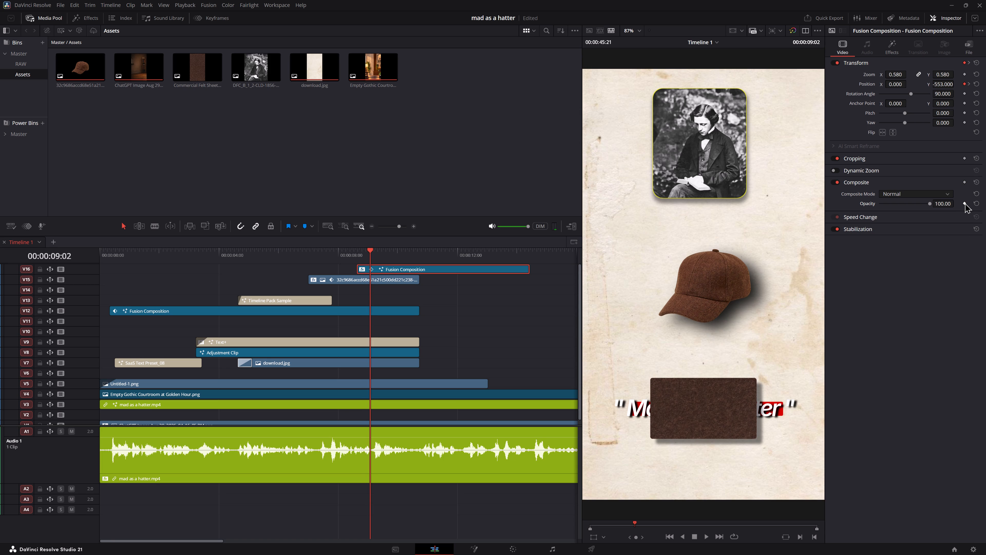
pyautogui.click(965, 203)
# Fade in the felt sheet by keyframing its Opacity at 100 at 00:00:09:08 and at 0 at 00:00:09:02.
pyautogui.click(969, 84)
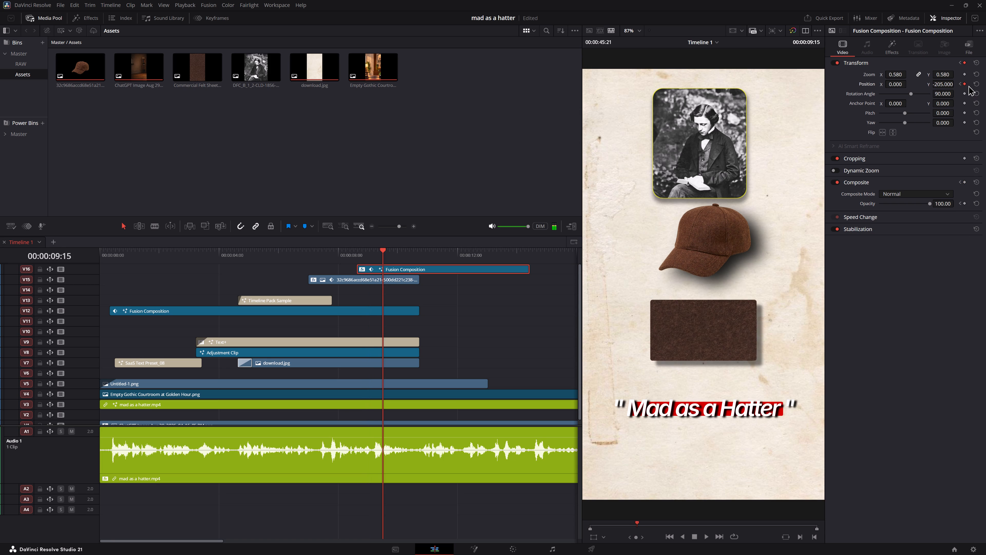
pyautogui.press('Left')
pyautogui.press('Left')
pyautogui.press('Left')
pyautogui.press('Left')
pyautogui.press('Left')
pyautogui.press('Left')
pyautogui.press('Left')
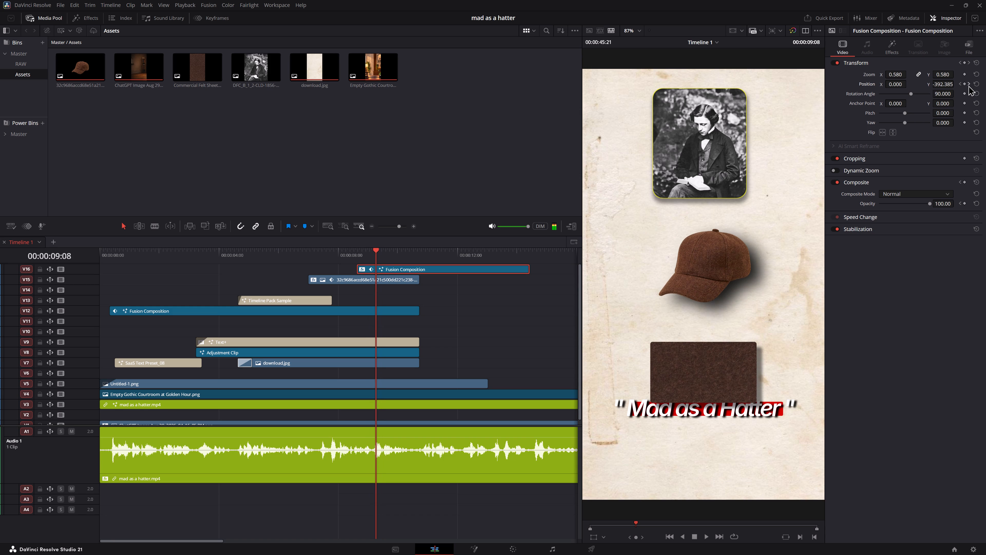
pyautogui.click(965, 203)
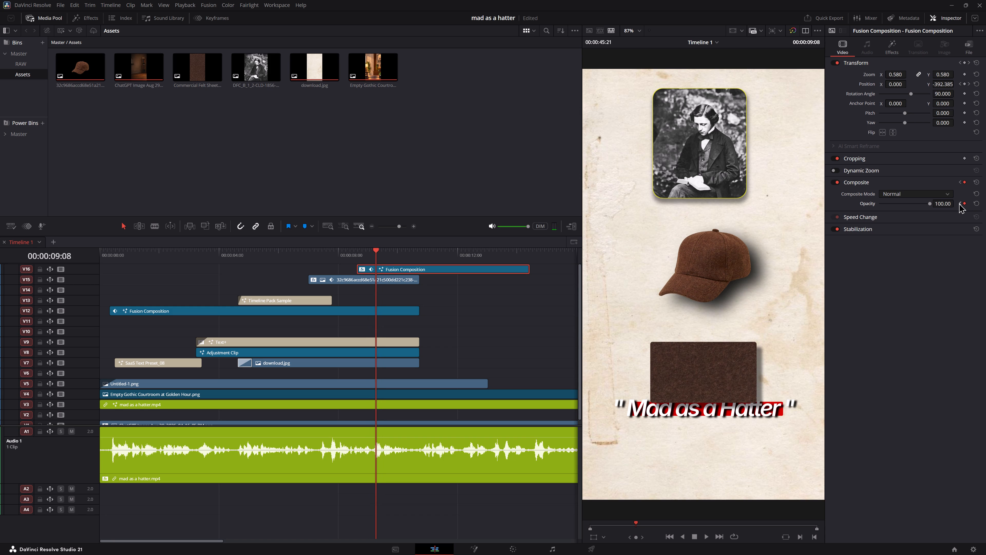
pyautogui.click(959, 203)
pyautogui.moveTo(948, 203); pyautogui.dragTo(517, 212)
# Play back the felt sheet's fade-in and upward move alongside the hat.
pyautogui.press('space')
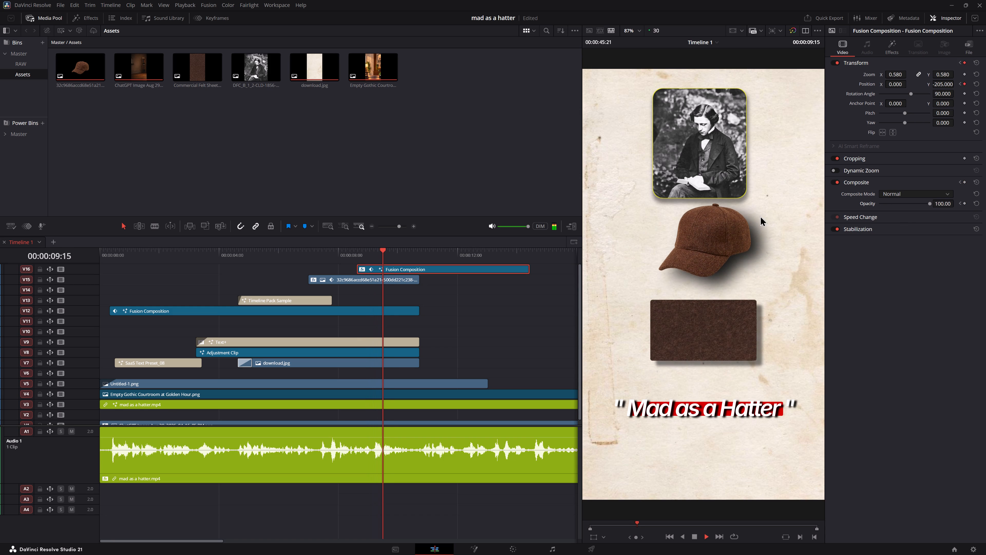
pyautogui.press('space')
pyautogui.click(343, 257)
pyautogui.press('space')
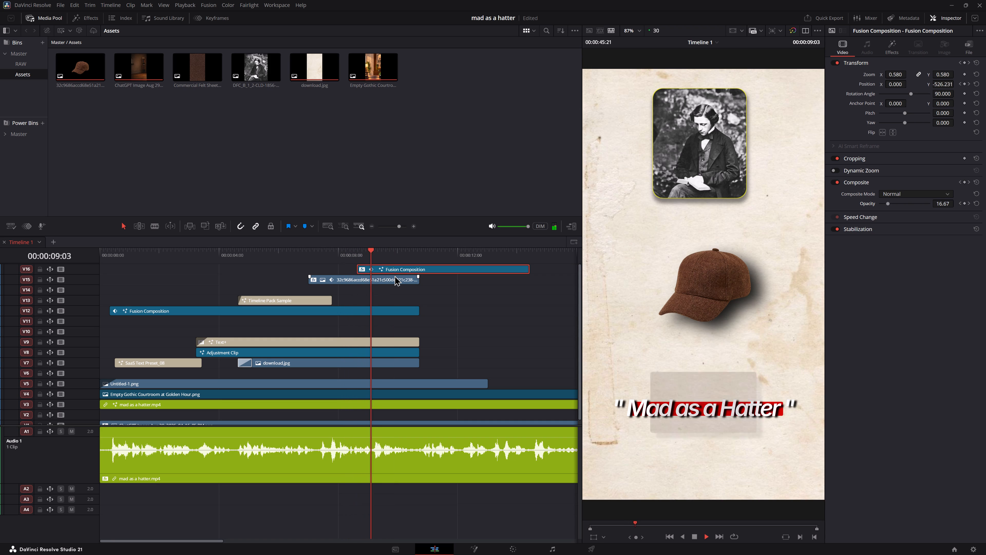
pyautogui.press('space')
# Apply easing to the felt sheet's Position keyframe at 00:00:09:15 so that its upward move settles smoothly.
pyautogui.click(390, 269)
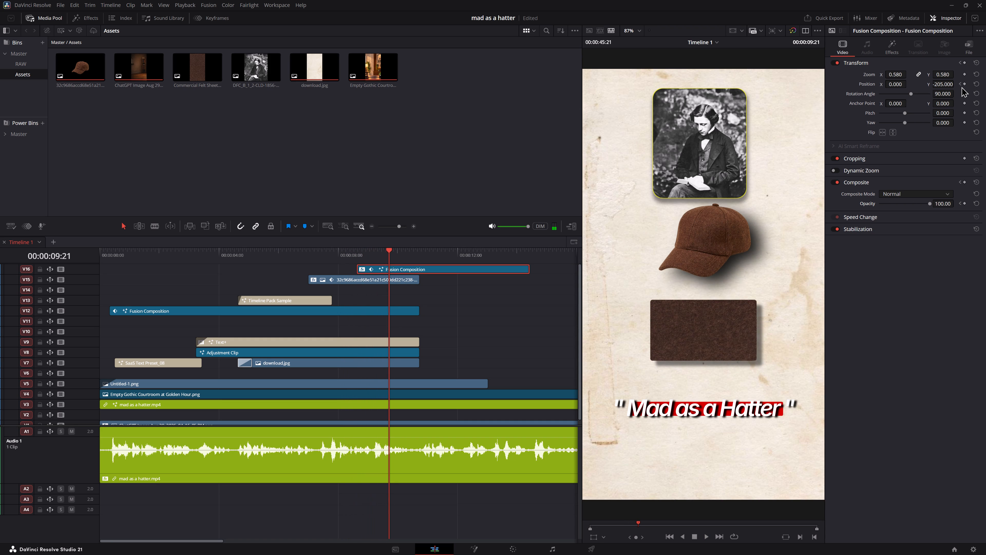
pyautogui.click(959, 85)
pyautogui.rightClick(965, 83)
pyautogui.click(952, 97)
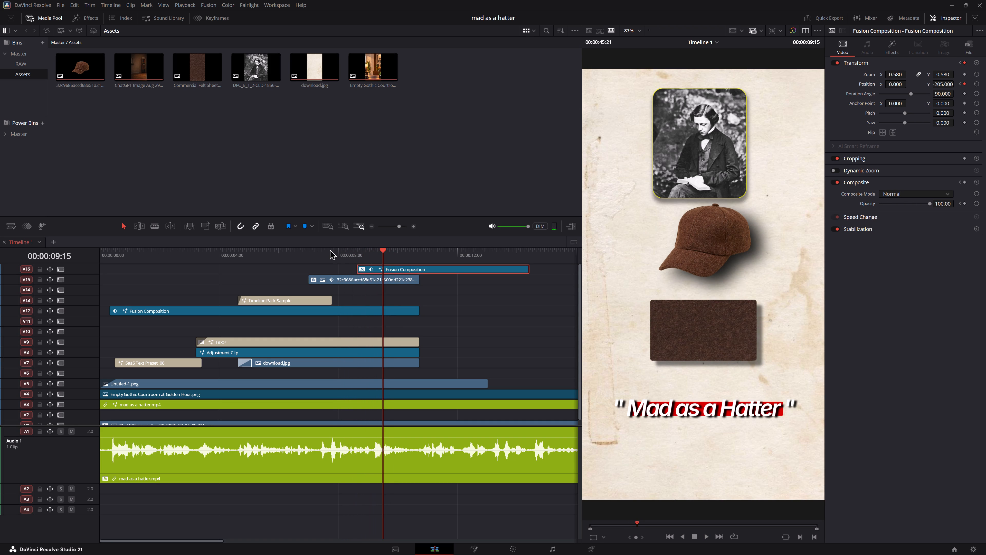
# Play back the felt sheet's eased upward move.
pyautogui.click(336, 250)
pyautogui.press('space')
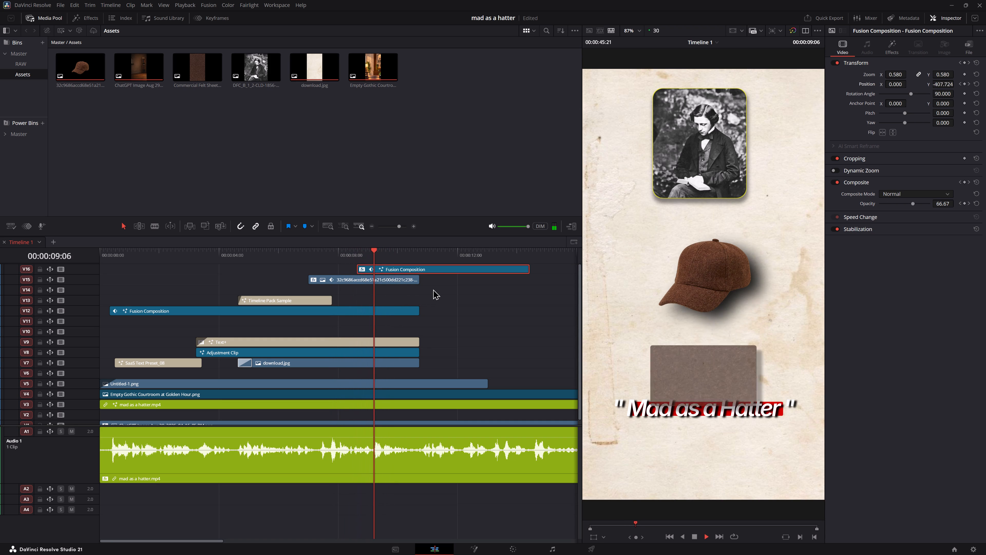
pyautogui.press('space')
# Lengthen the felt sheet's fade-in by deleting its Opacity keyframe at 00:00:09:08 and keyframing Opacity at 100 at 00:00:09:11.
pyautogui.click(377, 267)
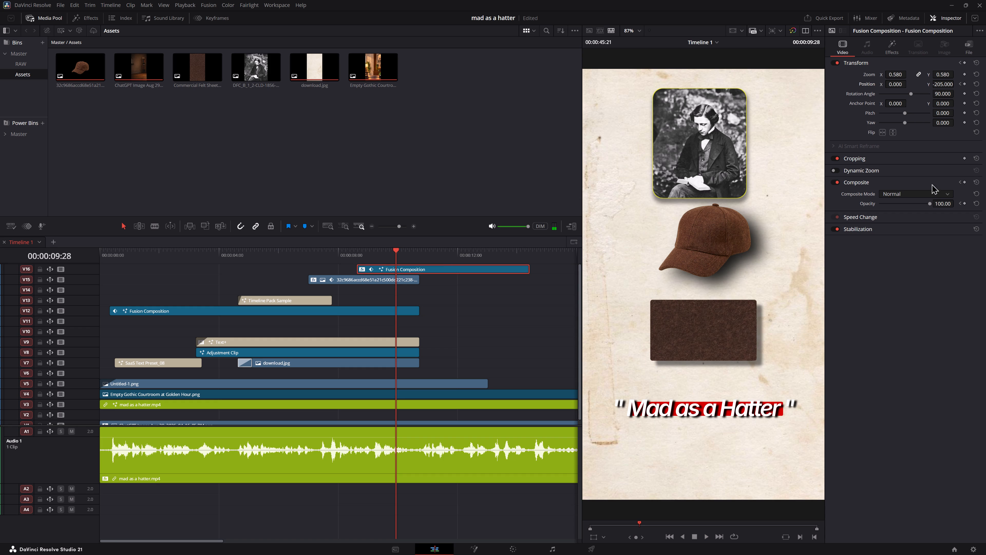
pyautogui.doubleClick(957, 203)
pyautogui.click(960, 203)
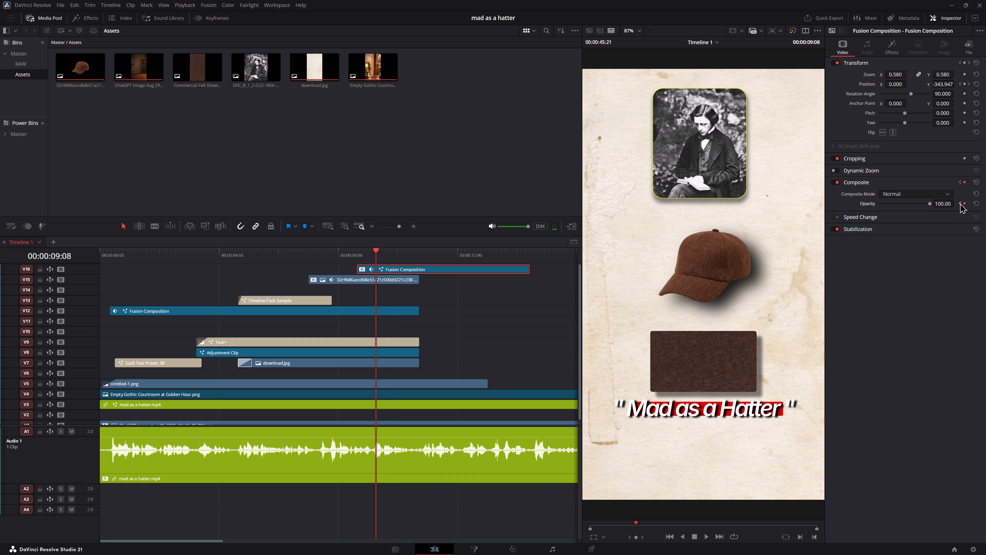
pyautogui.click(964, 203)
pyautogui.press('space')
pyautogui.press('space')
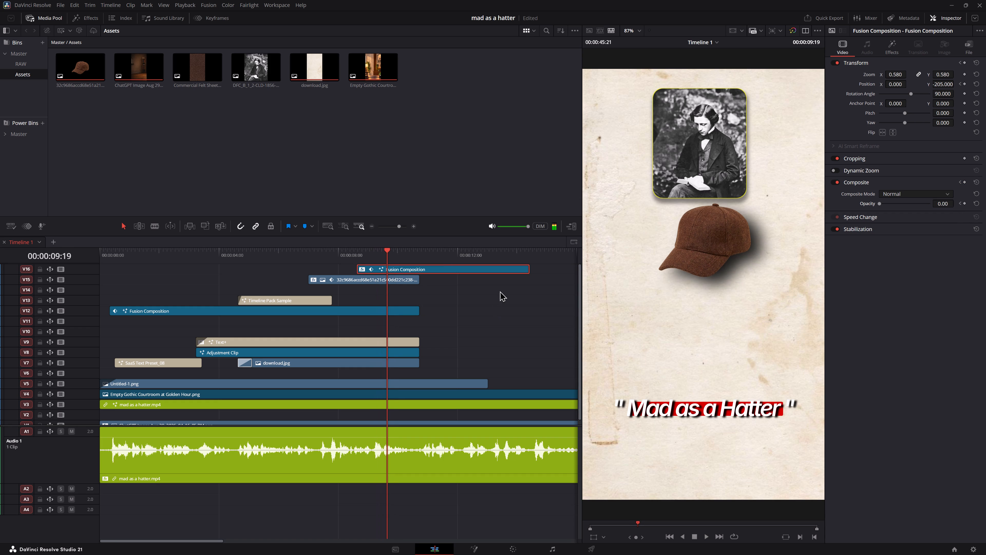
pyautogui.press('Left')
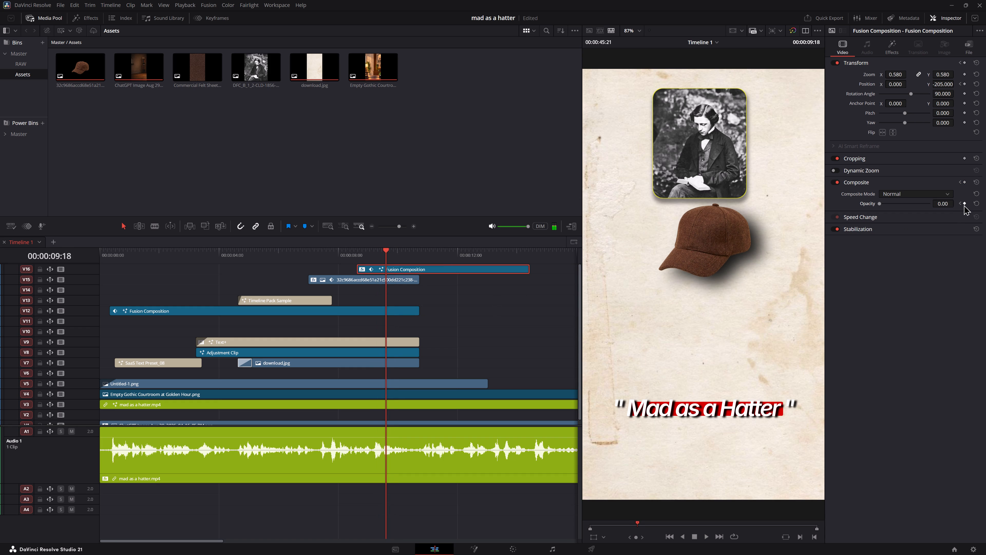
pyautogui.press('Left')
pyautogui.press('Left')
pyautogui.press('Left')
pyautogui.press('Left')
pyautogui.press('Left')
pyautogui.press('Left')
pyautogui.press('Left')
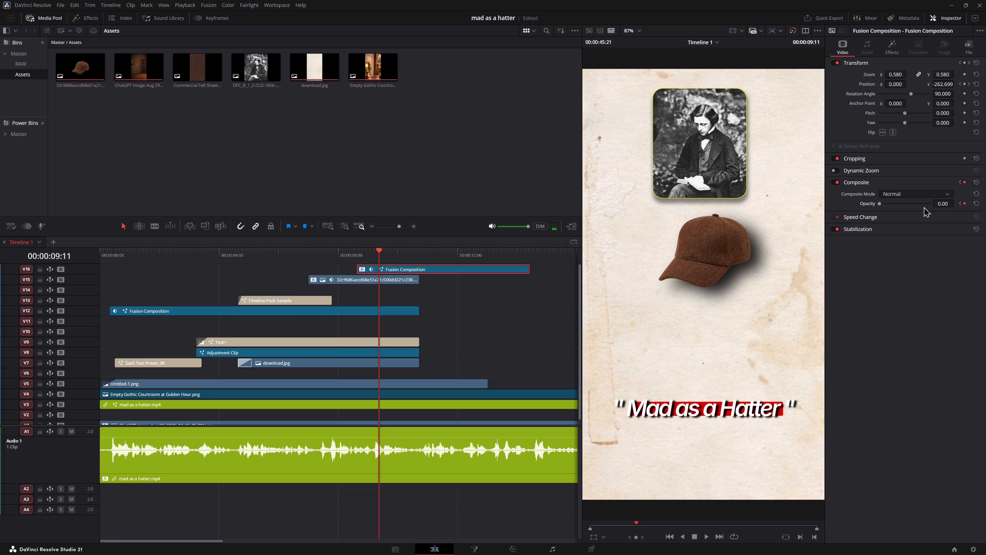
pyautogui.moveTo(943, 205); pyautogui.dragTo(579, 253)
# Play back the felt sheet's lengthened fade-in together with the hat's rise.
pyautogui.press('space')
pyautogui.press('space')
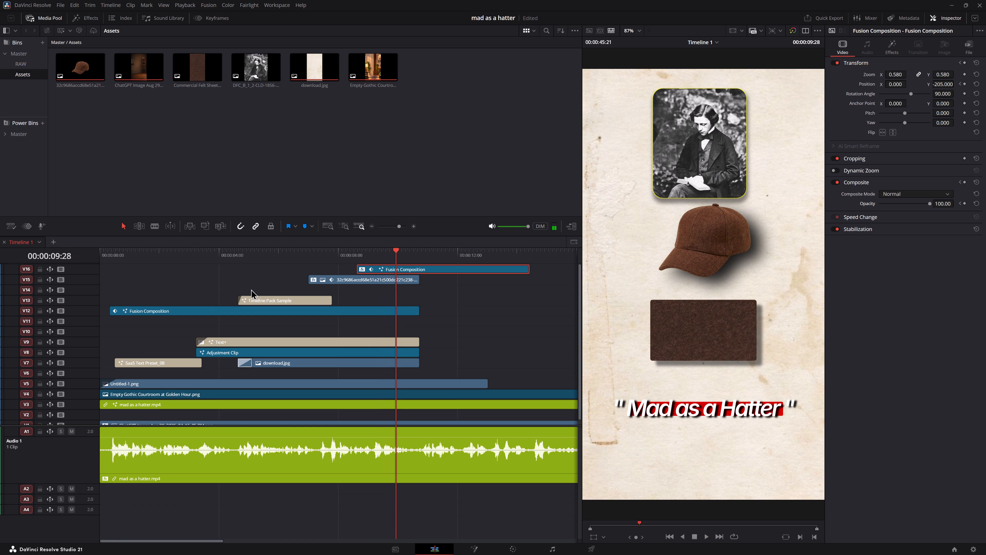
pyautogui.click(318, 262)
pyautogui.press('space')
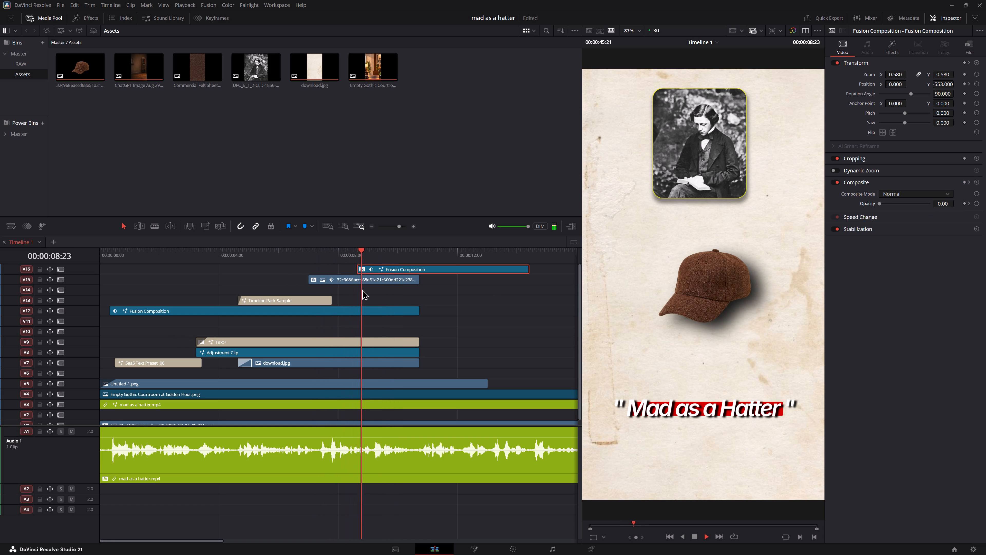
pyautogui.press('space')
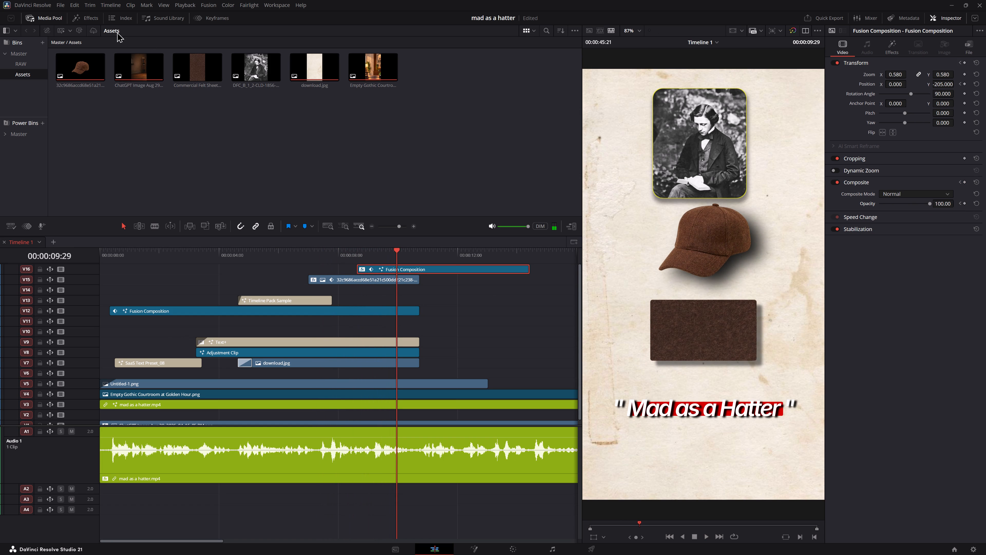
# Show the felt sheet clip's keyframes in a full-width curve view in place of the media pool.
pyautogui.click(78, 19)
pyautogui.click(81, 18)
pyautogui.click(203, 25)
pyautogui.click(204, 21)
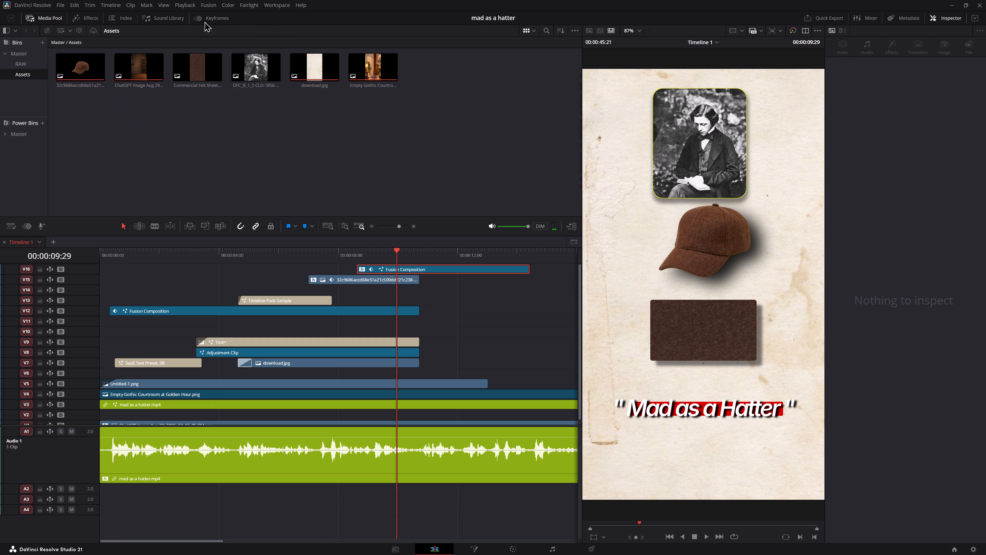
pyautogui.moveTo(416, 124); pyautogui.dragTo(414, 122, button='middle')
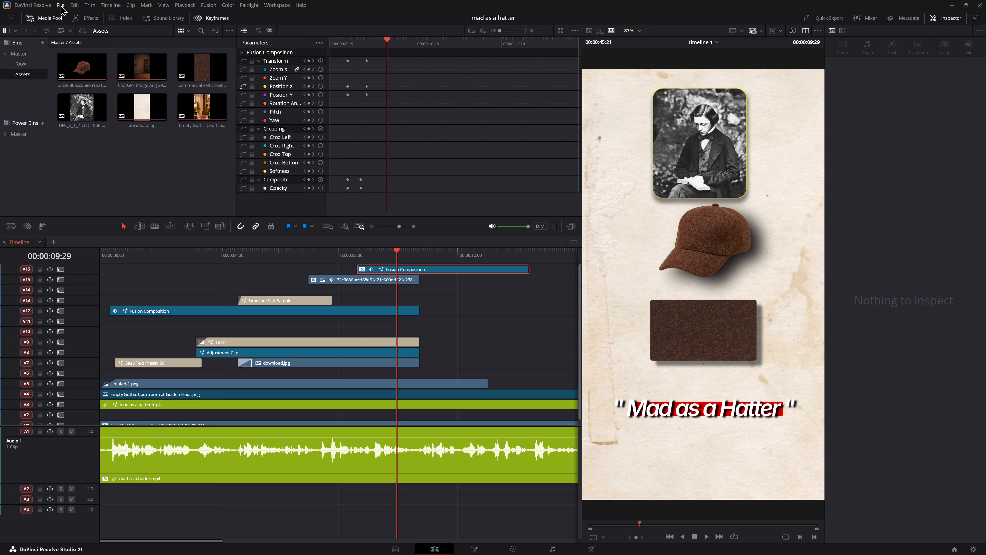
pyautogui.click(52, 16)
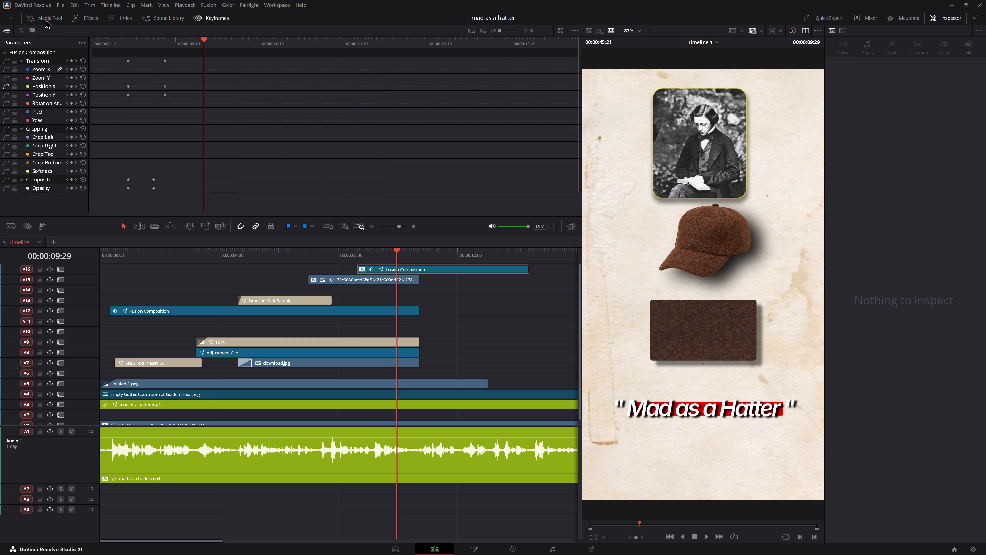
pyautogui.click(24, 30)
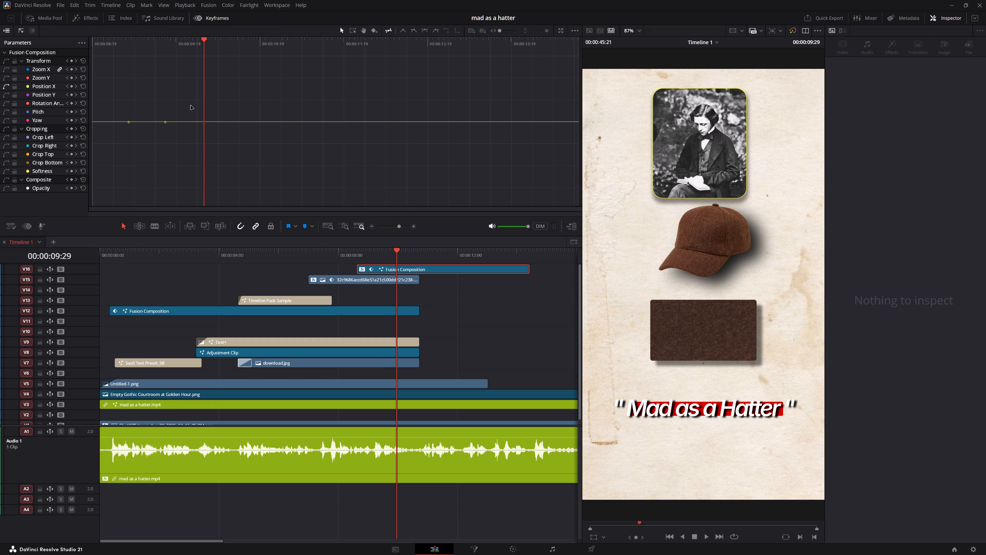
pyautogui.moveTo(262, 150); pyautogui.dragTo(269, 149, button='middle')
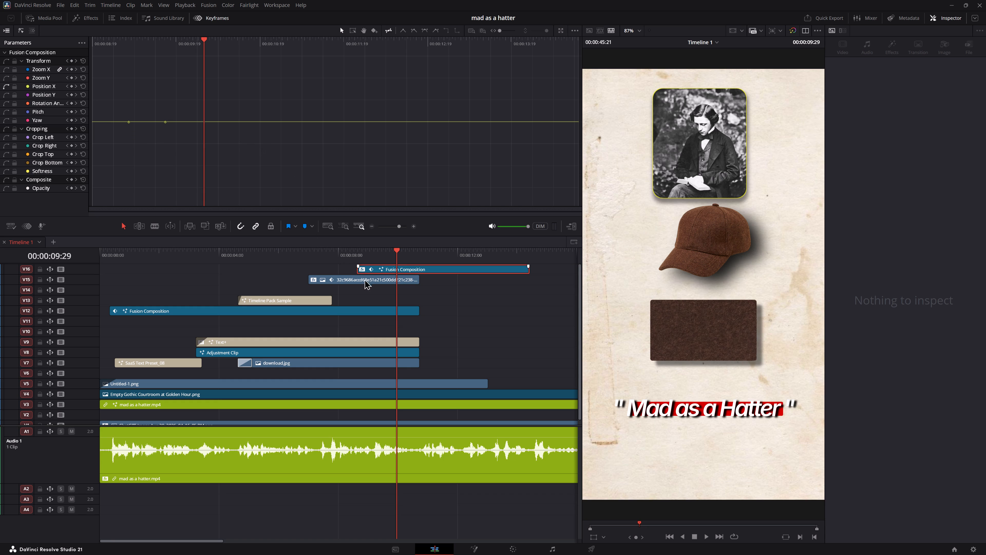
pyautogui.click(367, 277)
pyautogui.click(387, 268)
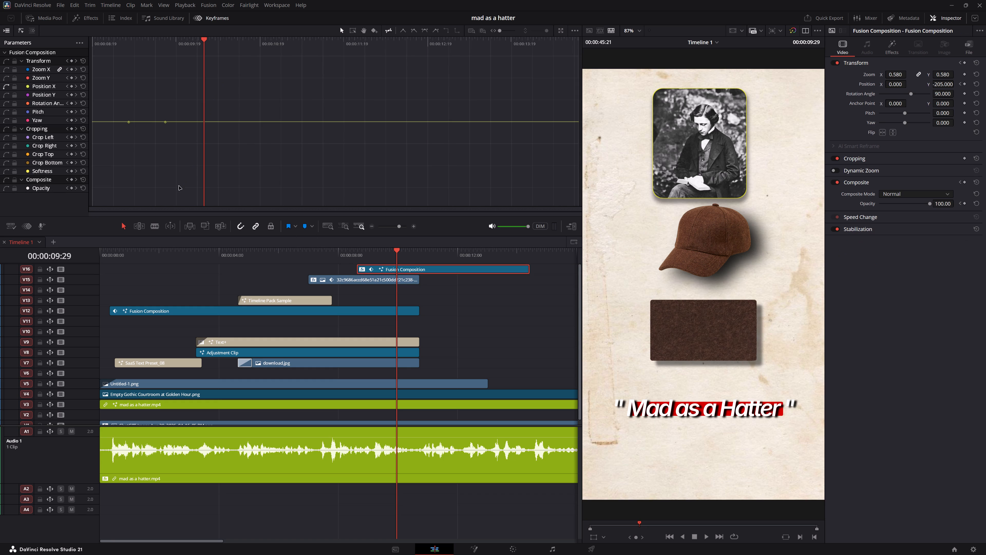
# Apply easing to both of the felt sheet's Position X keyframes in the curve view.
pyautogui.moveTo(192, 175); pyautogui.dragTo(194, 170)
pyautogui.moveTo(203, 165); pyautogui.dragTo(287, 169, button='middle')
pyautogui.moveTo(210, 165); pyautogui.dragTo(310, 174, button='middle')
pyautogui.moveTo(247, 162); pyautogui.dragTo(103, 89)
pyautogui.click(423, 31)
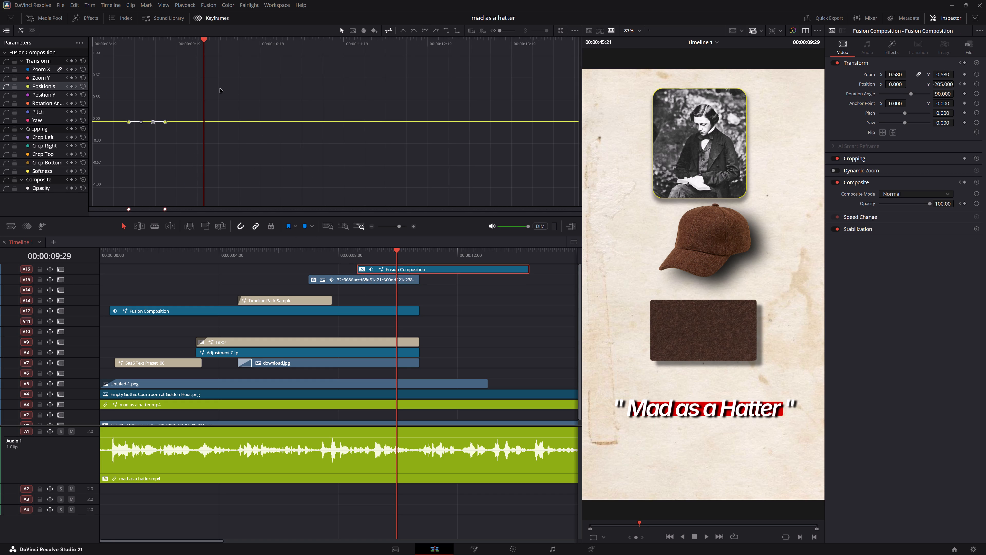
# Play back and scrub through the felt sheet's move from about 00:00:09:03.
pyautogui.moveTo(201, 39); pyautogui.dragTo(131, 41)
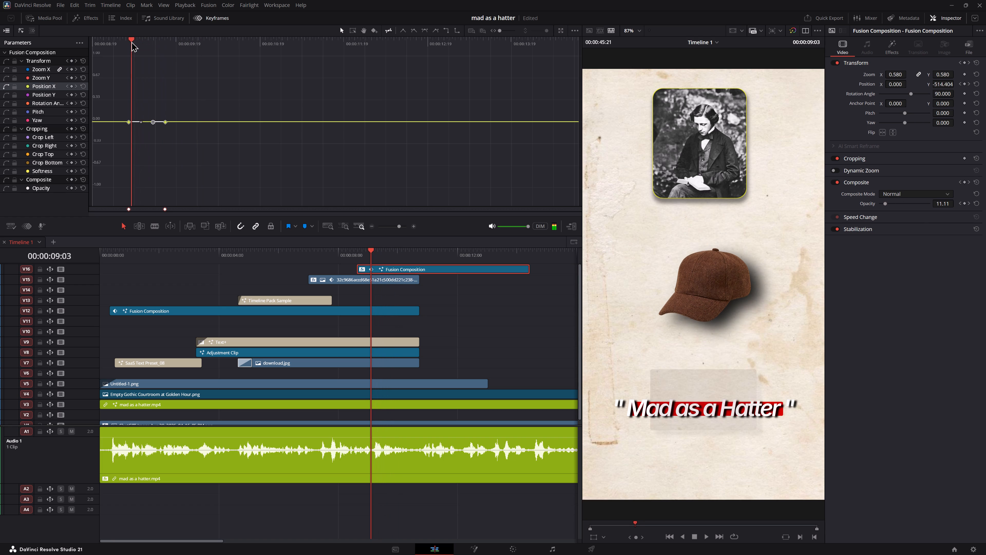
pyautogui.press('space')
pyautogui.press('space')
pyautogui.keyDown('ctrl'); pyautogui.scroll(4, 244, 181); pyautogui.keyUp('ctrl')
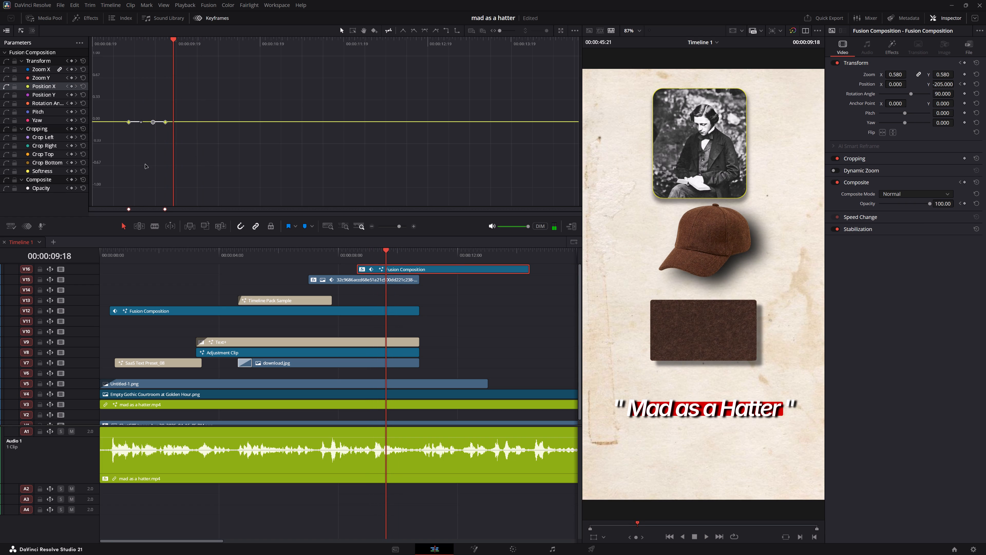
pyautogui.moveTo(176, 40); pyautogui.dragTo(153, 41)
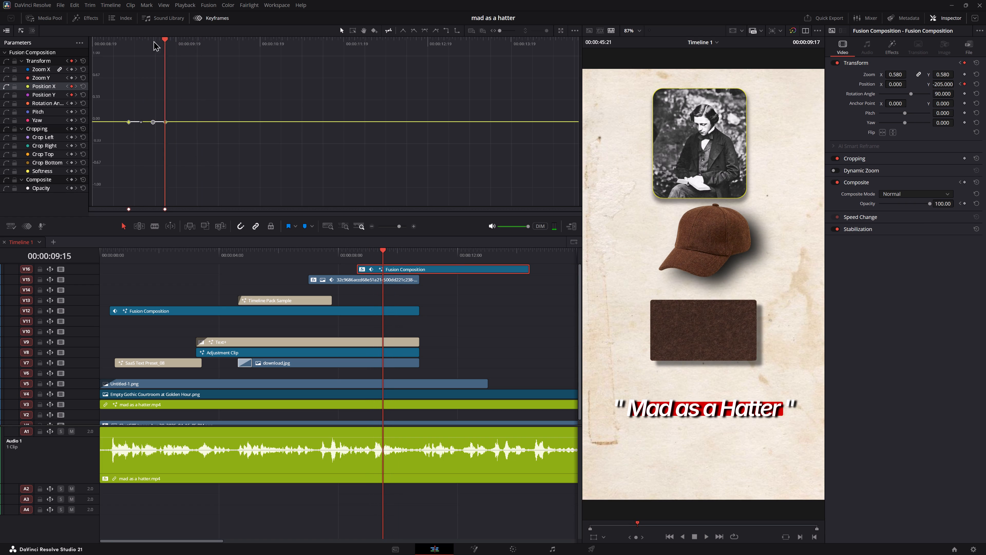
pyautogui.moveTo(153, 41); pyautogui.dragTo(142, 41)
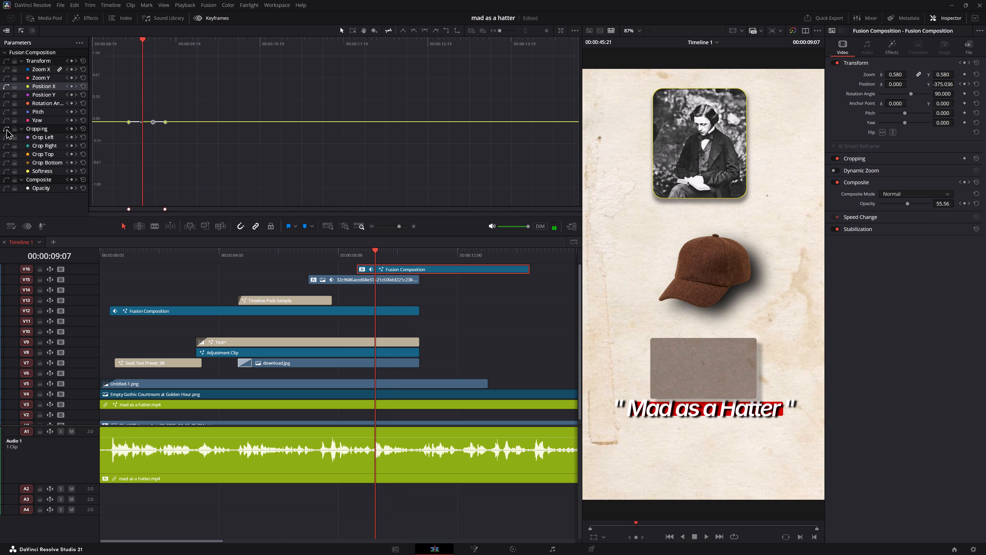
# Display only the felt sheet's Position Y curve and pull the 00:00:09:15 keyframe's handle upward so the rise slightly overshoots.
pyautogui.click(6, 94)
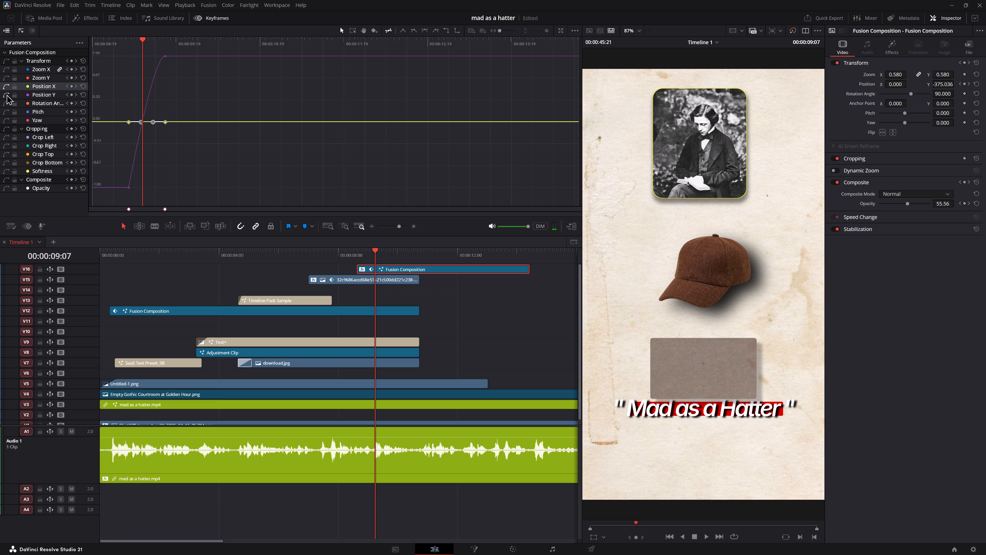
pyautogui.click(4, 83)
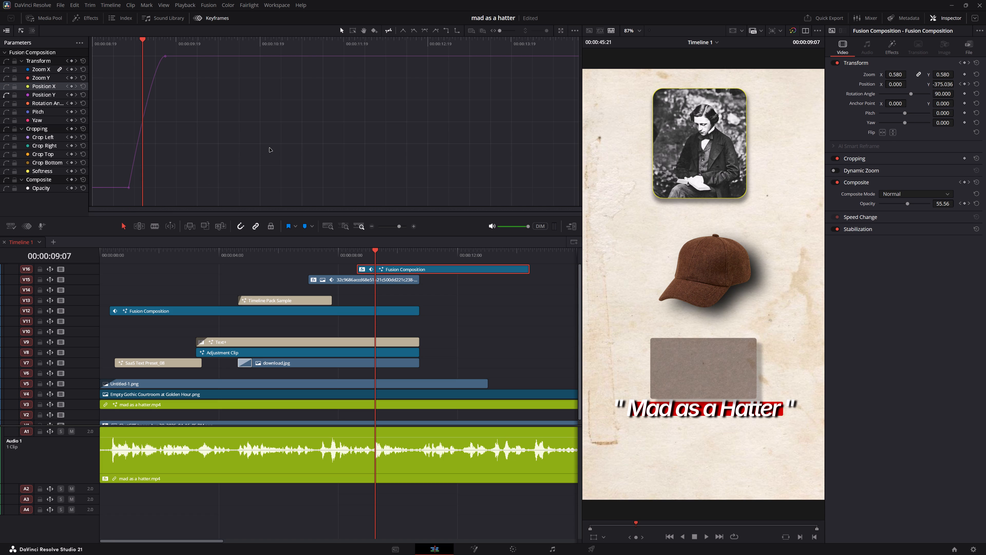
pyautogui.keyDown('alt'); pyautogui.scroll(13, 276, 139); pyautogui.keyUp('alt')
pyautogui.moveTo(279, 122); pyautogui.dragTo(245, 87)
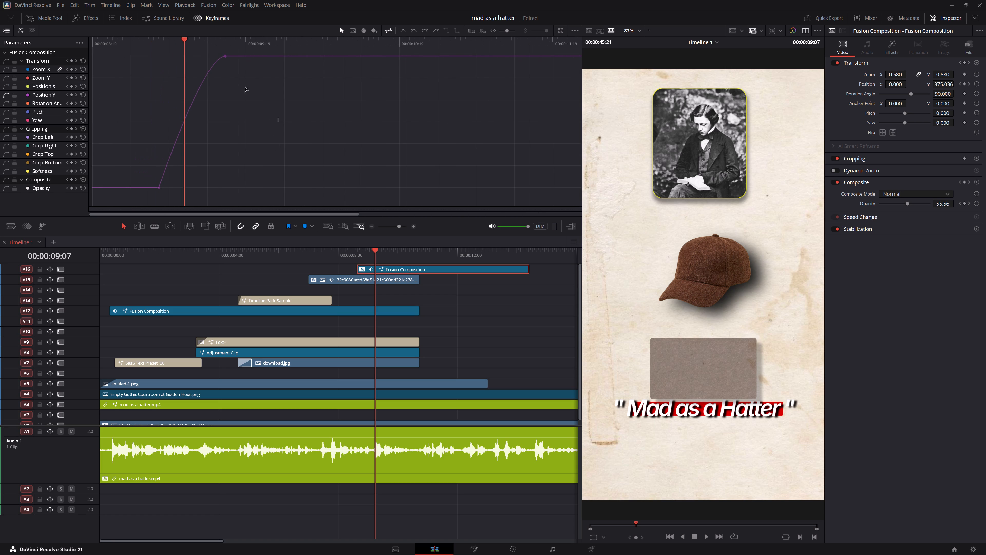
pyautogui.moveTo(245, 87); pyautogui.dragTo(183, 35)
pyautogui.keyDown('alt'); pyautogui.scroll(13, 271, 96); pyautogui.keyUp('alt')
pyautogui.keyDown('alt'); pyautogui.scroll(-5, 269, 94); pyautogui.keyUp('alt')
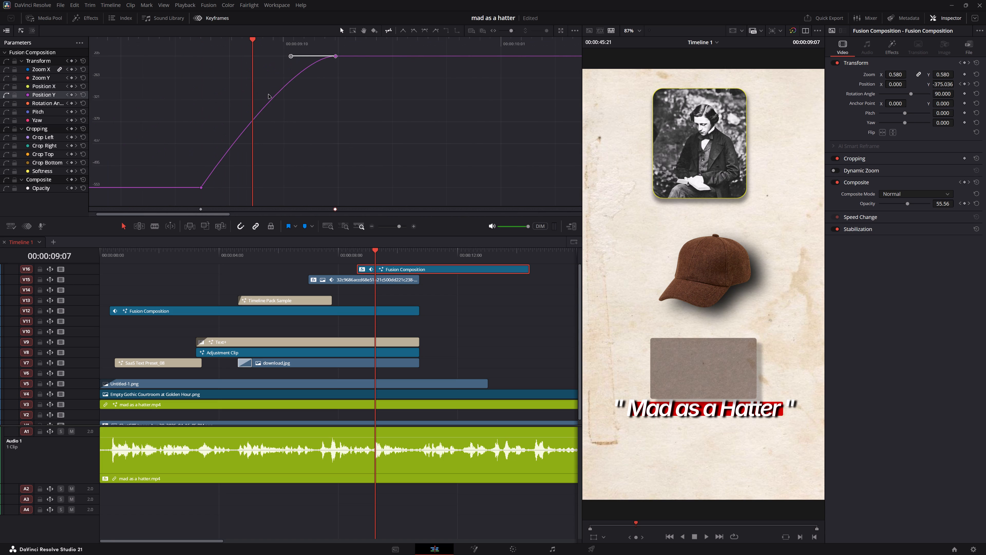
pyautogui.moveTo(292, 58); pyautogui.dragTo(288, 31)
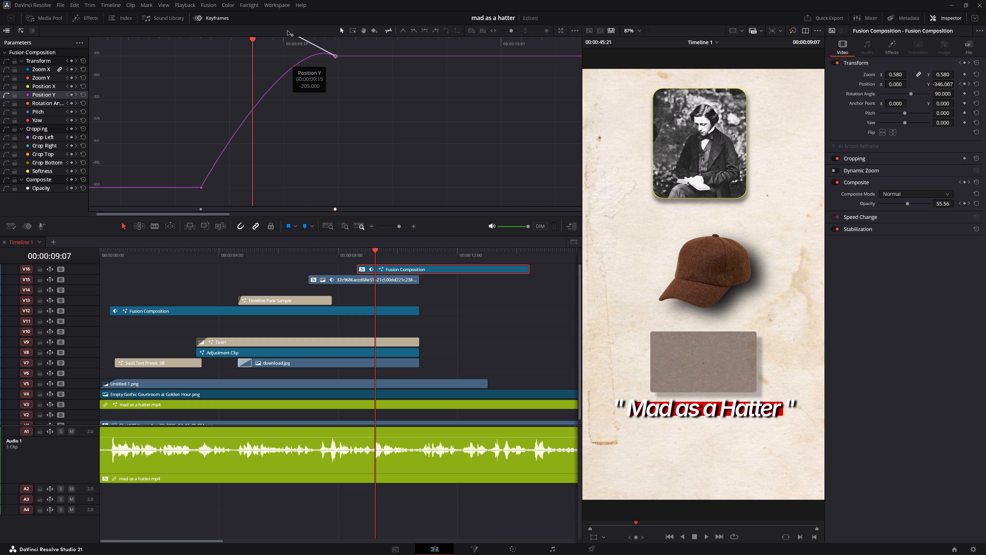
pyautogui.moveTo(288, 31); pyautogui.dragTo(285, 16)
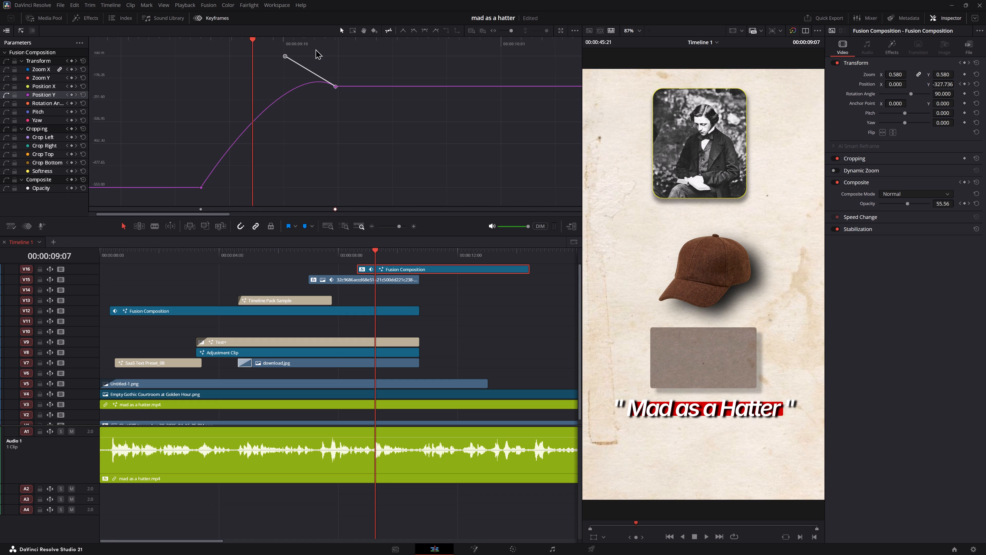
# Play back the felt sheet's reshaped rise several times, continuing towards the end of the paper-background scene.
pyautogui.press('space')
pyautogui.press('space')
pyautogui.click(226, 37)
pyautogui.press('space')
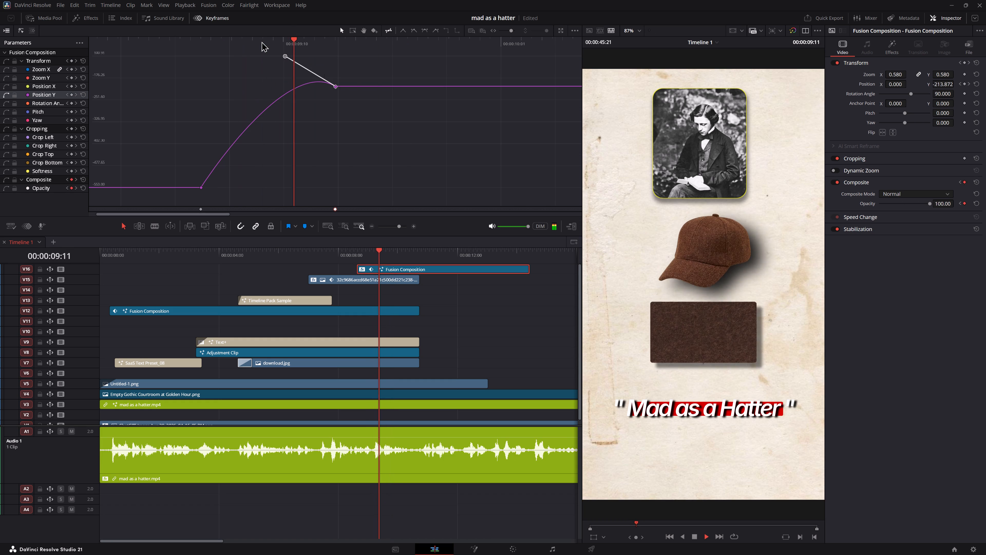
pyautogui.press('space')
pyautogui.click(177, 46)
pyautogui.press('space')
pyautogui.press('space')
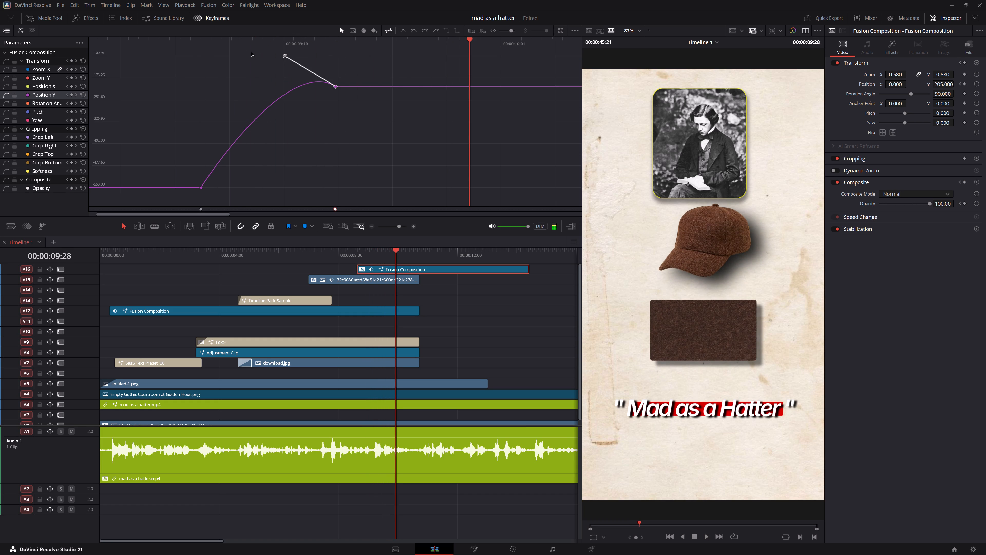
pyautogui.click(151, 47)
pyautogui.press('space')
pyautogui.press('space')
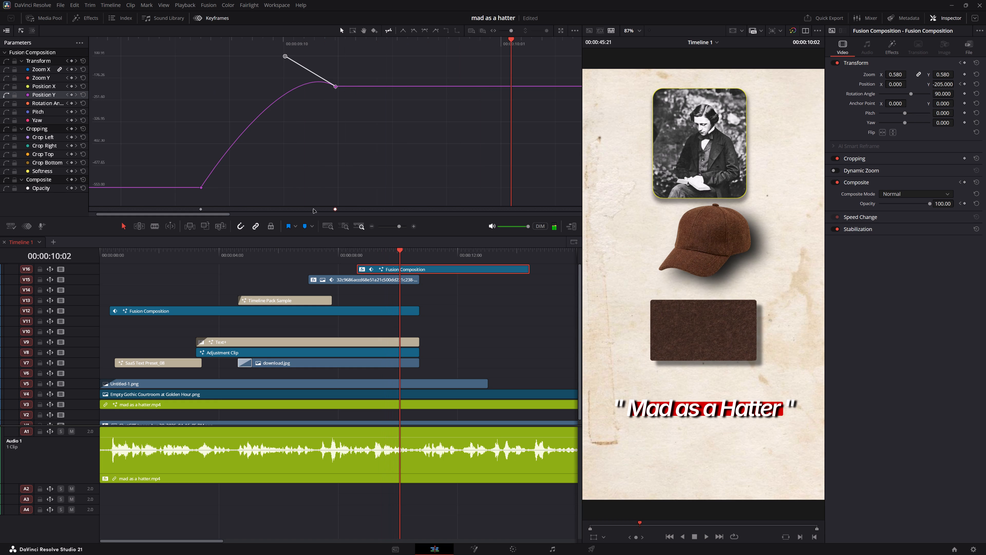
pyautogui.click(444, 301)
pyautogui.press('space')
pyautogui.press('space')
# Trim the end of the felt sheet clip on V16 to 00:00:10:22, in line with the paper scene's other clips.
pyautogui.moveTo(423, 251); pyautogui.dragTo(417, 251)
pyautogui.press('2')
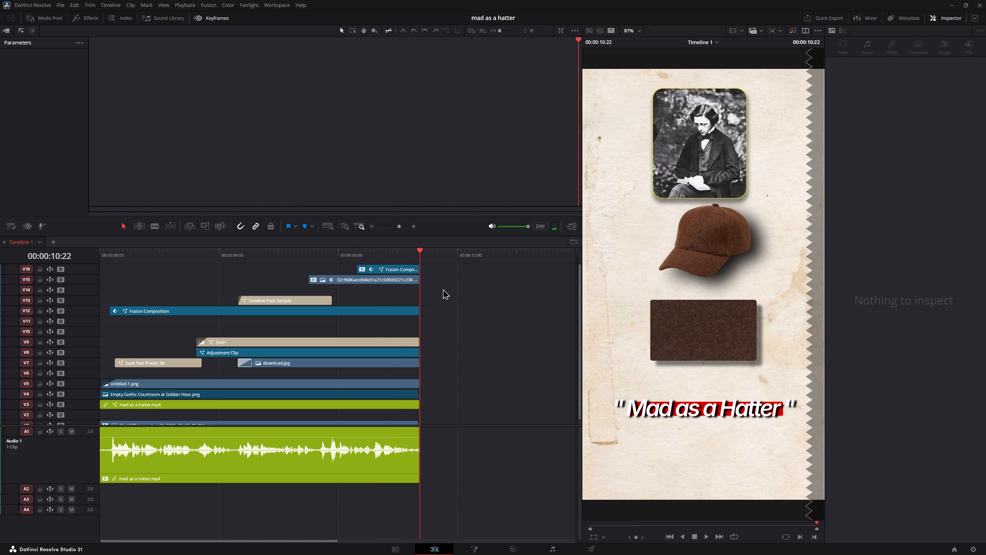
pyautogui.hotkey('ctrl', 'z')
pyautogui.click(441, 270)
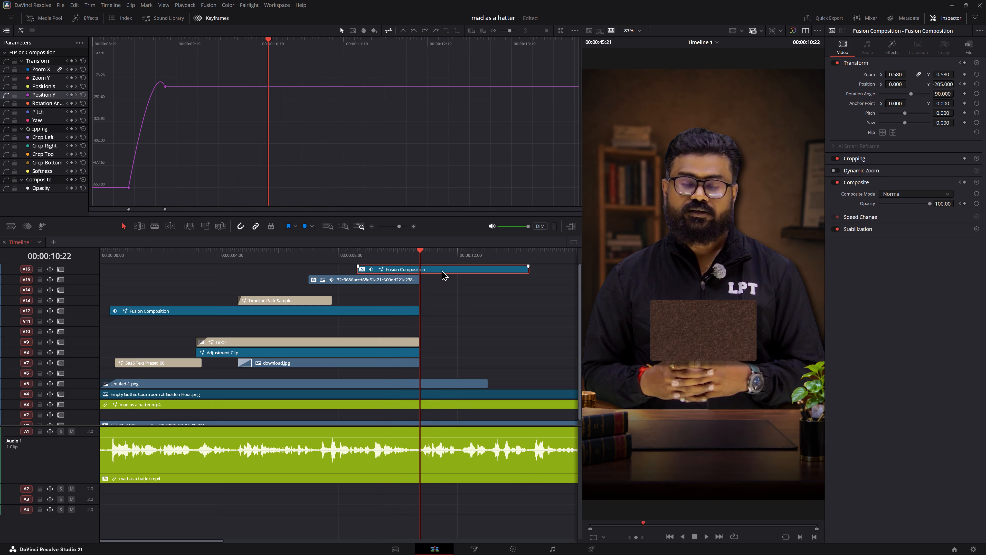
pyautogui.press('2')
pyautogui.click(450, 280)
# Play back the hat and the trimmed felt sheet from about 00:00:08:05.
pyautogui.click(342, 249)
pyautogui.press('space')
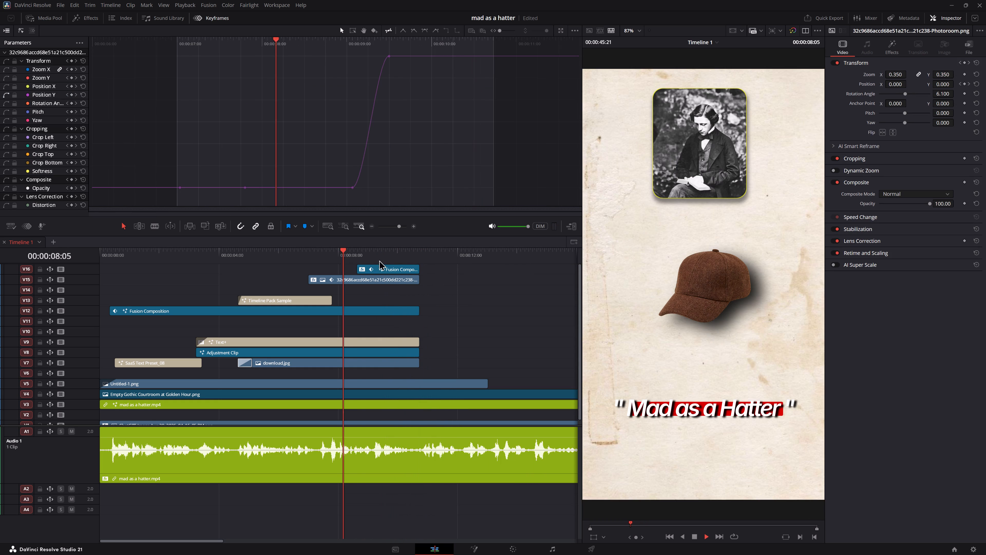
pyautogui.press('space')
pyautogui.press('space')
pyautogui.press('space')
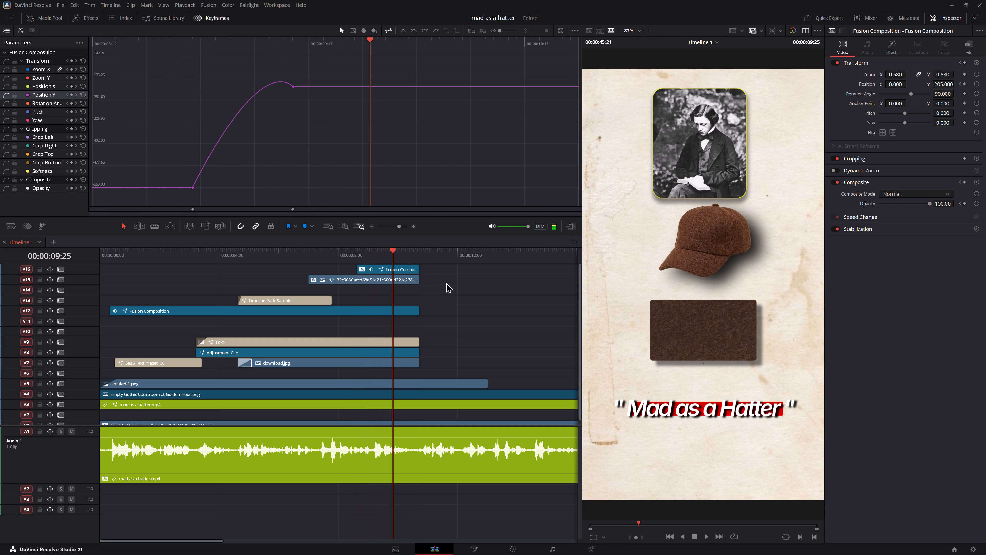
pyautogui.moveTo(497, 292); pyautogui.dragTo(412, 283, button='middle')
pyautogui.press('space')
pyautogui.press('space')
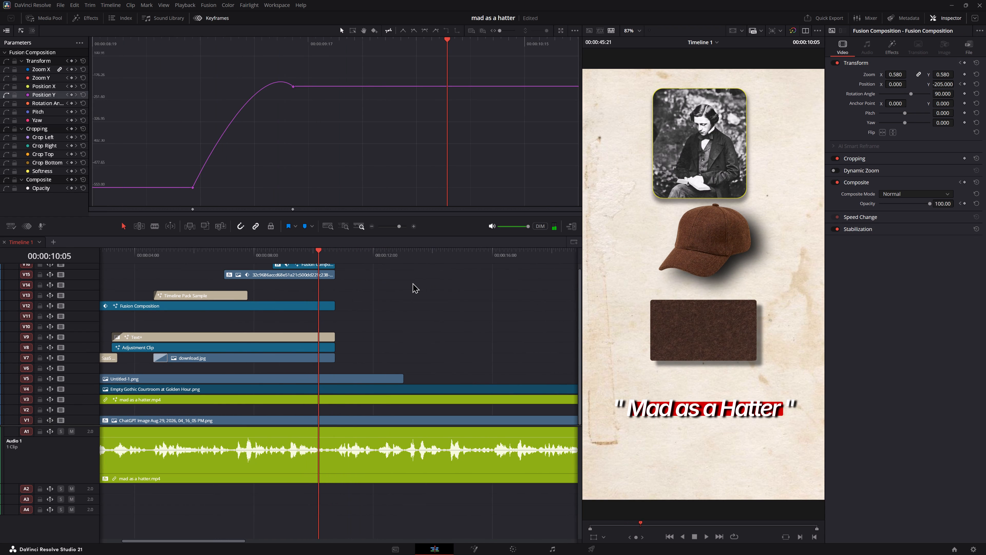
# Save the project.
pyautogui.hotkey('ctrl', 's')
pyautogui.hotkey('ctrl', 's')
# Play back the paper-background scene from 00:00:06:06, covering the year counter, the hat and the felt sheet.
pyautogui.click(200, 251)
pyautogui.press('space')
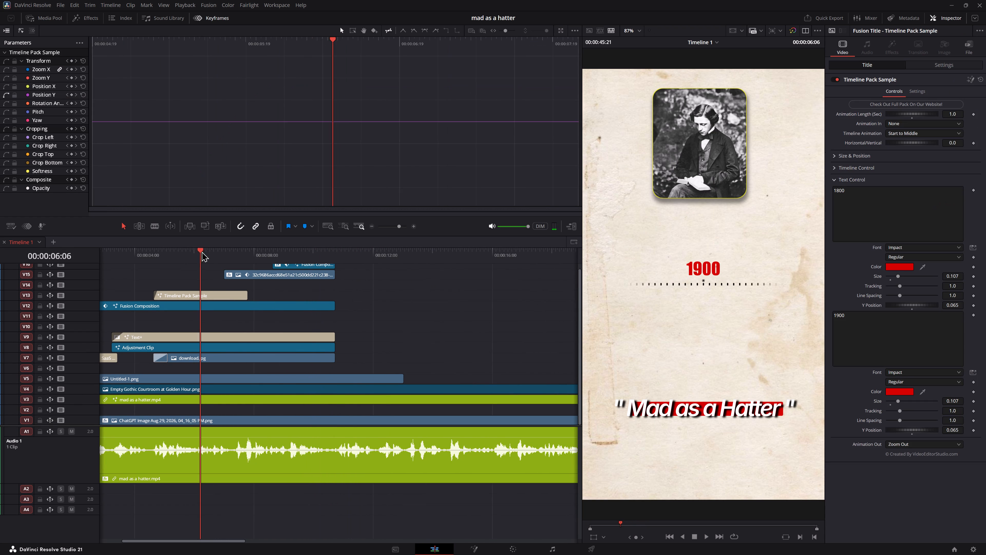
pyautogui.moveTo(400, 306); pyautogui.dragTo(321, 300, button='middle')
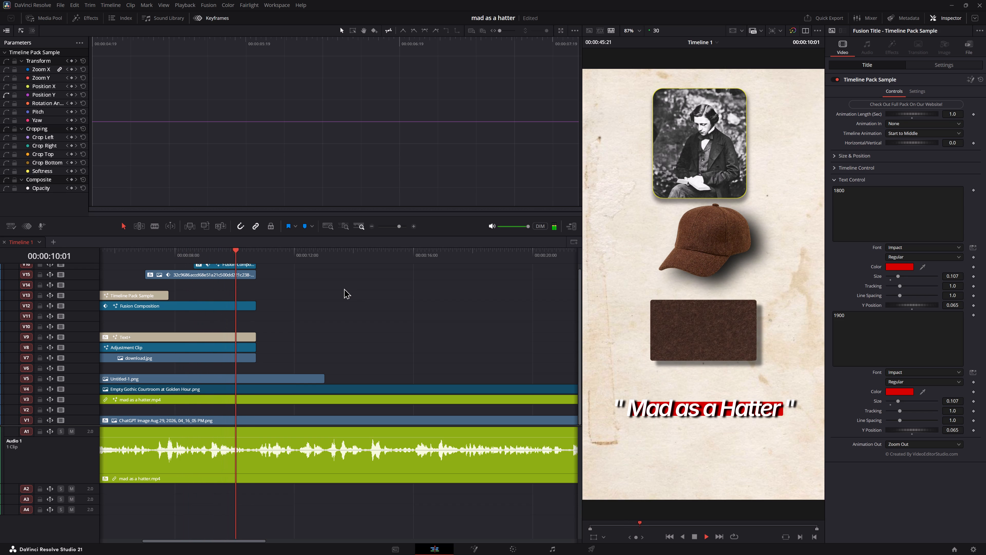
pyautogui.press('space')
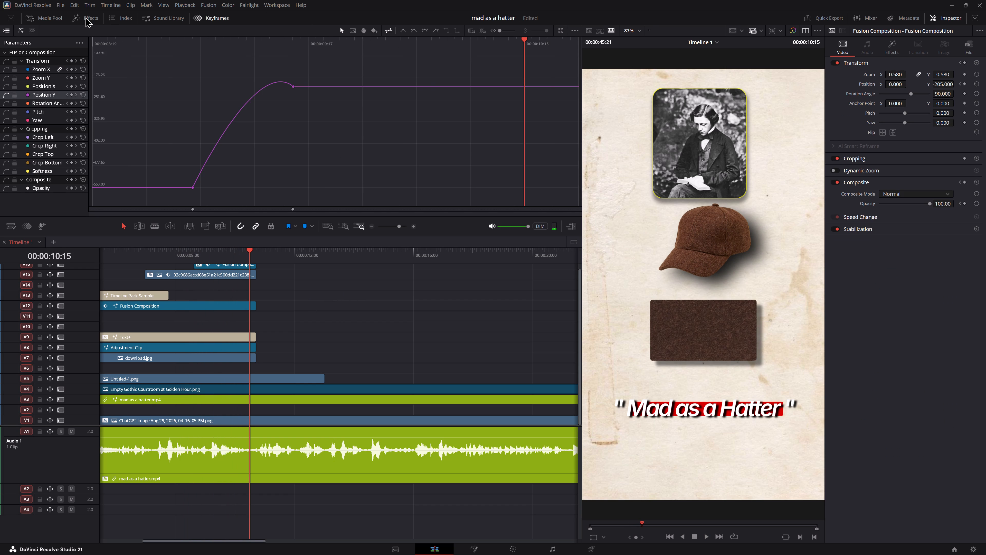
# Bring back the media pool in place of the keyframe curve view.
pyautogui.click(50, 17)
pyautogui.click(202, 20)
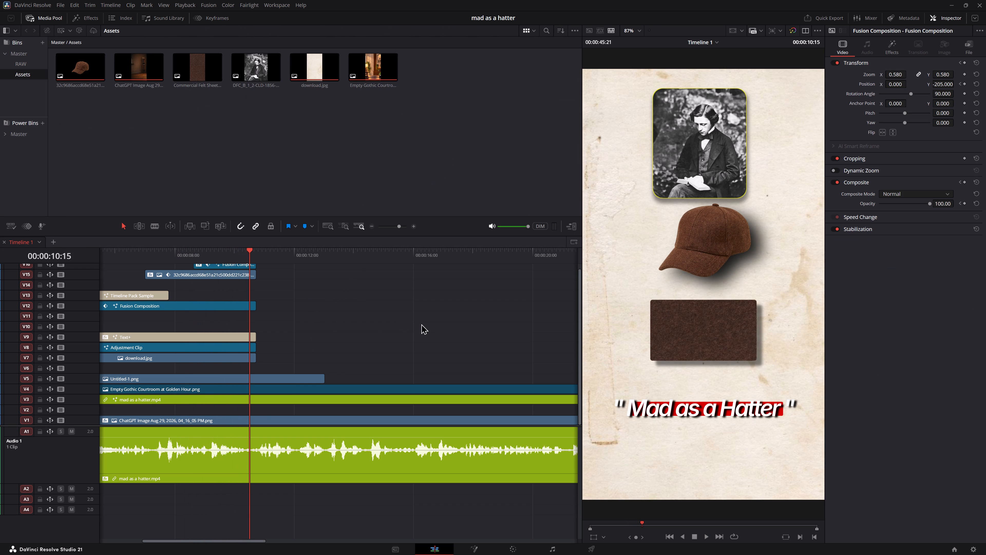
# Save the project again.
pyautogui.keyDown('alt'); pyautogui.scroll(-4, 421, 324); pyautogui.keyUp('alt')
pyautogui.keyDown('alt'); pyautogui.scroll(10, 414, 322); pyautogui.keyUp('alt')
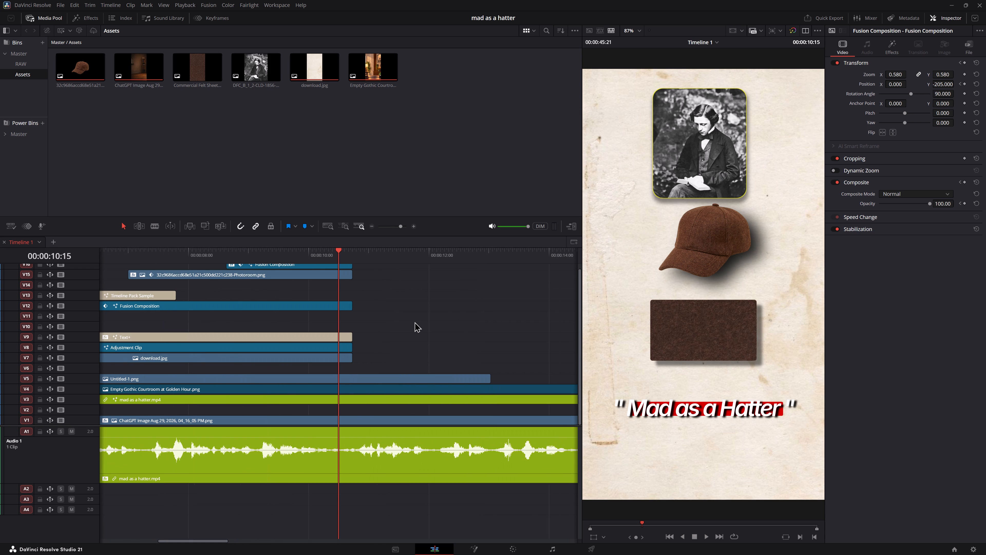
pyautogui.hotkey('ctrl', 's')
pyautogui.hotkey('ctrl', 's')
# Play back from 00:00:10:15 past the end of the paper scene to 00:00:11:10.
pyautogui.press('space')
pyautogui.press('space')
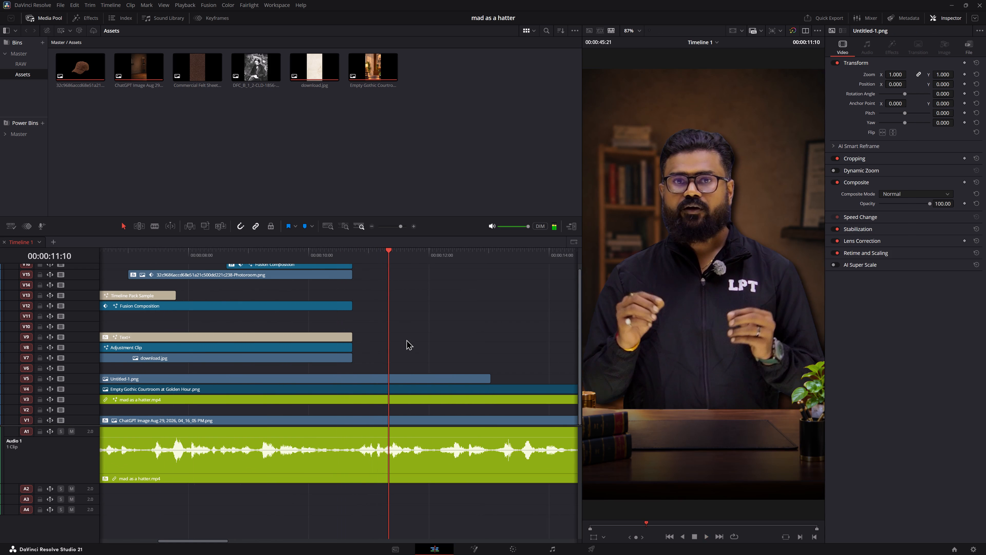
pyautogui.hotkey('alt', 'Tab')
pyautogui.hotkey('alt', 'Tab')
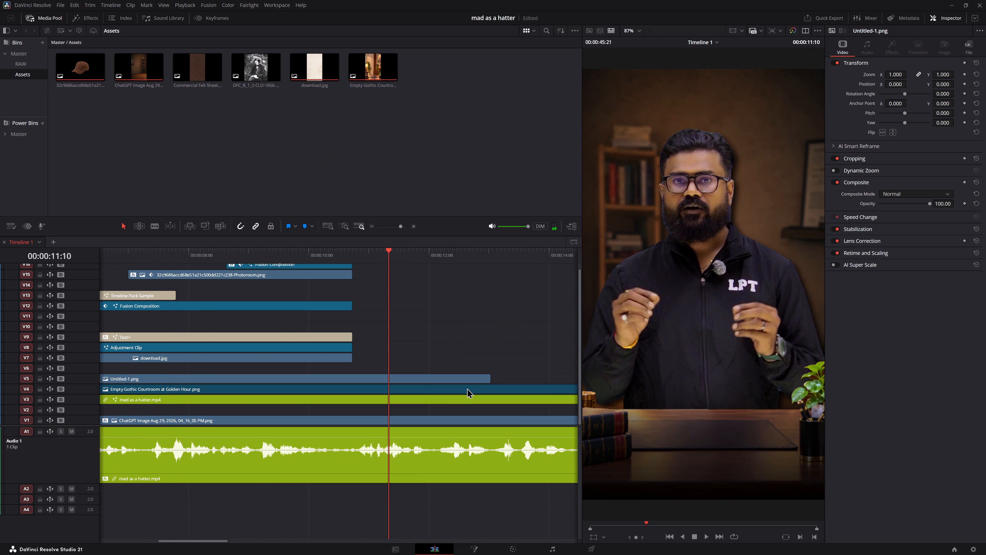
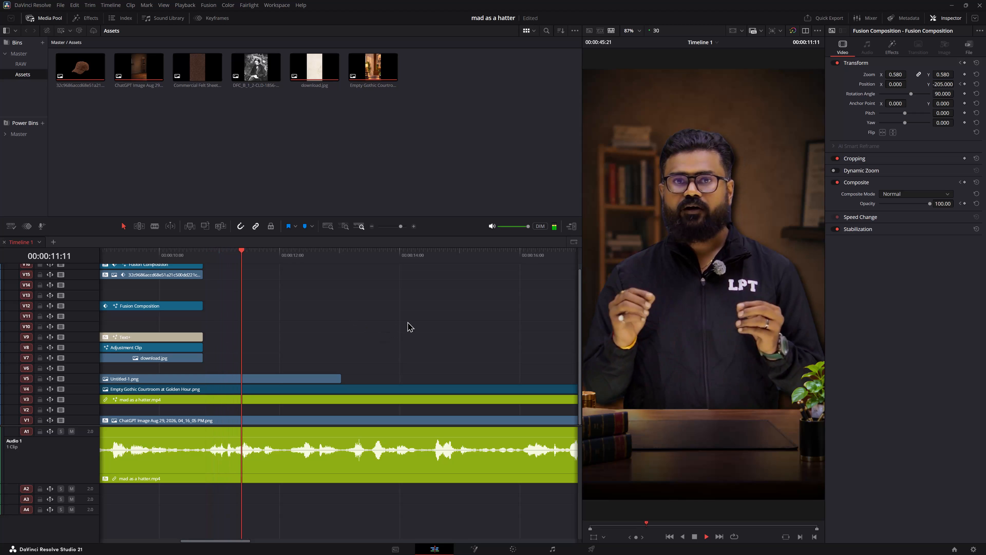
# Review the section up to 00:00:13:22 and extend the Untitled-1.png clip on V5 to about 00:00:17:00.
pyautogui.moveTo(388, 319); pyautogui.dragTo(365, 314, button='middle')
pyautogui.press('space')
pyautogui.moveTo(299, 319); pyautogui.dragTo(366, 311, button='middle')
pyautogui.press('space')
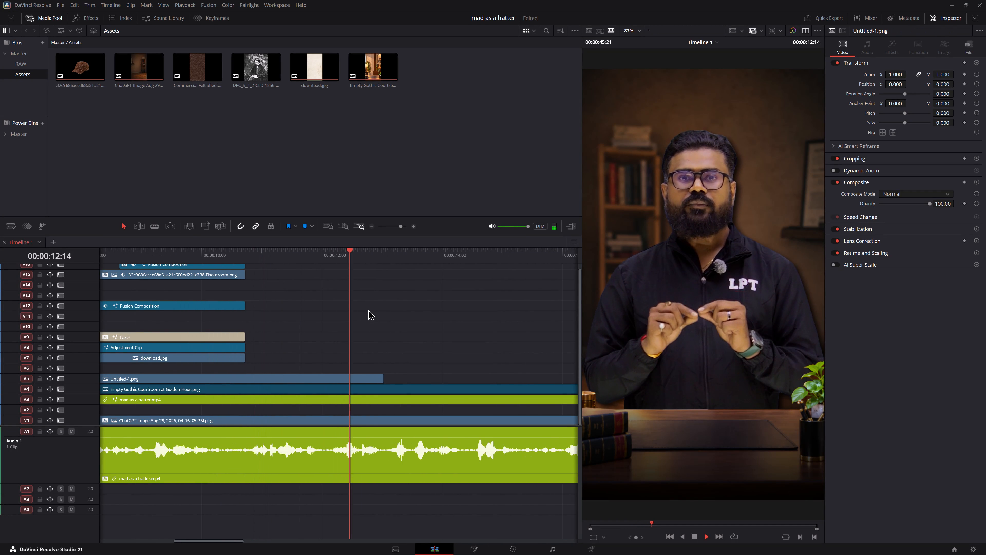
pyautogui.moveTo(430, 325); pyautogui.dragTo(277, 305, button='middle')
pyautogui.press('space')
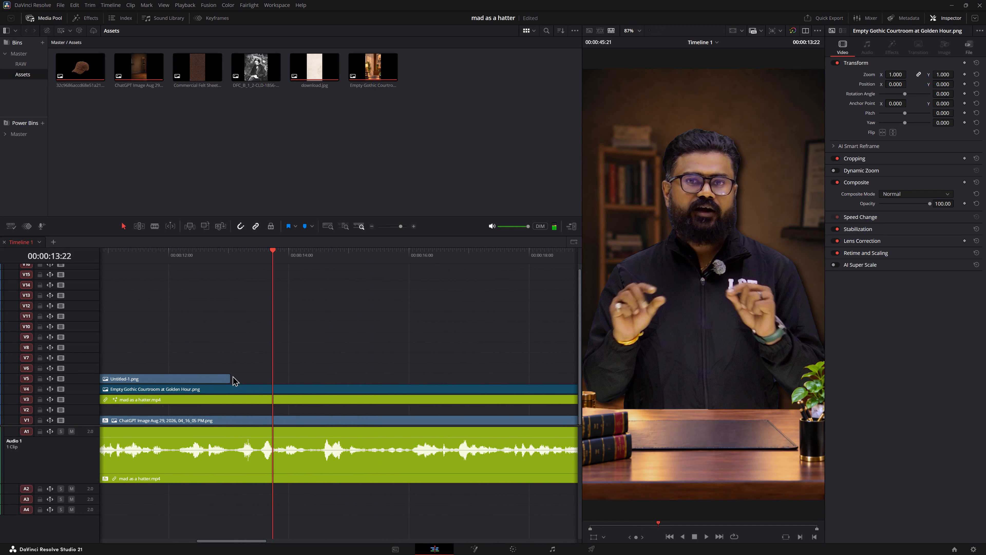
pyautogui.moveTo(225, 378); pyautogui.dragTo(461, 376)
# Play back the section from 00:00:13:22 to 00:00:15:13 with the extended Untitled-1.png overlay.
pyautogui.press('space')
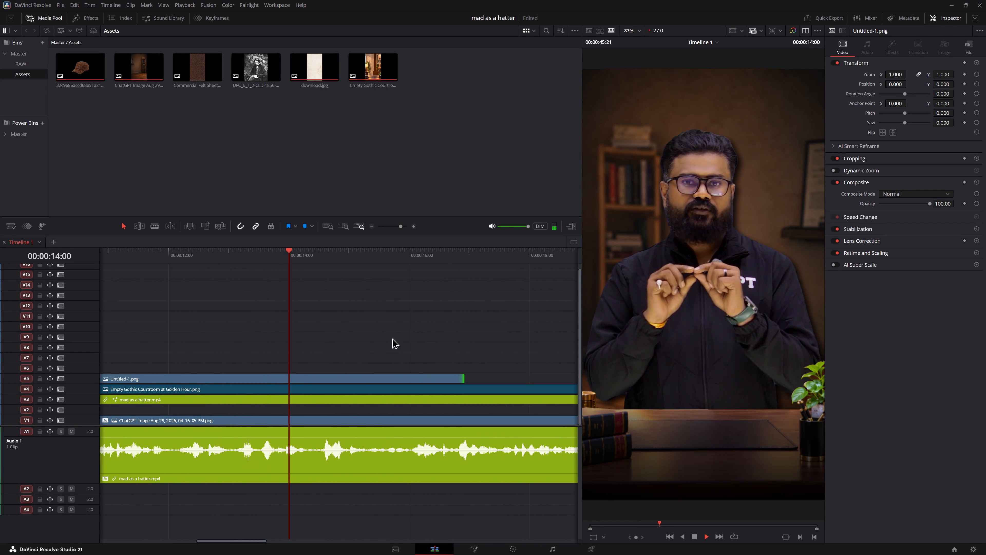
pyautogui.press('space')
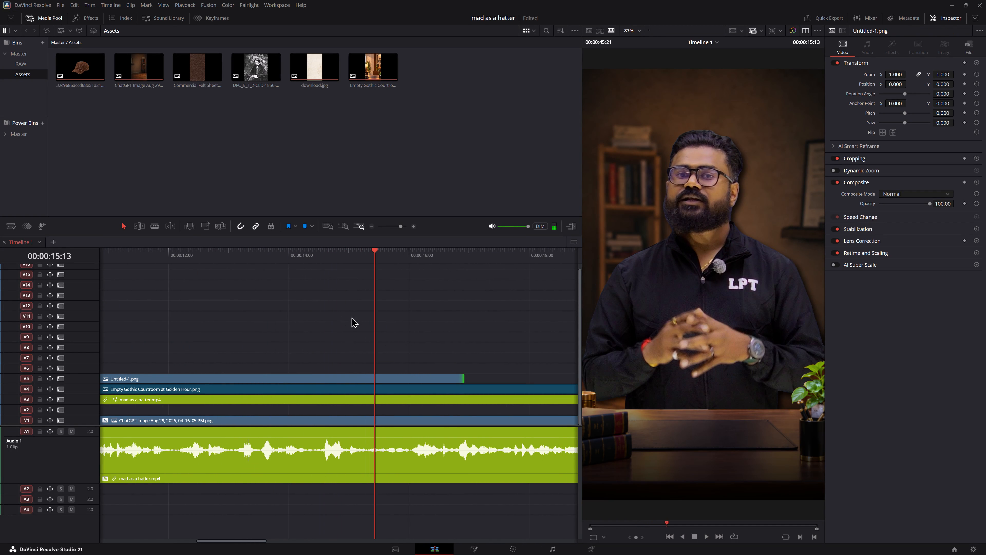
# Save the project.
pyautogui.keyDown('ctrl'); pyautogui.scroll(4, 358, 318); pyautogui.keyUp('ctrl')
pyautogui.hotkey('ctrl', 's')
pyautogui.hotkey('ctrl', 's')
# Play back the end of the paper scene from about 00:00:10:09 to 00:00:11:06.
pyautogui.click(251, 255)
pyautogui.press('space')
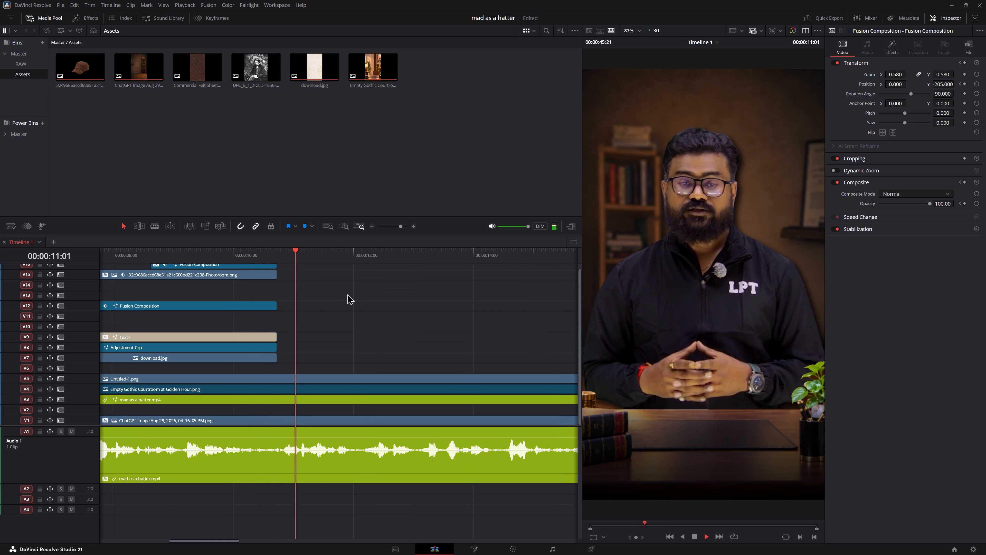
pyautogui.press('space')
pyautogui.hotkey('alt', 'Tab')
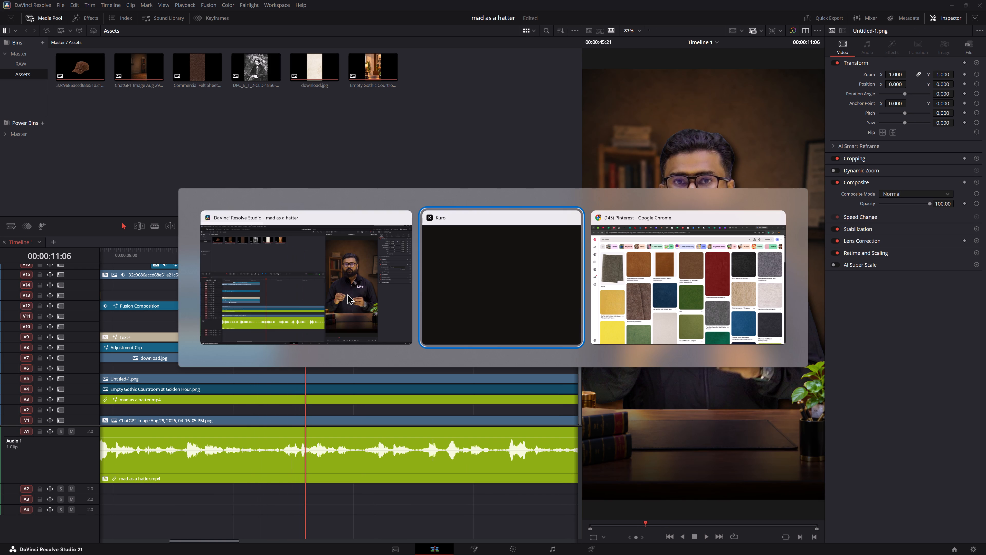
pyautogui.keyDown('alt'); pyautogui.click(718, 256); pyautogui.keyUp('alt')
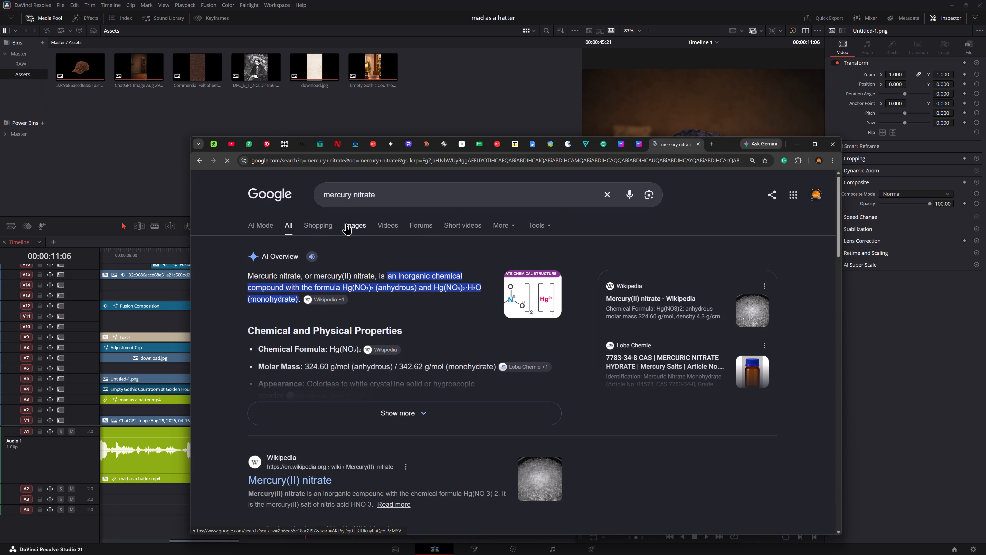
pyautogui.scroll(-1, 523, 359)
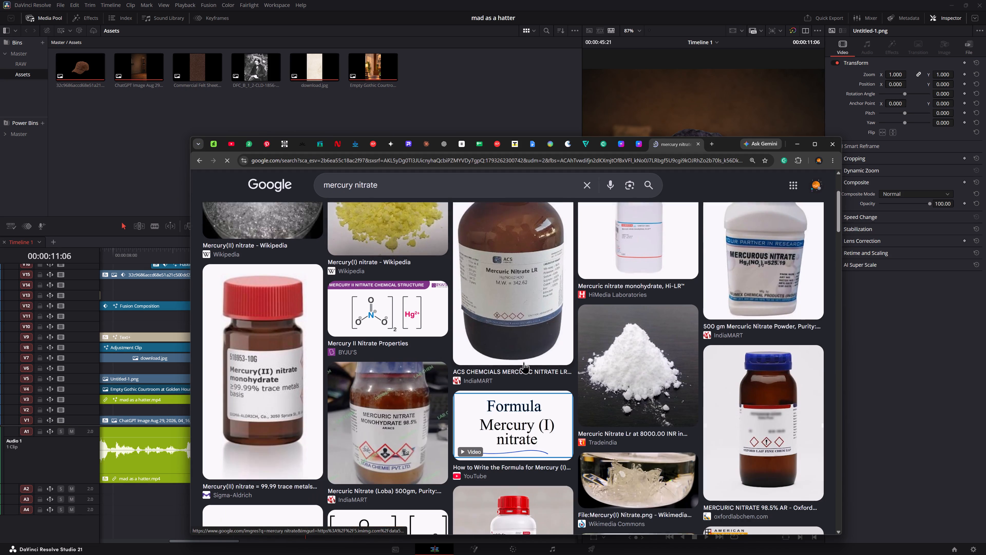
pyautogui.scroll(-1, 262, 341)
pyautogui.scroll(5, 315, 336)
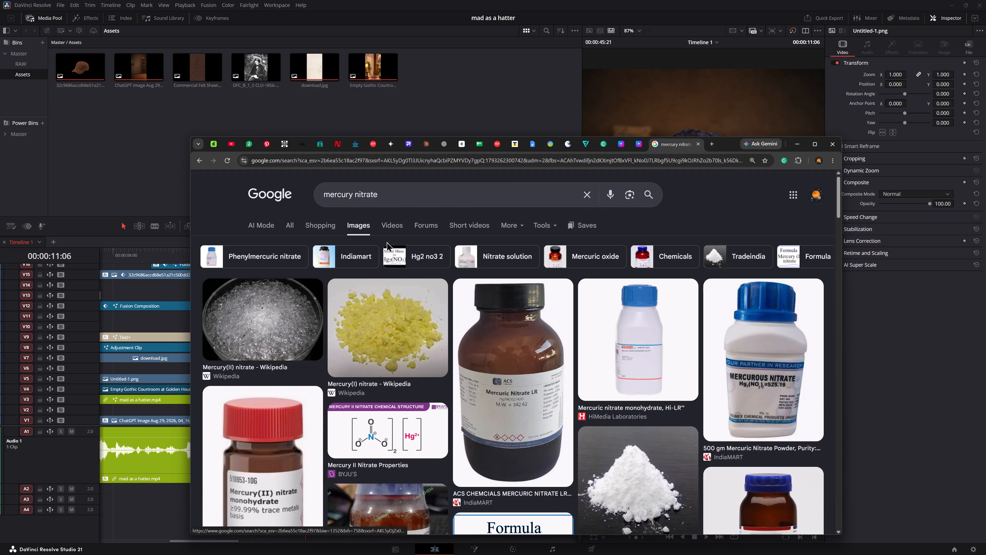
# Open the Flaticon page and search its icons for "mercury nitrate" in place of the subscribe button search.
pyautogui.click(562, 144)
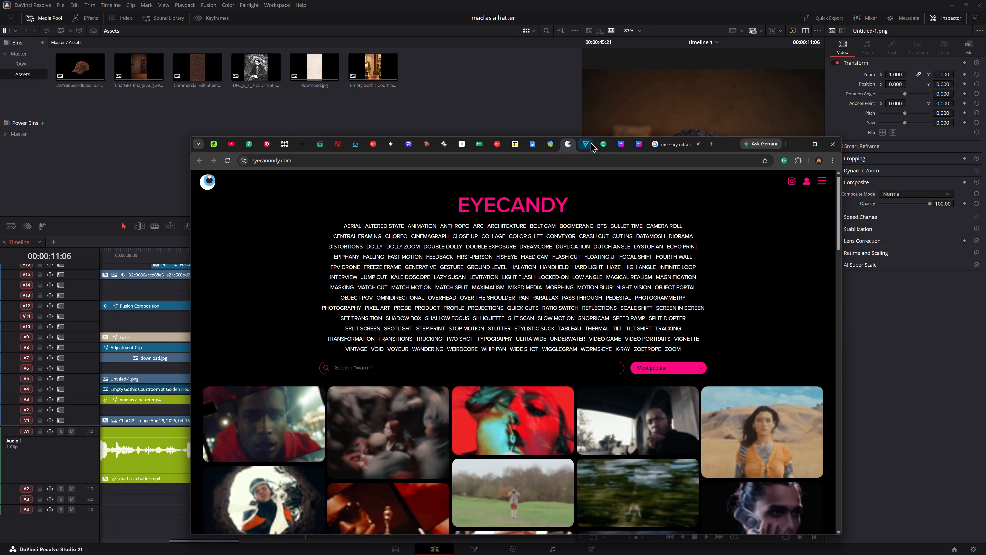
pyautogui.click(590, 142)
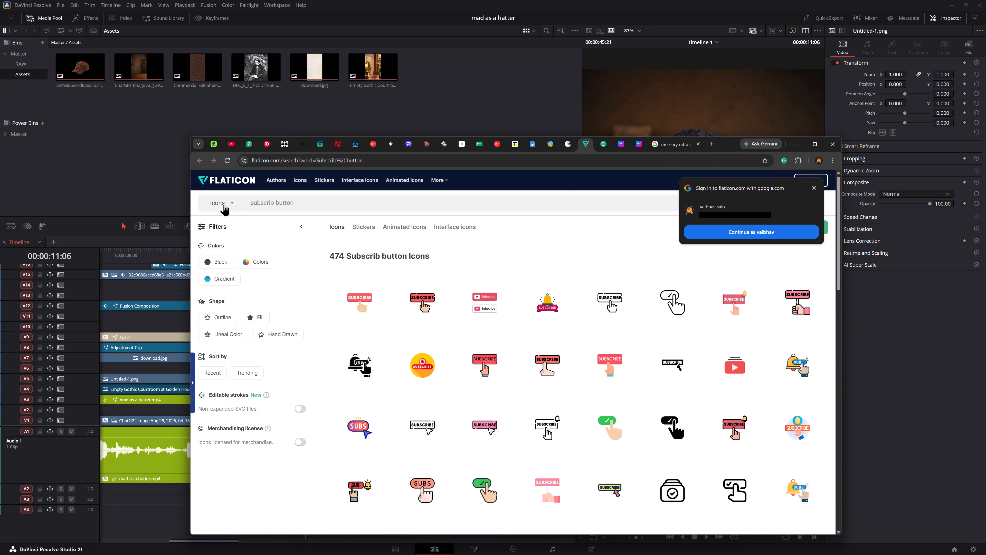
pyautogui.click(224, 204)
pyautogui.click(224, 204)
pyautogui.tripleClick(301, 209)
pyautogui.press('BackSpace')
pyautogui.hotkey('ctrl', 'BackSpace')
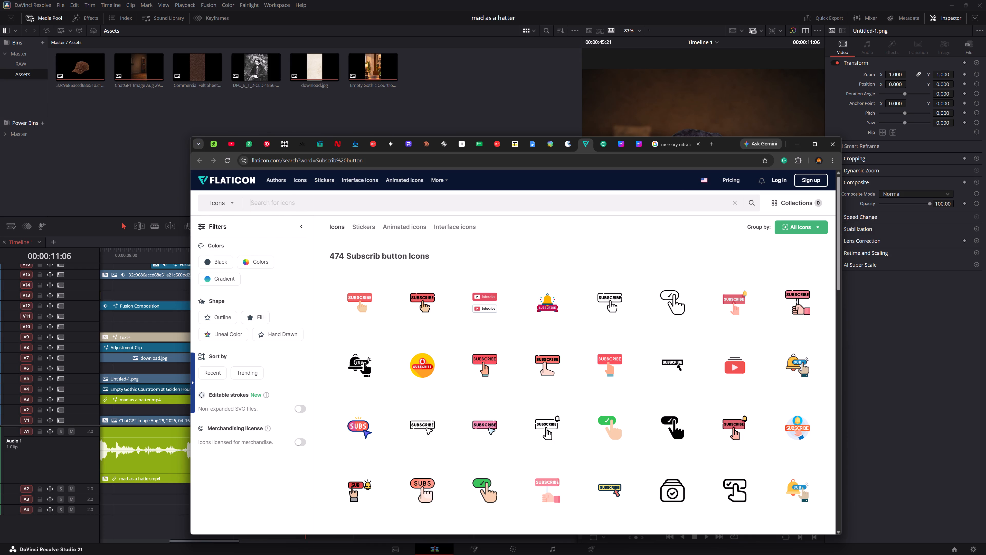
pyautogui.hotkey('ctrl', 'v')
pyautogui.press('Return')
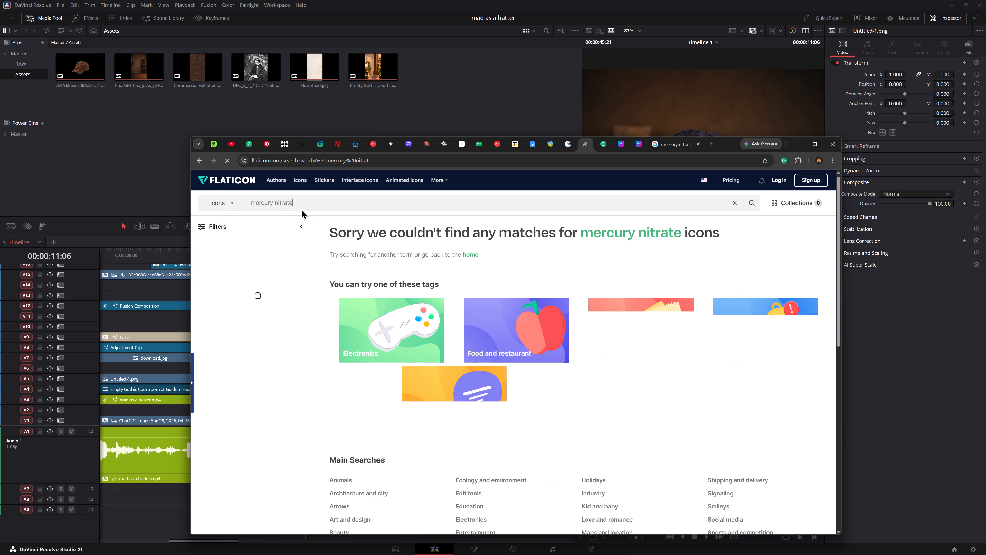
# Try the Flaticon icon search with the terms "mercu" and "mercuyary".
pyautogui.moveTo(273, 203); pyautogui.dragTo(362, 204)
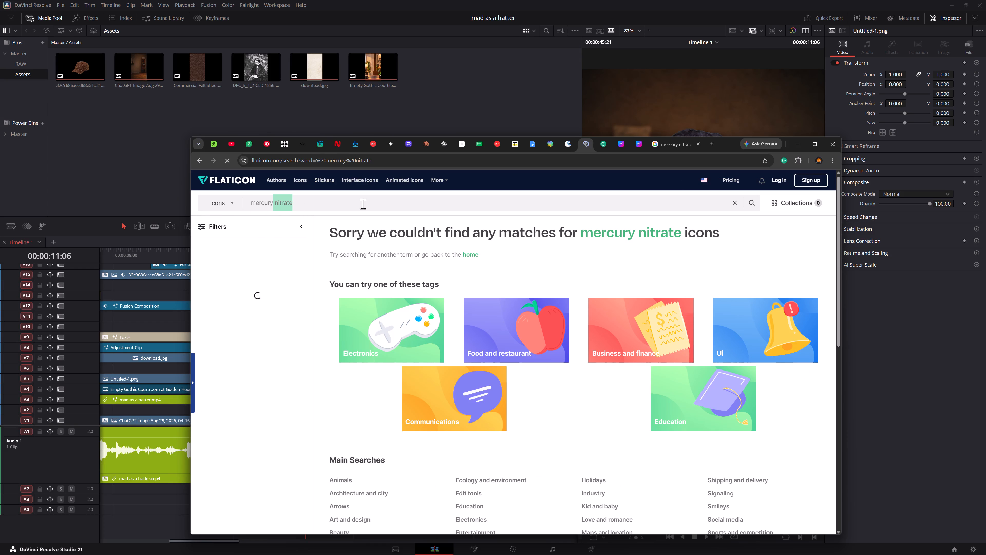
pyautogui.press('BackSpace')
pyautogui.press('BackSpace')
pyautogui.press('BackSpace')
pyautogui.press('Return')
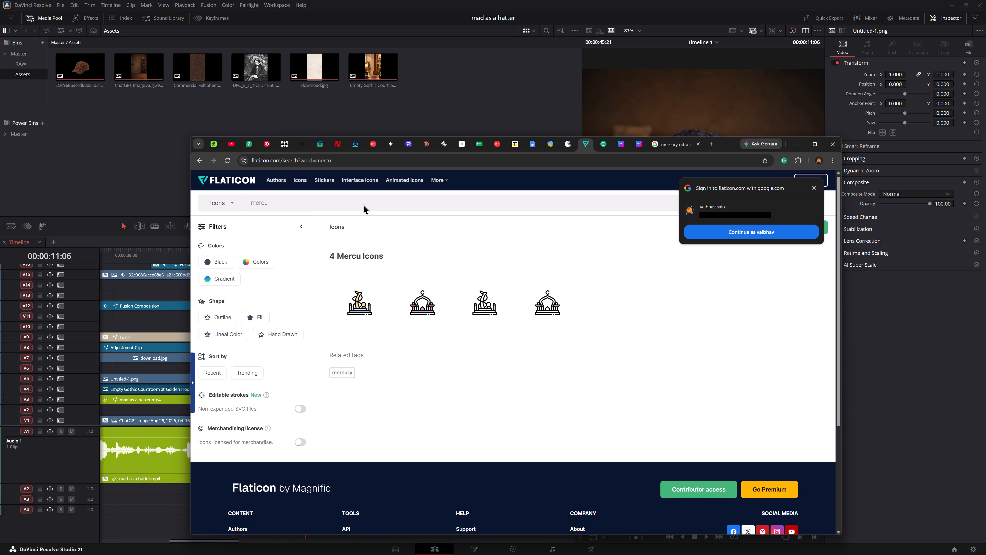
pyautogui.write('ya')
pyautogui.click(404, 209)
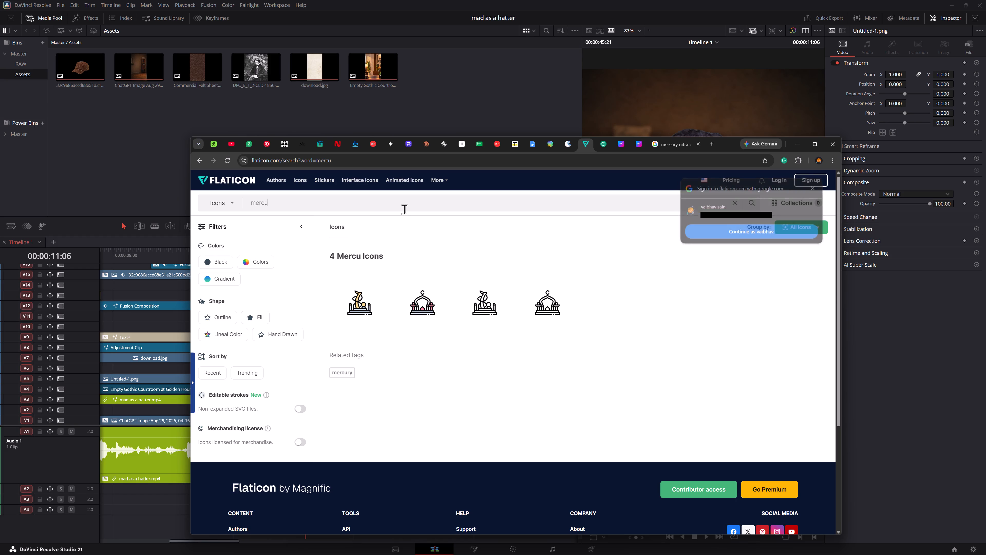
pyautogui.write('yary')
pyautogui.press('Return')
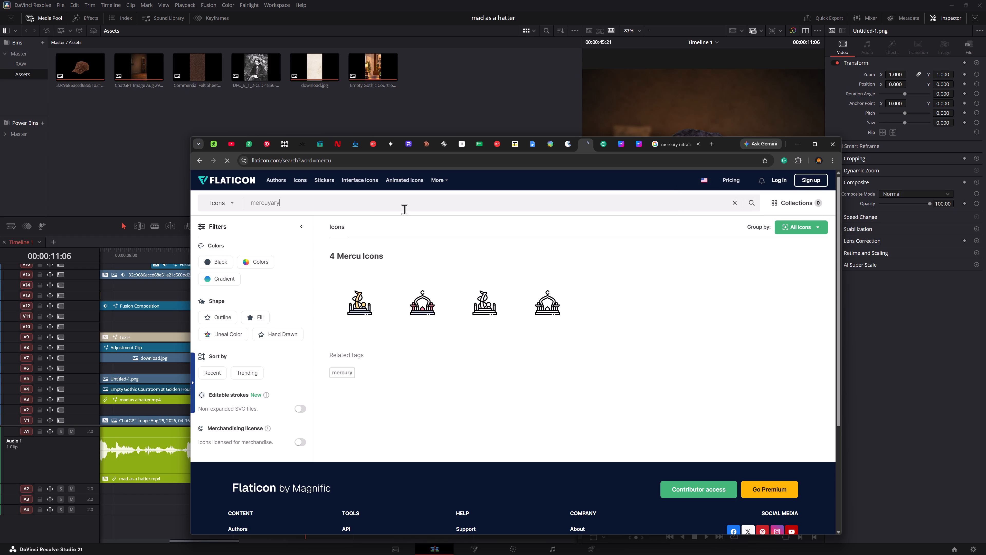
# Replace the Flaticon search term with "mercury" and run the icon search.
pyautogui.doubleClick(373, 212)
pyautogui.doubleClick(371, 203)
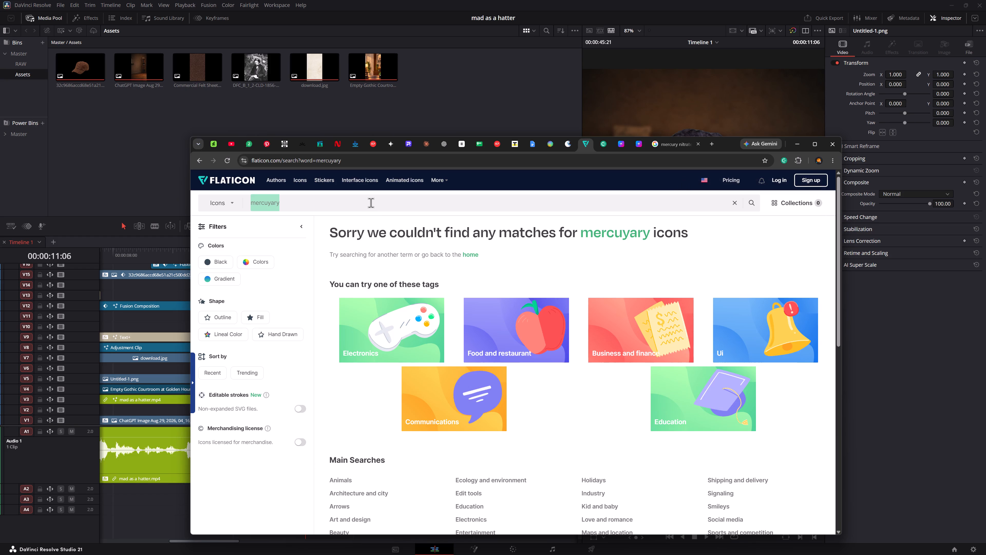
pyautogui.press('BackSpace')
pyautogui.press('BackSpace')
pyautogui.hotkey('ctrl', 'v')
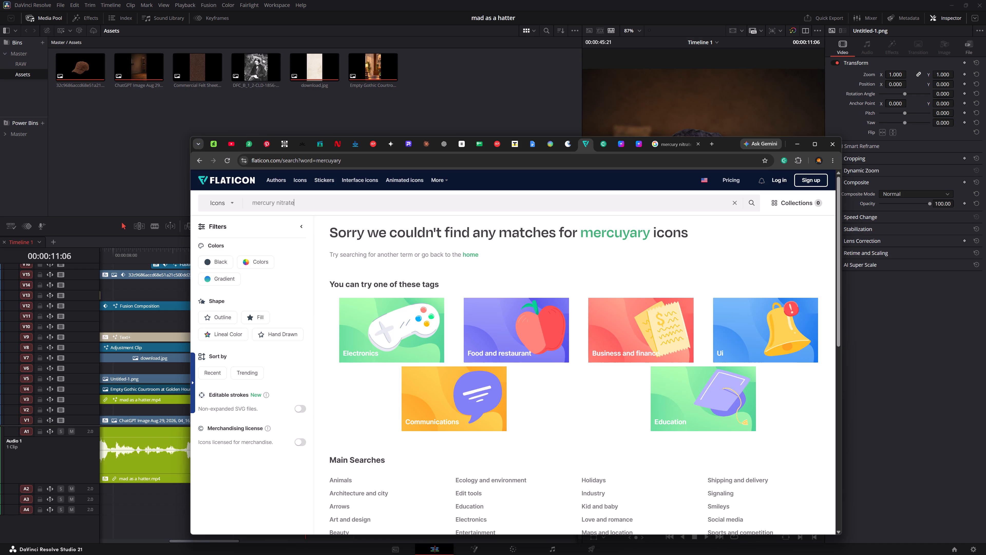
pyautogui.hotkey('ctrl', 'shift', 'Left')
pyautogui.press('BackSpace')
pyautogui.press('Return')
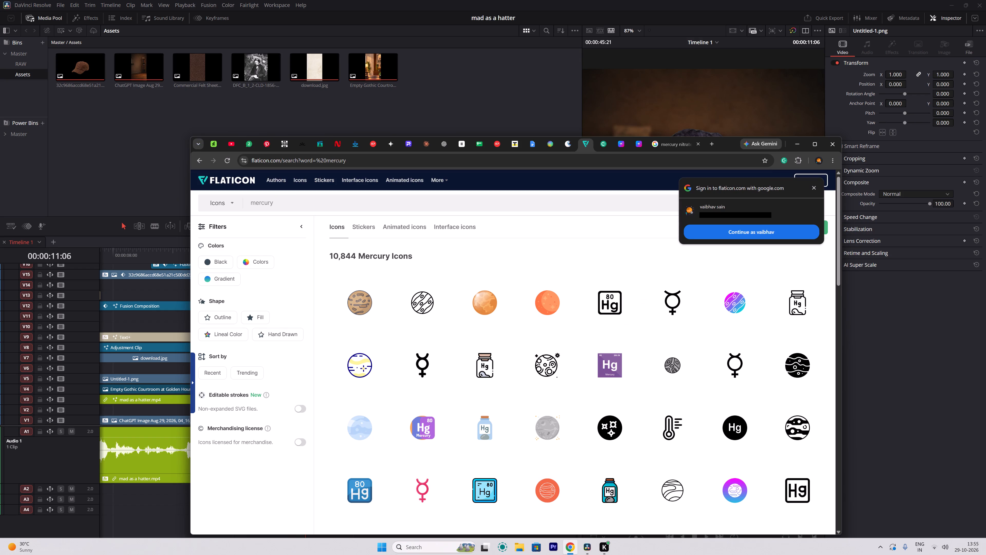
# Browse the mercury icon results for a suitable chemical graphic and dismiss the Google sign-in prompt.
pyautogui.scroll(-1, 626, 392)
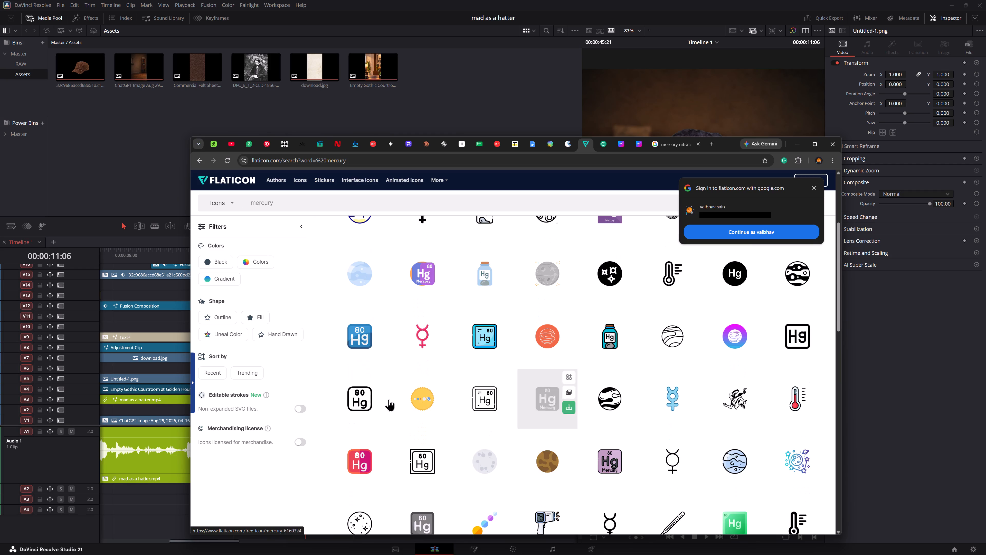
pyautogui.scroll(-1, 496, 428)
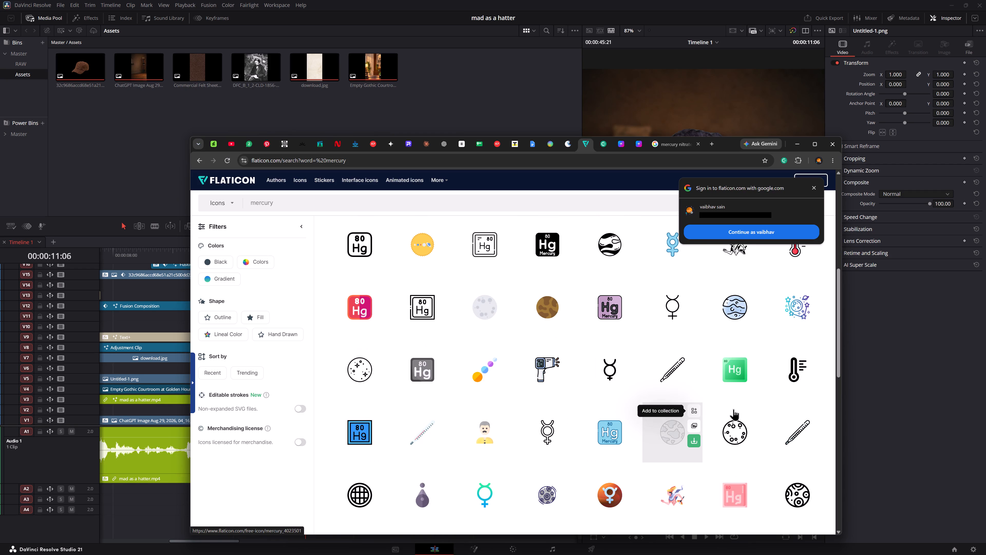
pyautogui.scroll(-1, 608, 355)
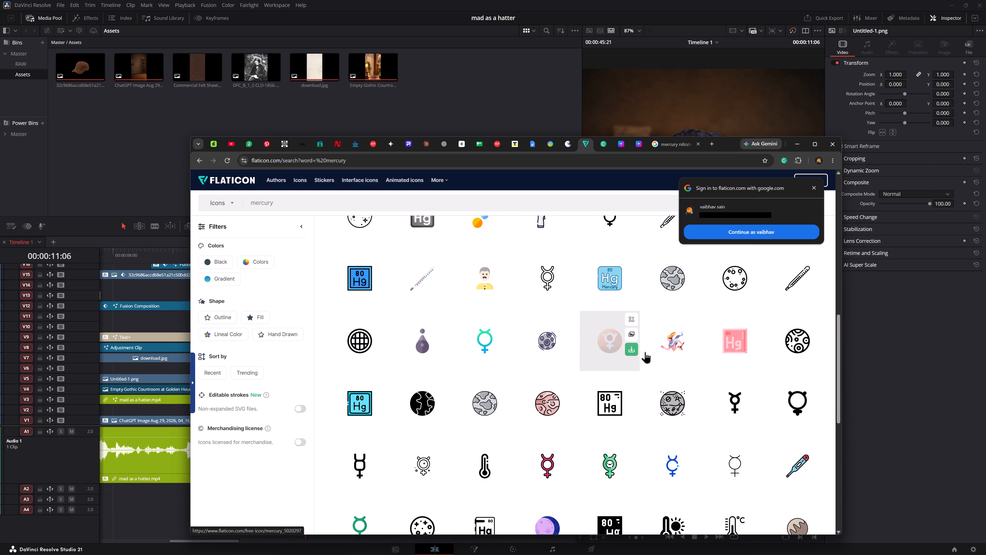
pyautogui.scroll(-1, 496, 420)
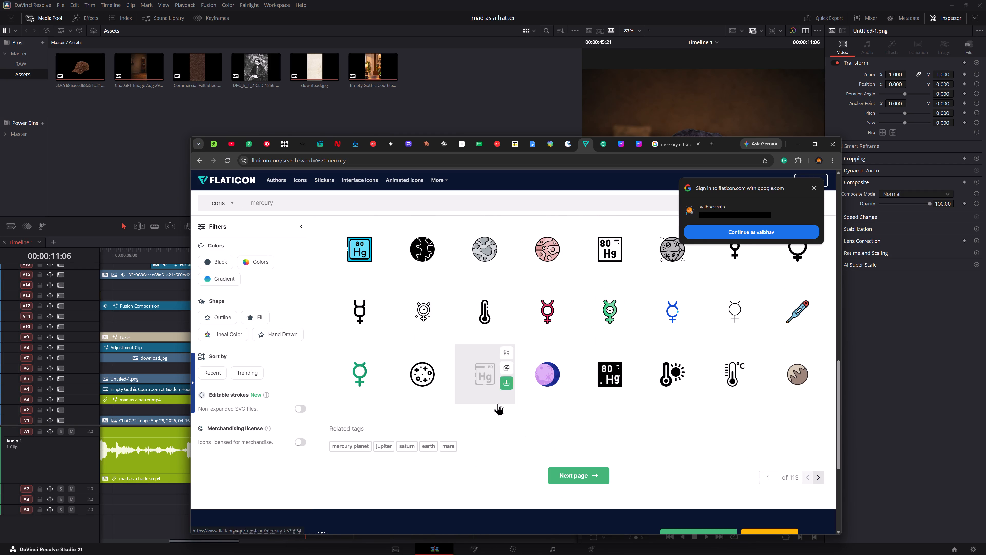
pyautogui.scroll(1, 498, 404)
pyautogui.scroll(3, 716, 360)
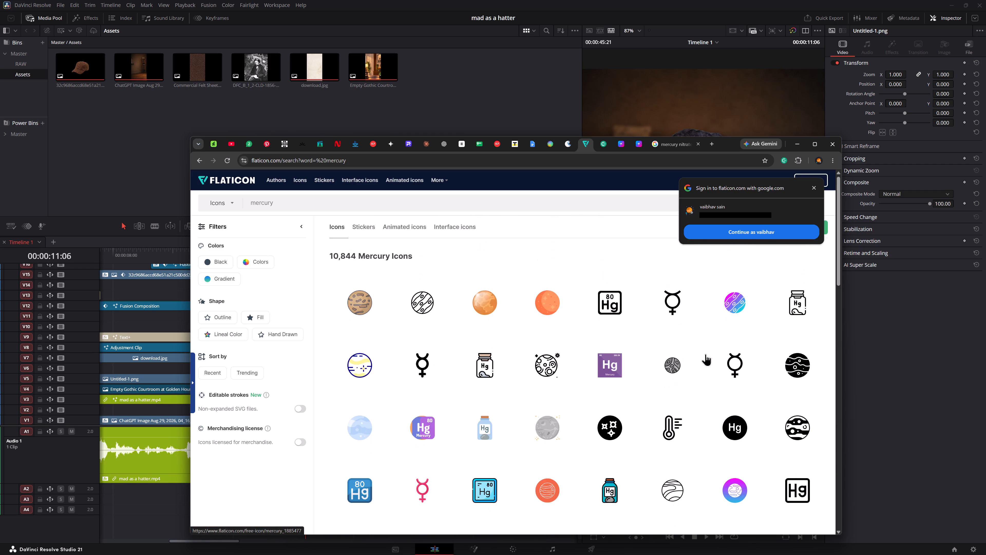
pyautogui.click(815, 189)
# Switch to DaVinci Resolve and play Timeline 1 from about the 10-second mark to 00:00:13:04.
pyautogui.click(96, 170)
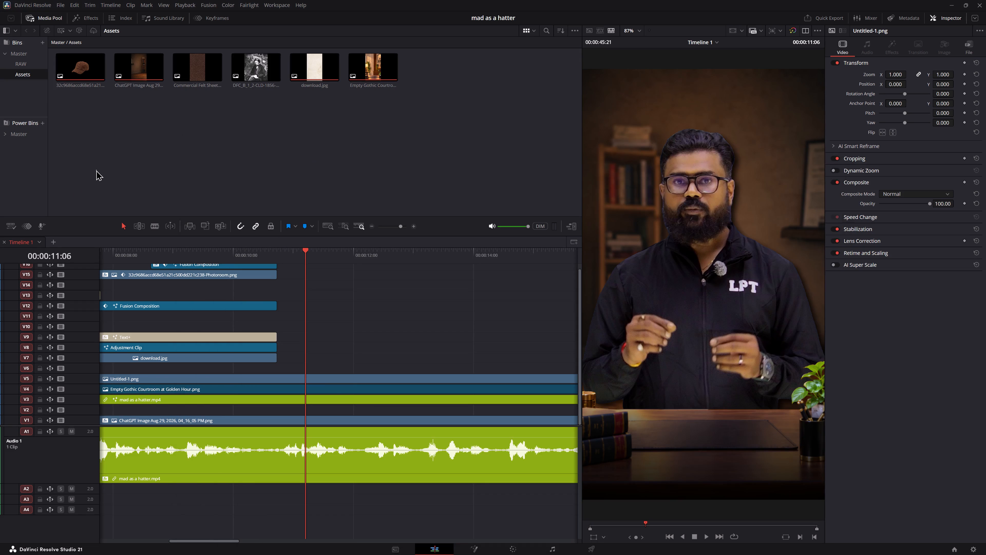
pyautogui.click(230, 256)
pyautogui.press('space')
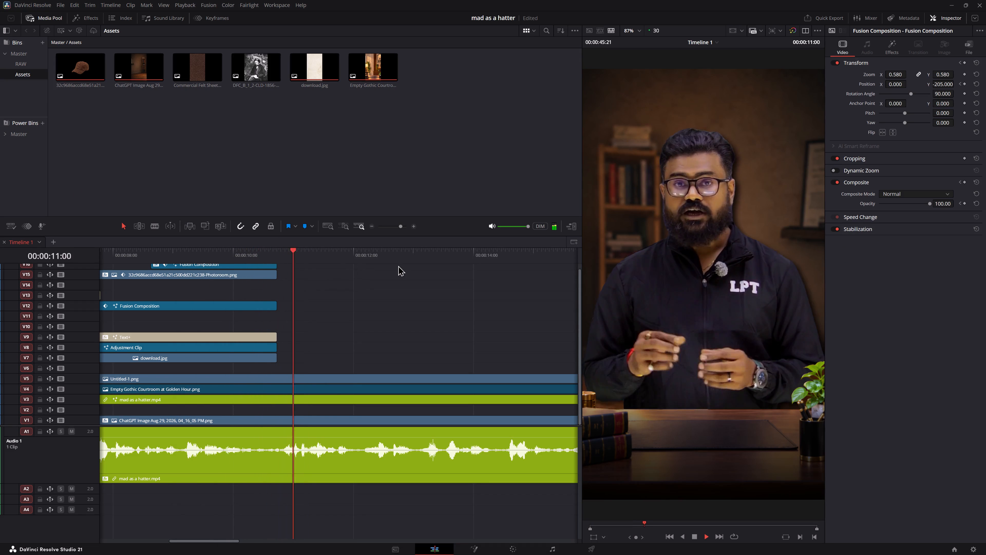
pyautogui.moveTo(553, 317); pyautogui.dragTo(476, 312, button='middle')
pyautogui.press('space')
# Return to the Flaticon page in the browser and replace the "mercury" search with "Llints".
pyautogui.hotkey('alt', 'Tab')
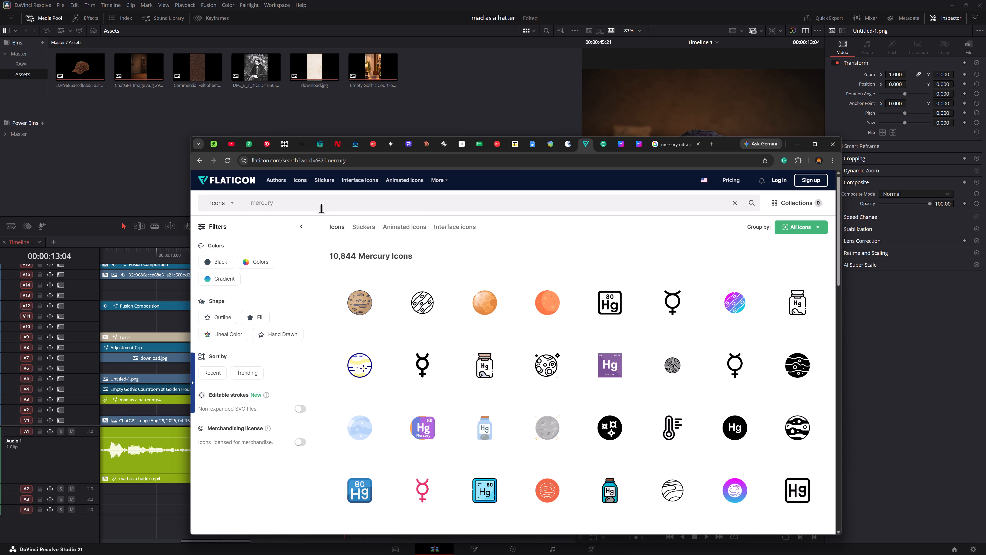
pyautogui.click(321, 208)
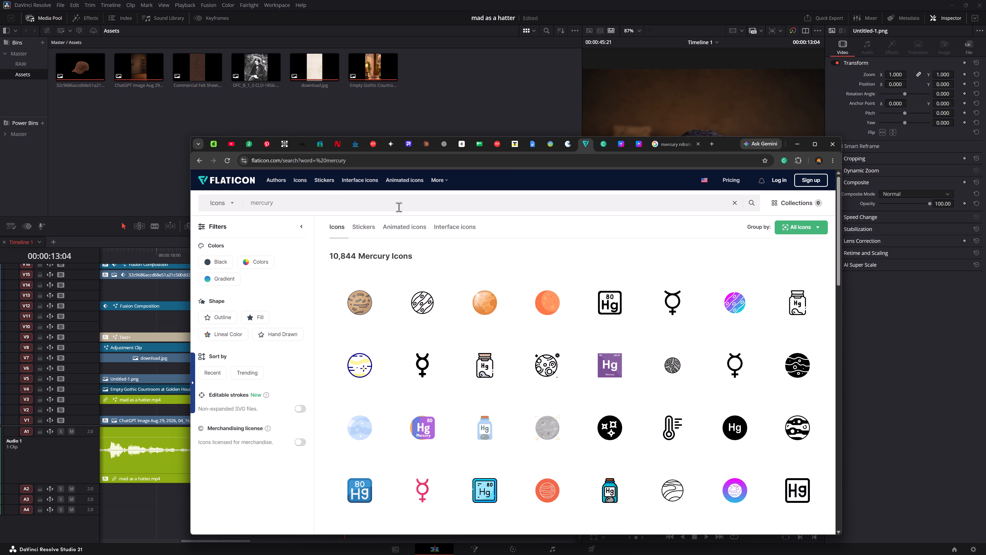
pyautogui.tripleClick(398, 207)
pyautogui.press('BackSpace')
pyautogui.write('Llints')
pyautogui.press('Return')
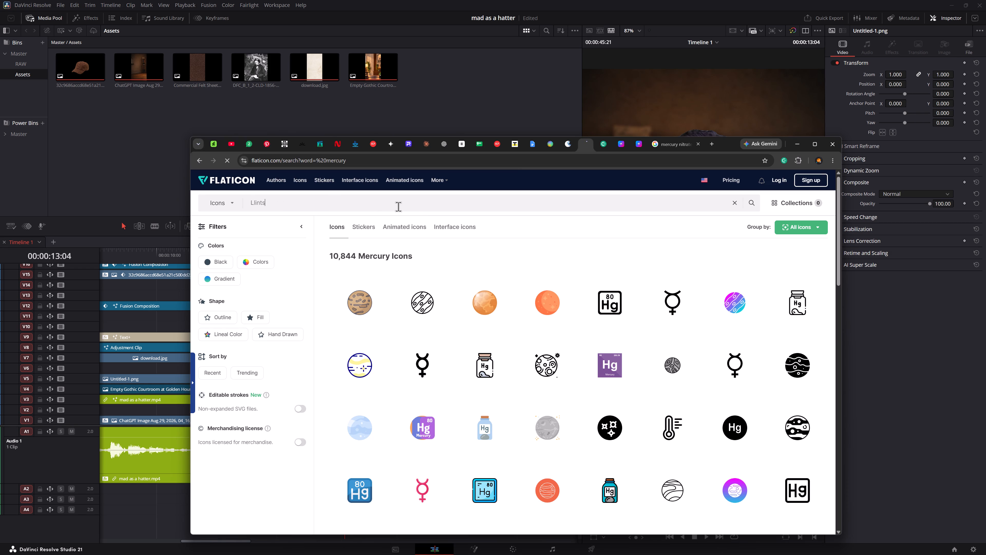
# Clear the Flaticon search term, check the script wording in the ChatGPT conversation, and search the icons for "lint".
pyautogui.doubleClick(398, 207)
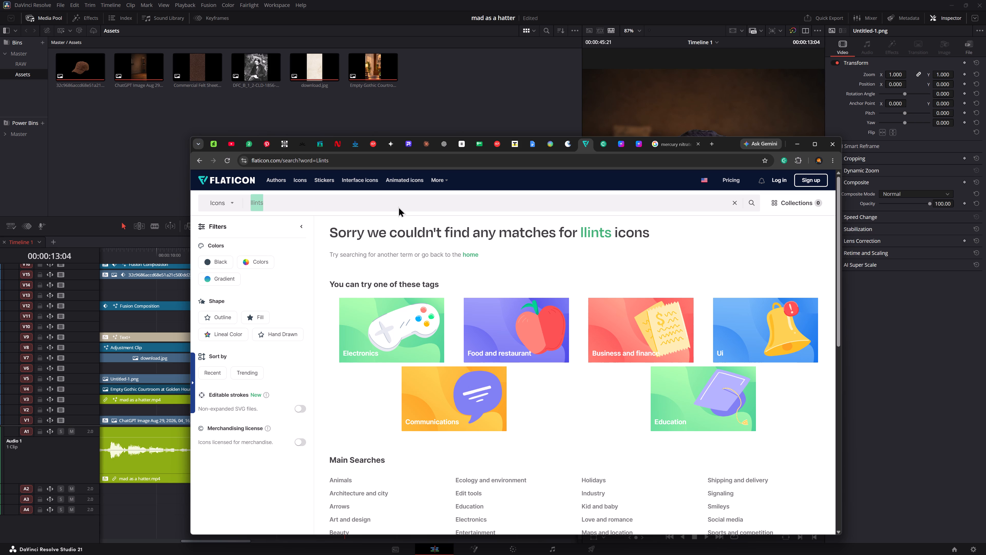
pyautogui.press('BackSpace')
pyautogui.click(439, 140)
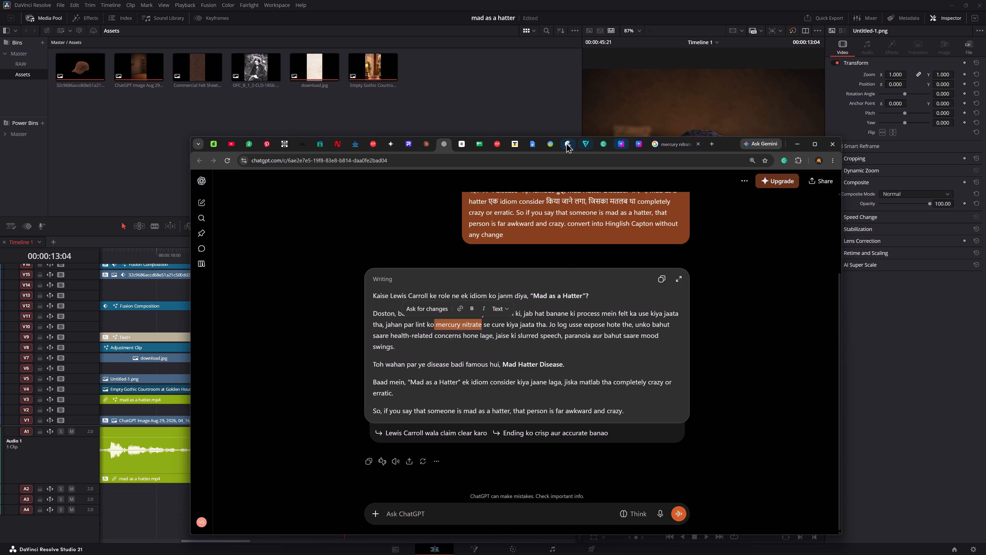
pyautogui.click(594, 142)
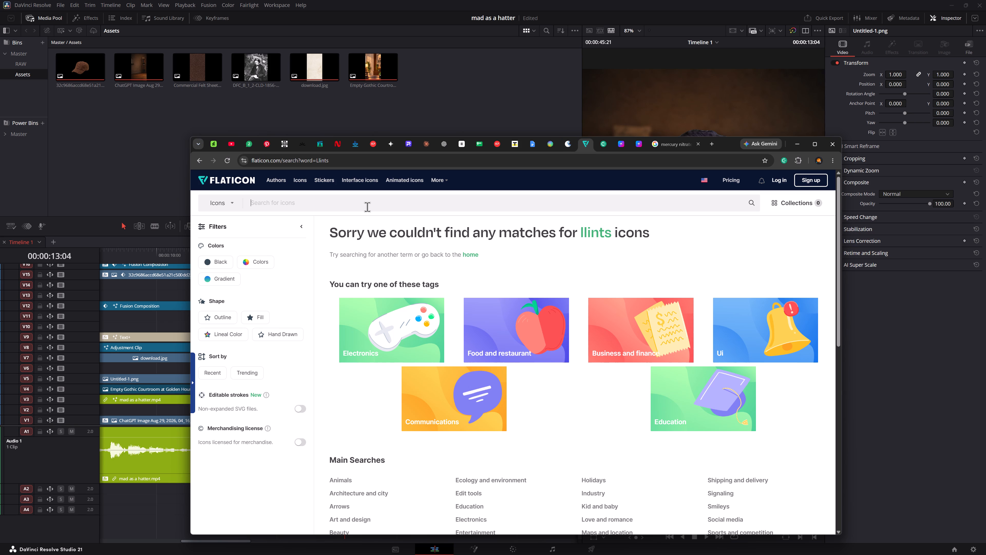
pyautogui.doubleClick(367, 207)
pyautogui.press('l')
pyautogui.write('int')
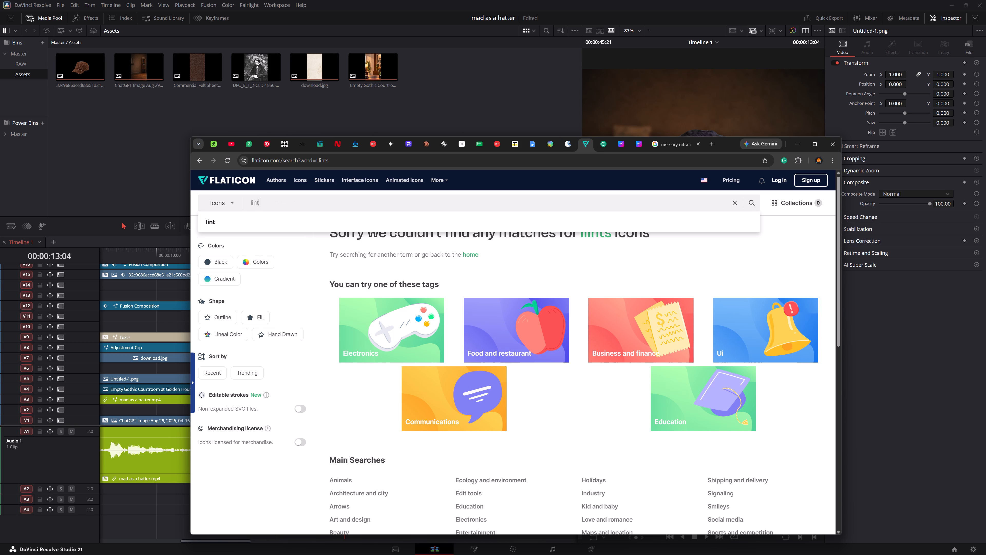
pyautogui.press('Return')
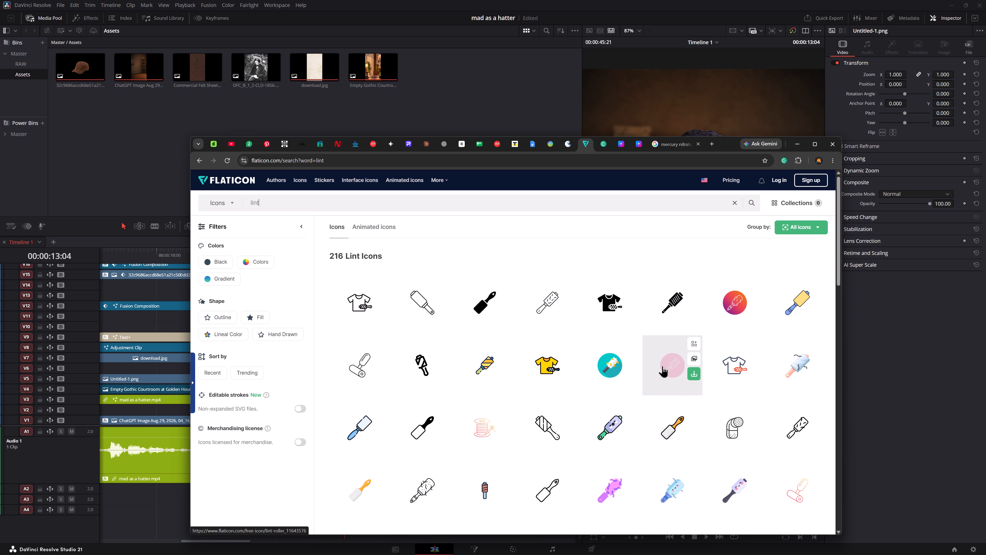
# Browse the lint icon results for a usable graphic, including the animated icons.
pyautogui.scroll(-2, 659, 367)
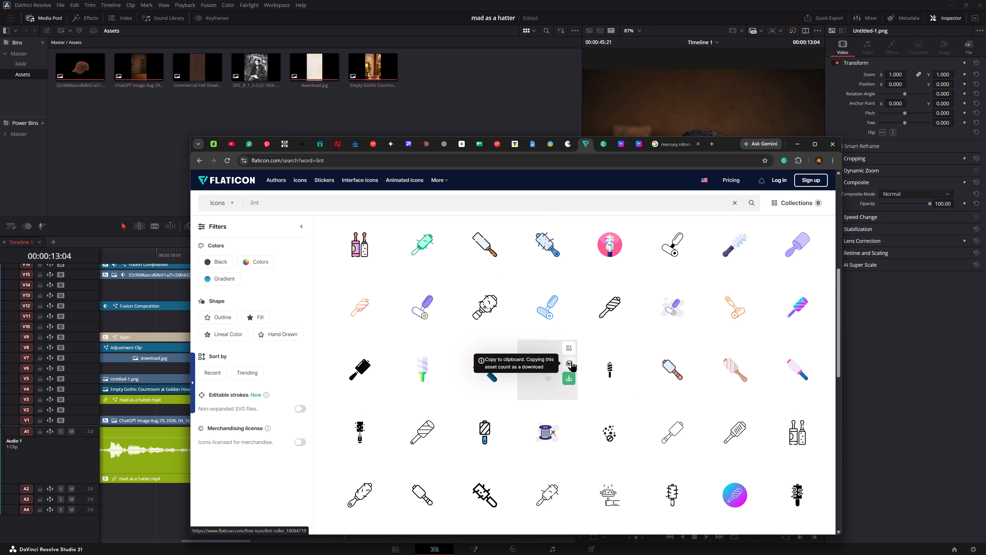
pyautogui.scroll(-2, 692, 323)
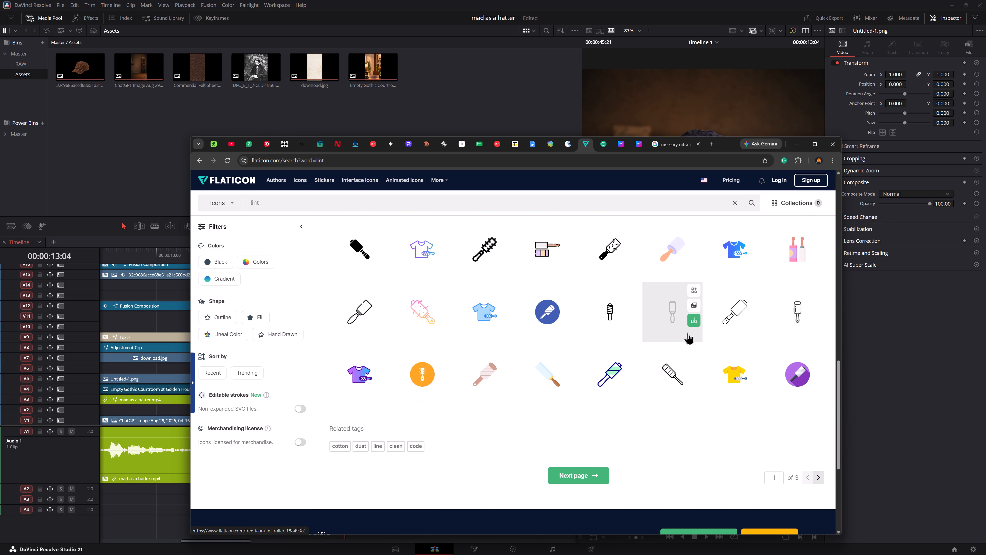
pyautogui.scroll(11, 640, 368)
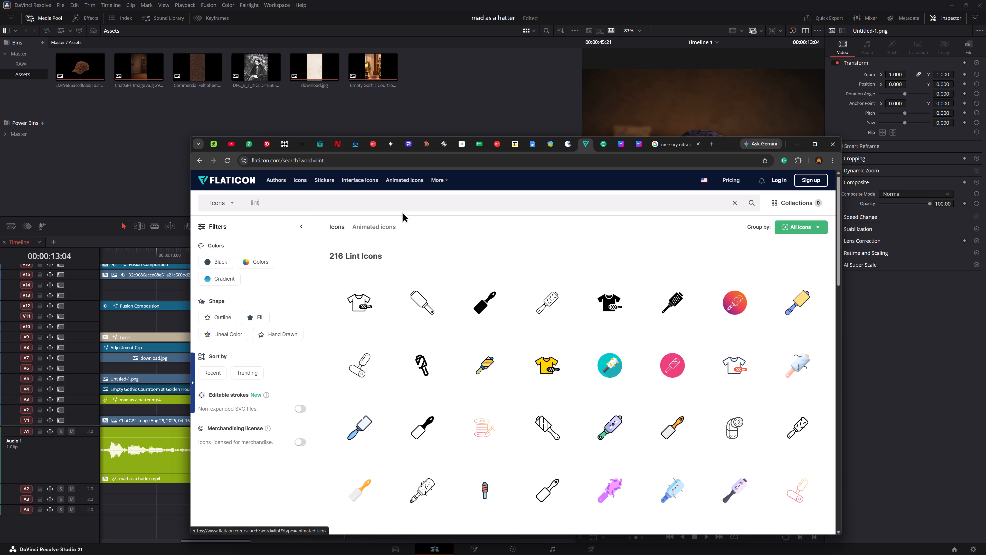
pyautogui.click(382, 221)
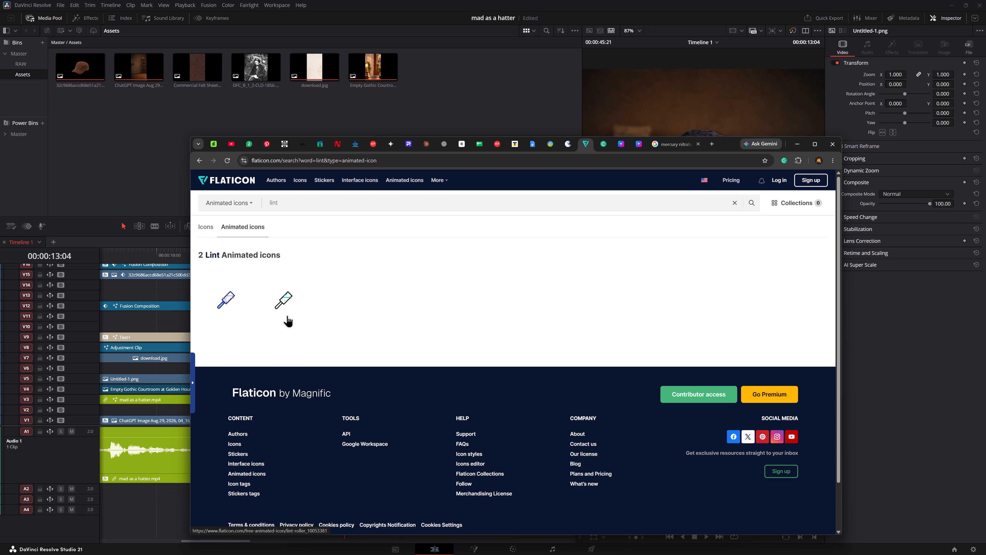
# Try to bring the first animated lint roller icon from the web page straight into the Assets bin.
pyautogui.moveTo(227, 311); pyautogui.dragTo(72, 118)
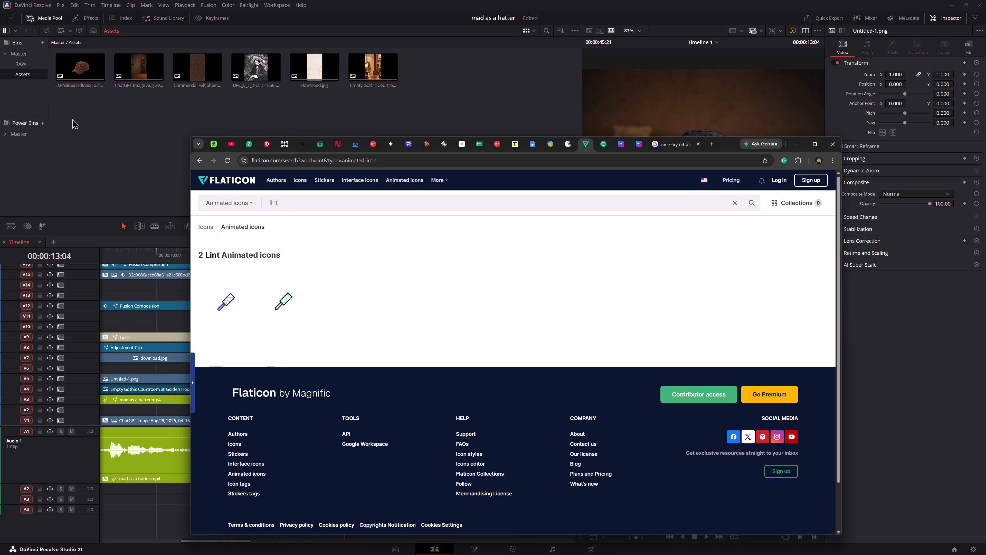
# Download the first animated lint roller icon as a PNG named lint-roller into the Video 1 Assets folder.
pyautogui.click(221, 305)
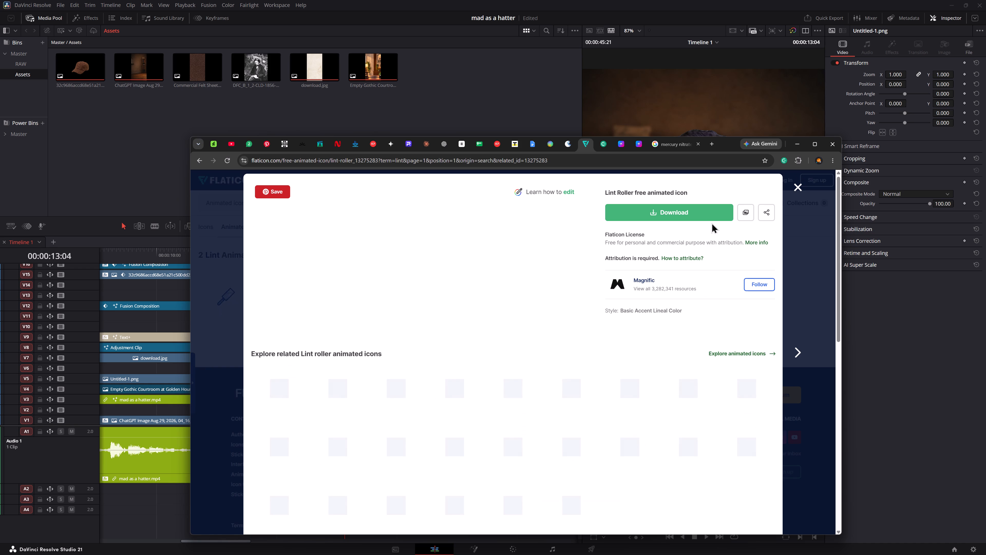
pyautogui.click(693, 207)
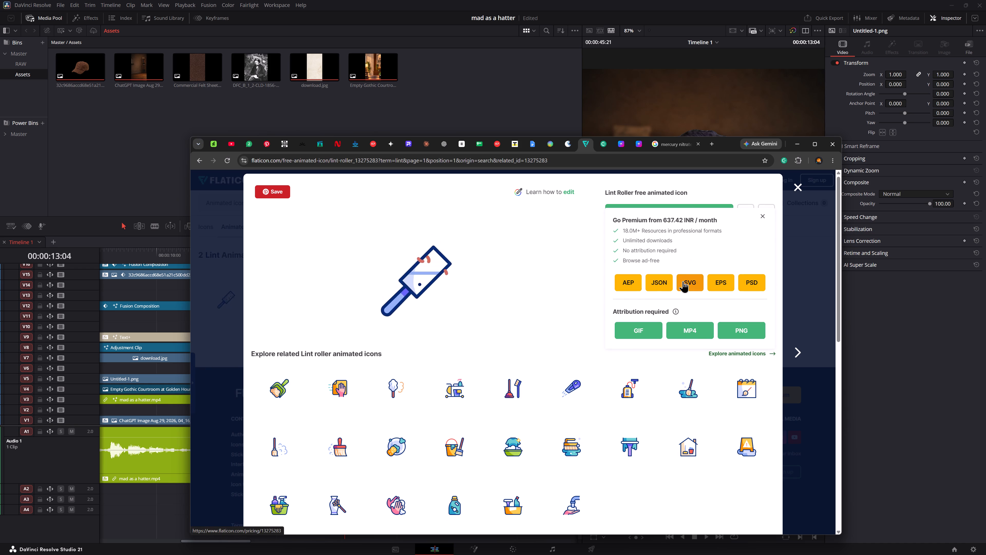
pyautogui.click(731, 326)
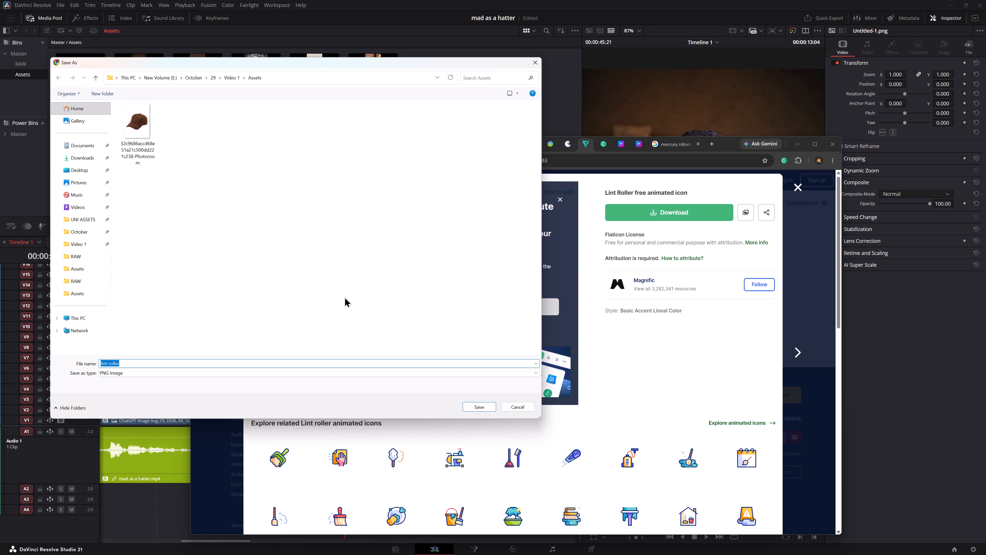
pyautogui.click(486, 405)
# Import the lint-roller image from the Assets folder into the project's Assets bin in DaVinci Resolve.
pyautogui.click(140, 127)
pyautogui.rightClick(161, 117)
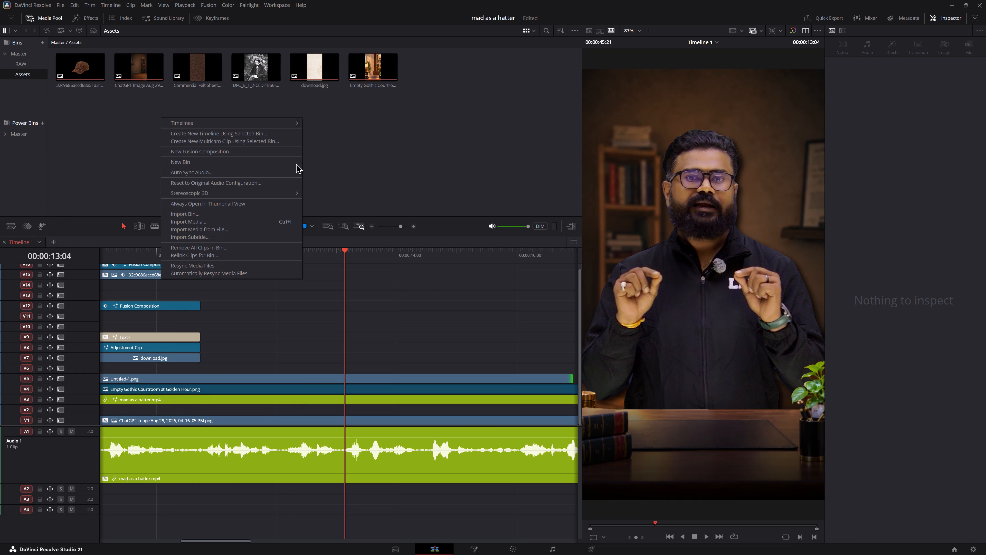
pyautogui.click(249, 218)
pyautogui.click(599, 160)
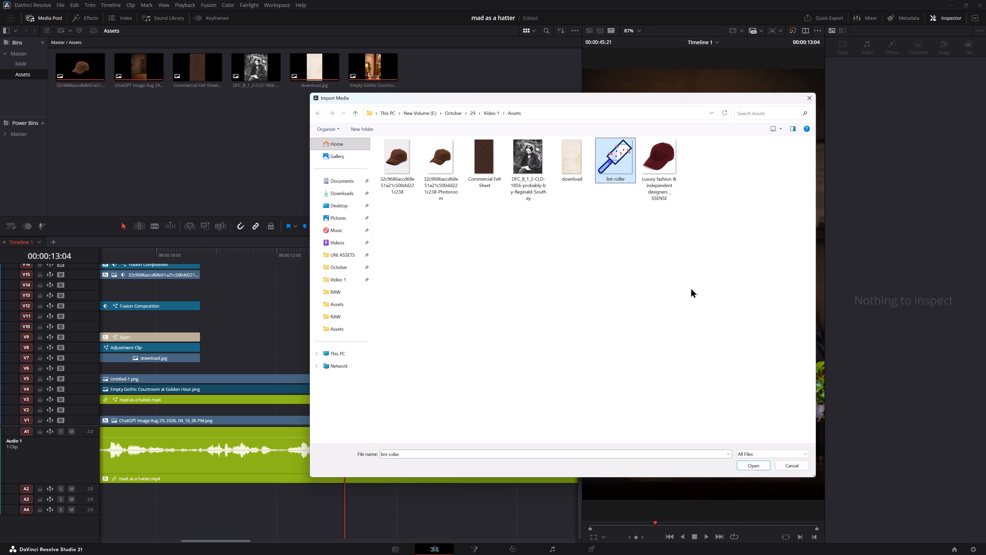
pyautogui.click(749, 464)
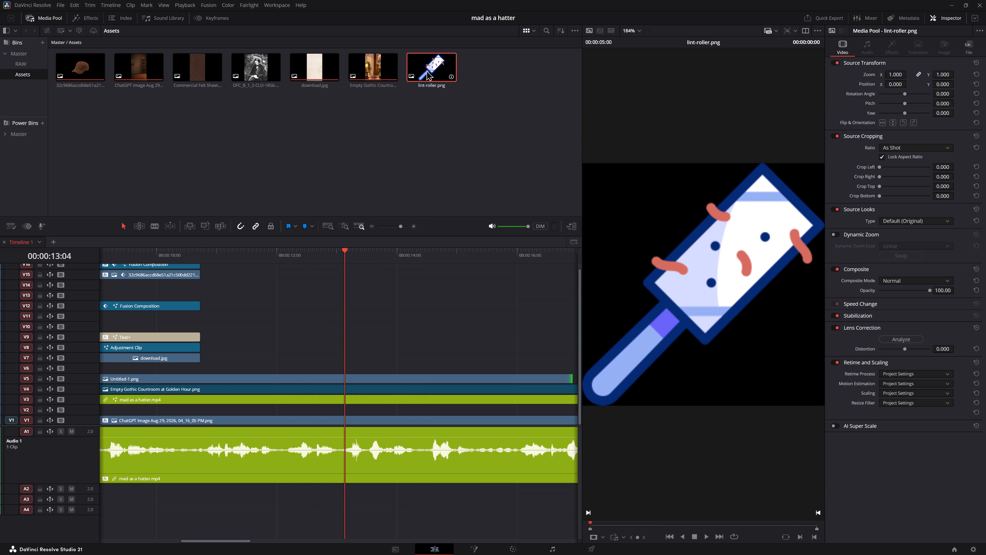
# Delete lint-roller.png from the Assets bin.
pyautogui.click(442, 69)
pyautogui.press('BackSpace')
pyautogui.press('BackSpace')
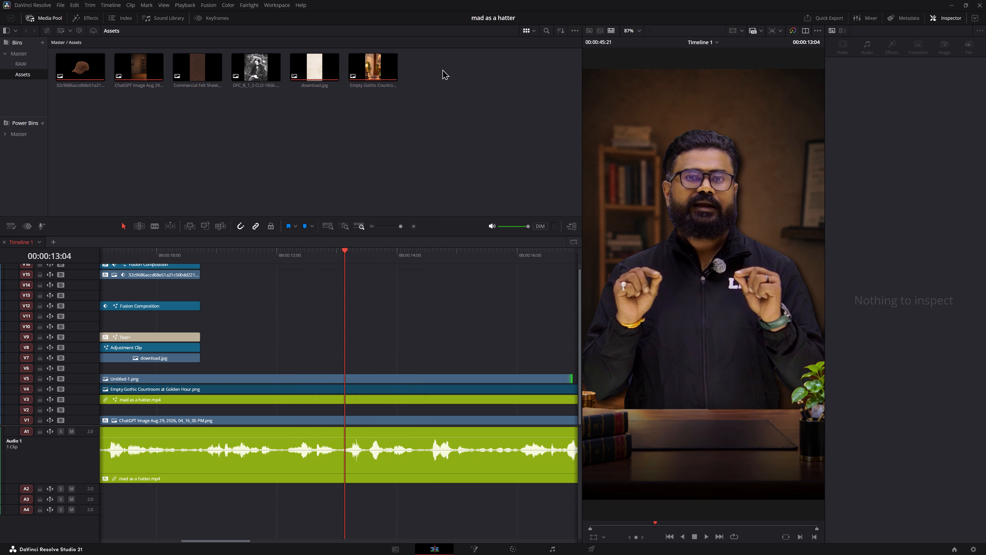
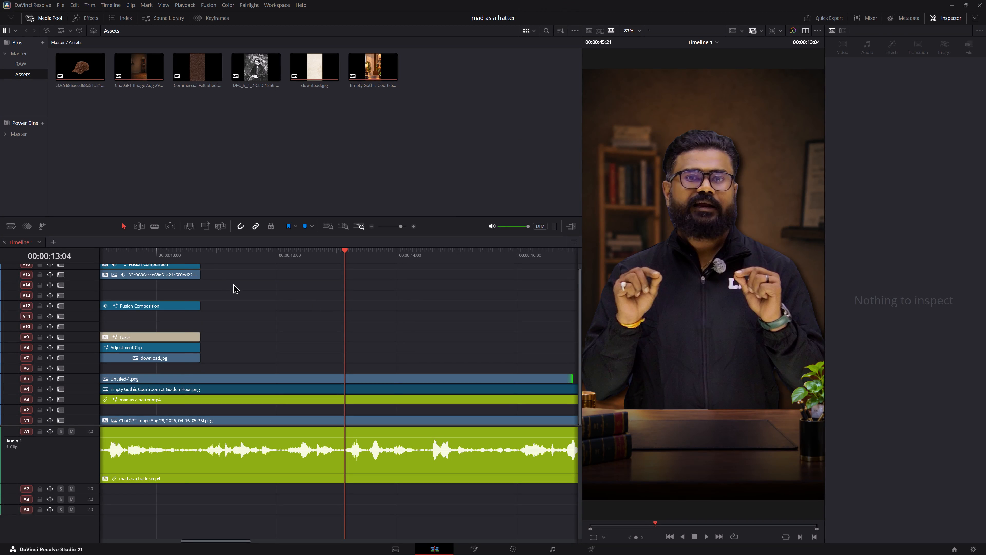
# Move the playhead back to the cap and portrait section and save the project.
pyautogui.moveTo(189, 250); pyautogui.dragTo(0, 263)
pyautogui.hotkey('ctrl', 's')
pyautogui.hotkey('ctrl', 's')
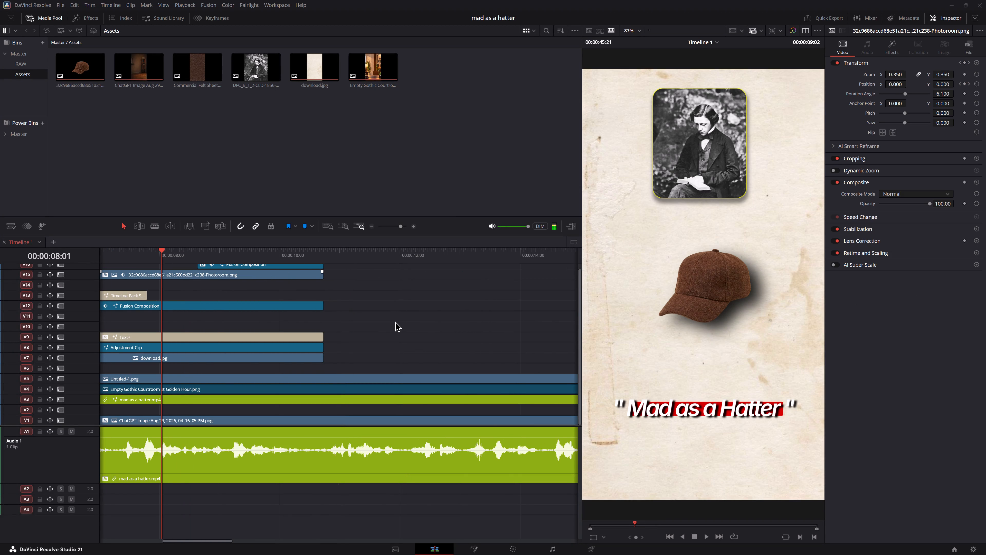
# Review playback from about 00:00:08:01 through the "Mad as a Hatter" graphics into the talking section, parking the playhead at 00:00:12:05.
pyautogui.press('space')
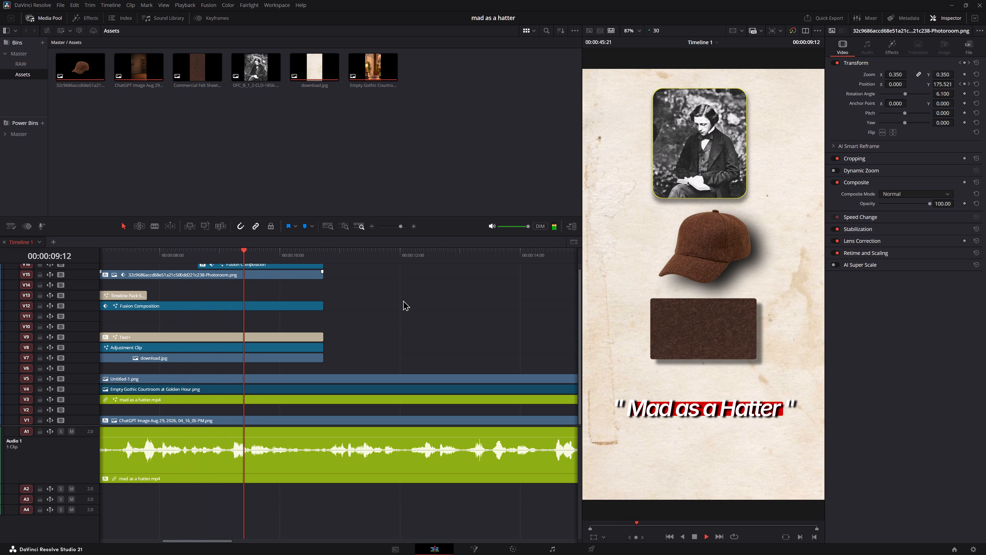
pyautogui.press('space')
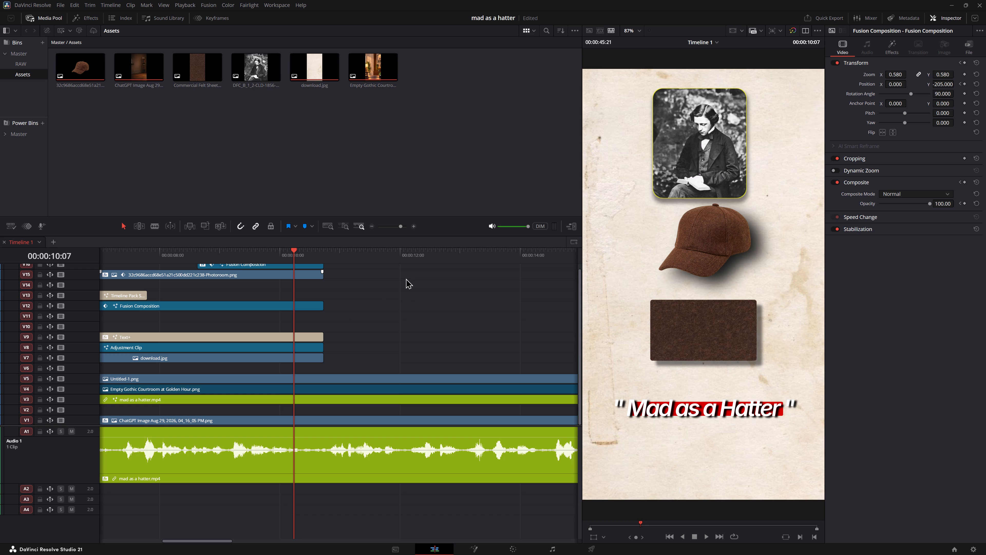
pyautogui.press('space')
pyautogui.press('space')
pyautogui.press('space')
pyautogui.moveTo(493, 343); pyautogui.dragTo(479, 342, button='middle')
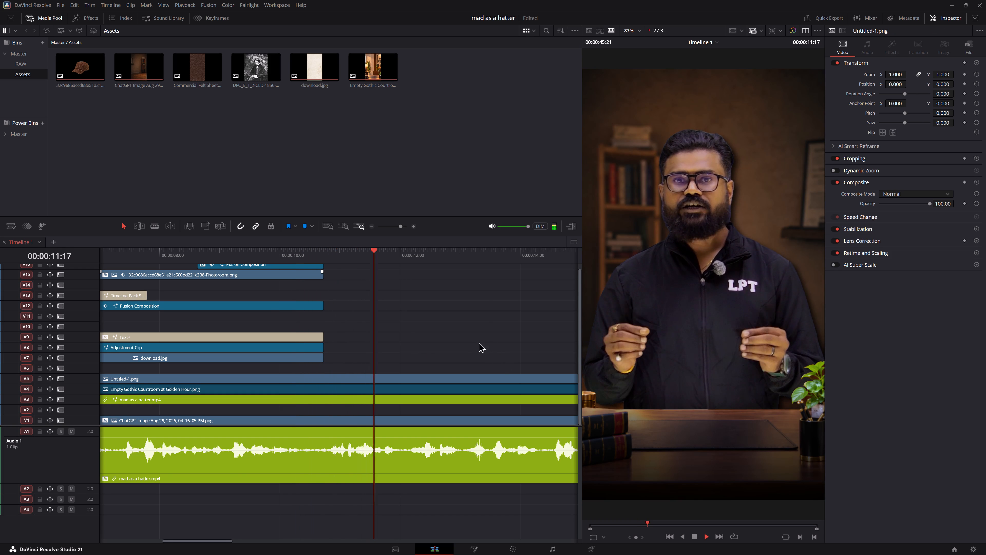
pyautogui.moveTo(479, 342); pyautogui.dragTo(440, 339, button='middle')
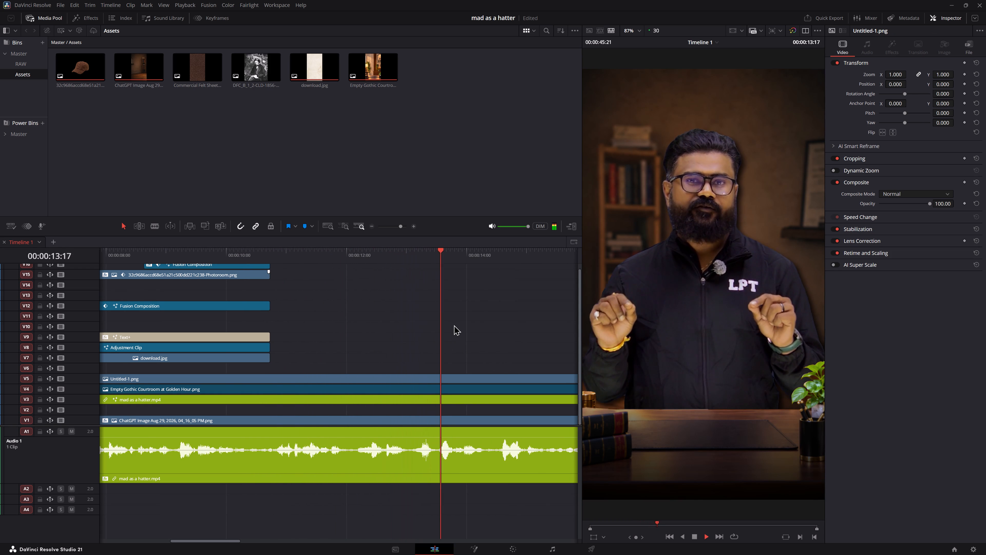
pyautogui.press('space')
pyautogui.moveTo(428, 330); pyautogui.dragTo(459, 325, button='middle')
pyautogui.moveTo(307, 255); pyautogui.dragTo(304, 255)
pyautogui.press('space')
pyautogui.press('space')
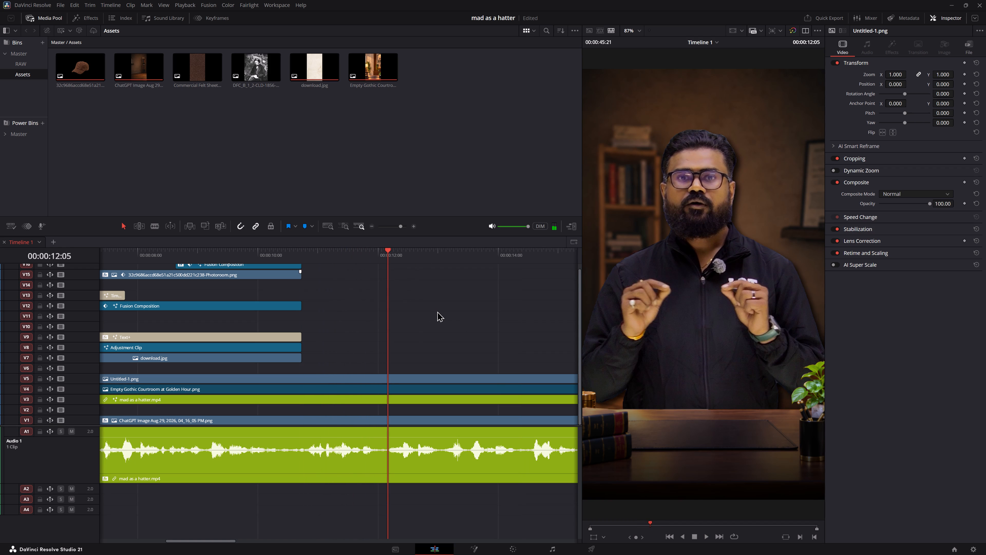
# Switch to the Flaticon page in the browser and search the animated icons for "mercury nitrate".
pyautogui.hotkey('alt', 'Tab')
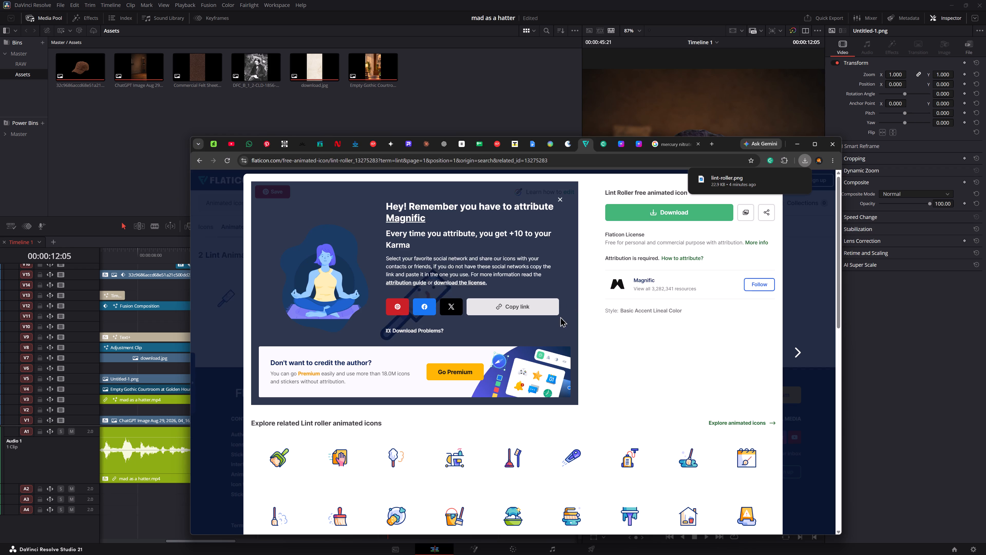
pyautogui.scroll(-1, 519, 398)
pyautogui.scroll(5, 509, 387)
pyautogui.click(219, 204)
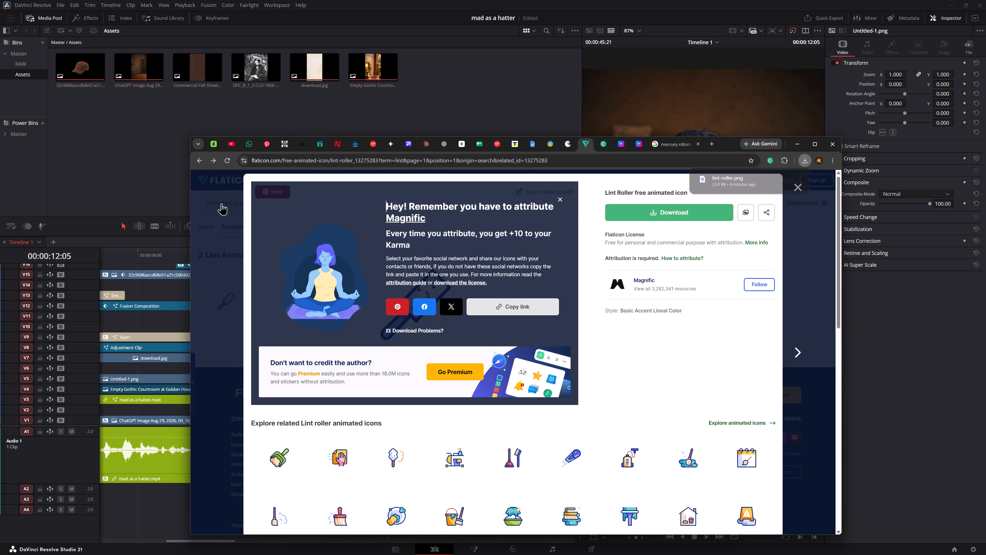
pyautogui.doubleClick(304, 206)
pyautogui.press('BackSpace')
pyautogui.hotkey('ctrl', 'v')
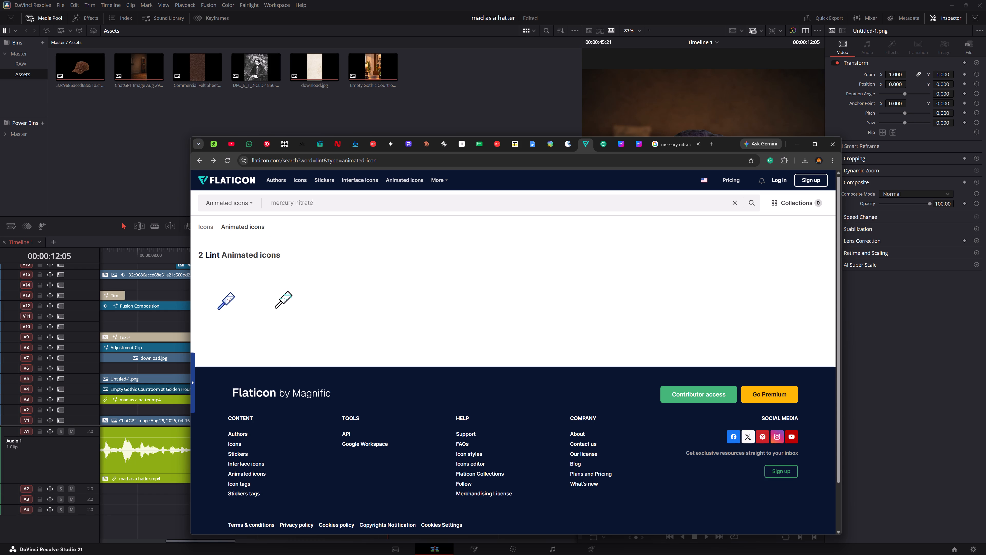
pyautogui.hotkey('ctrl', 'shift', 'Left')
pyautogui.press('Return')
pyautogui.press('Return')
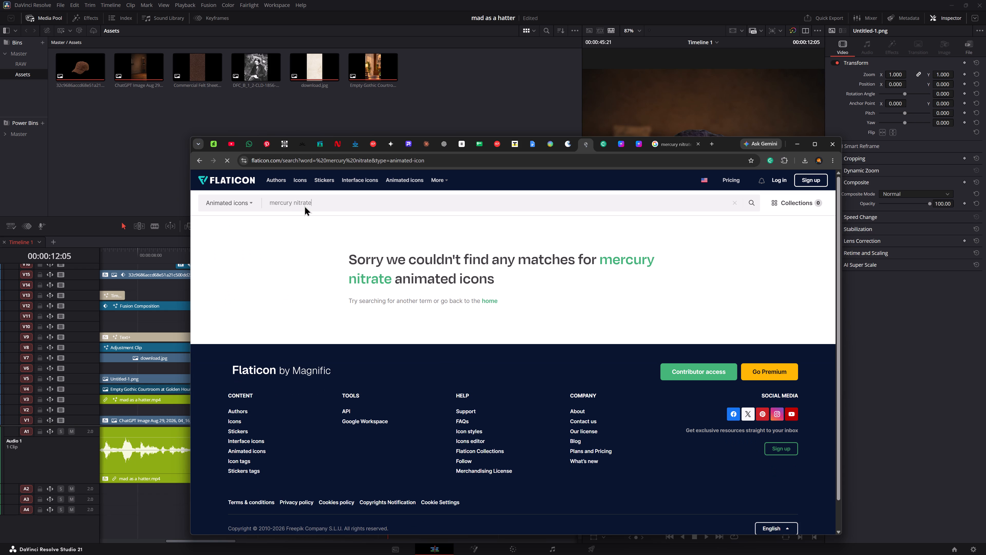
pyautogui.press('Return')
pyautogui.press('Return')
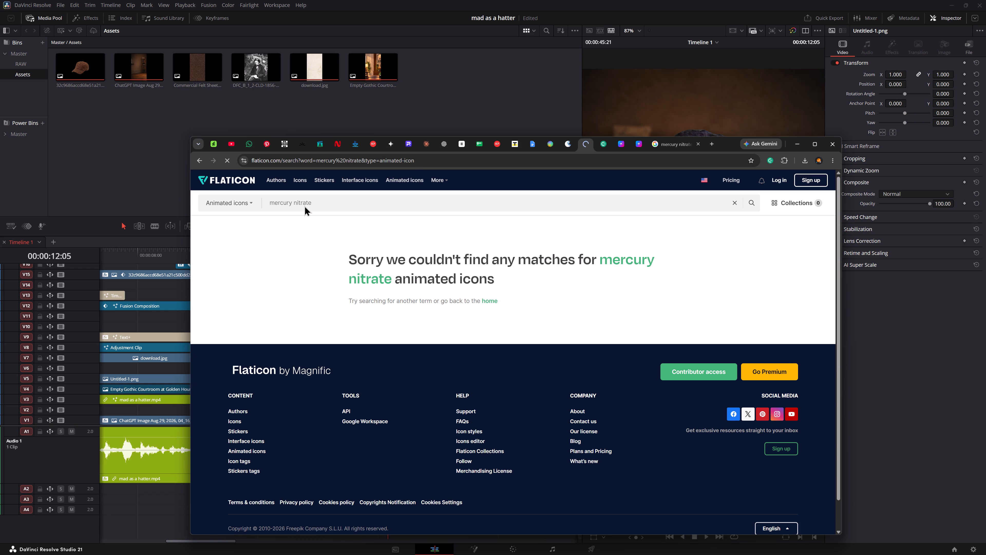
pyautogui.press('Return')
pyautogui.press('Return')
pyautogui.press('Return')
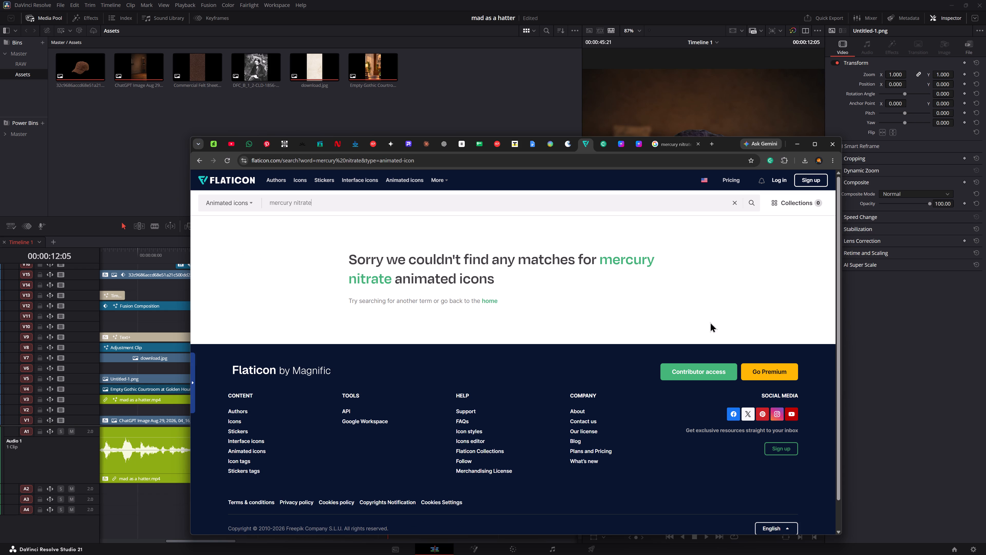
pyautogui.scroll(6, 662, 370)
# Change the Flaticon category to Icons and shorten the search term to "mercury".
pyautogui.click(242, 201)
pyautogui.click(220, 219)
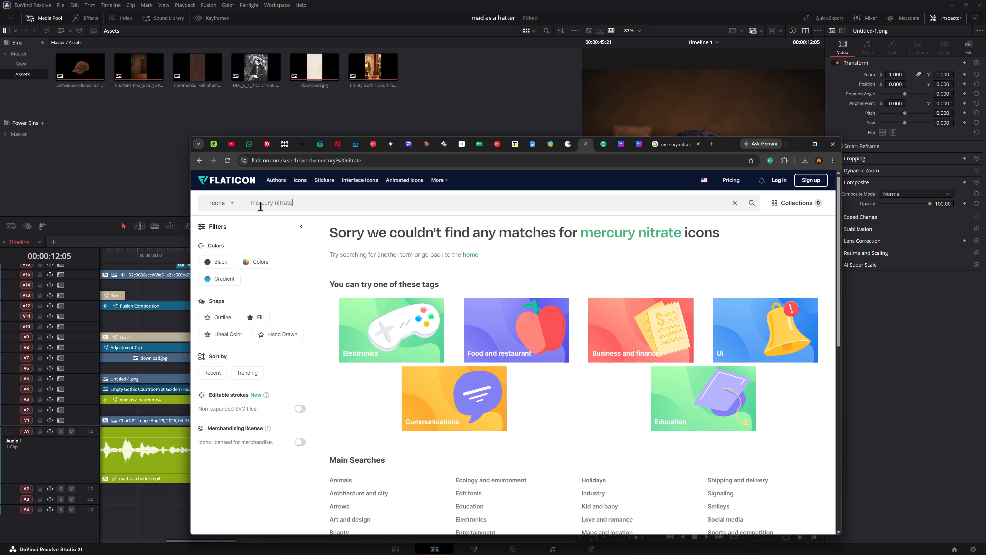
pyautogui.moveTo(275, 202); pyautogui.dragTo(341, 198)
pyautogui.press('BackSpace')
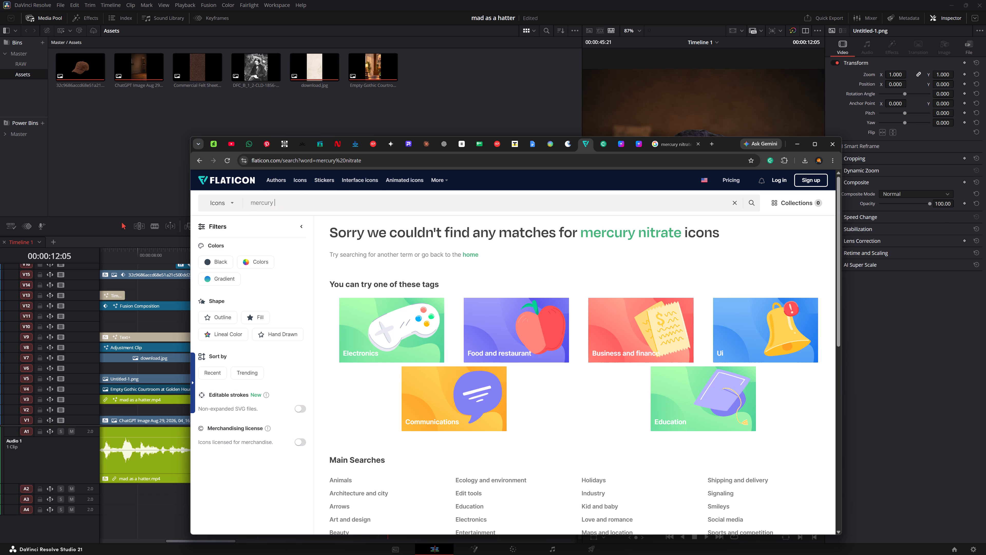
pyautogui.press('Return')
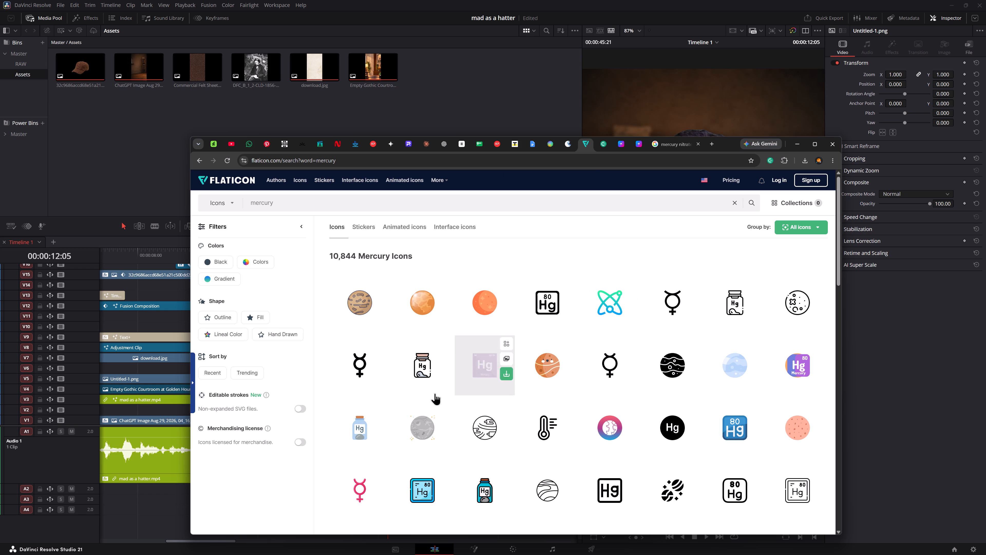
# Browse the mercury icons for a suitable visual and move the browser window clear of the video preview.
pyautogui.scroll(-1, 728, 402)
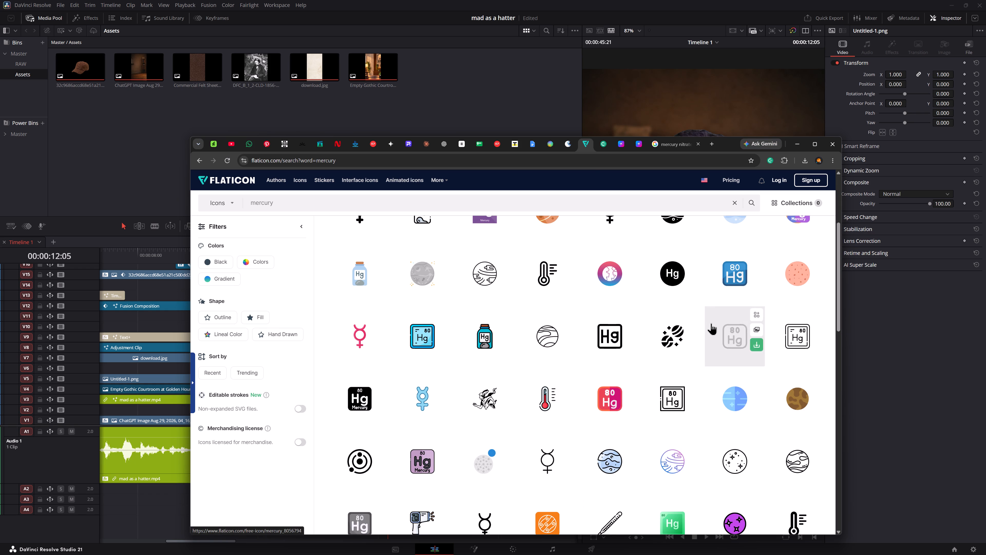
pyautogui.scroll(-1, 576, 441)
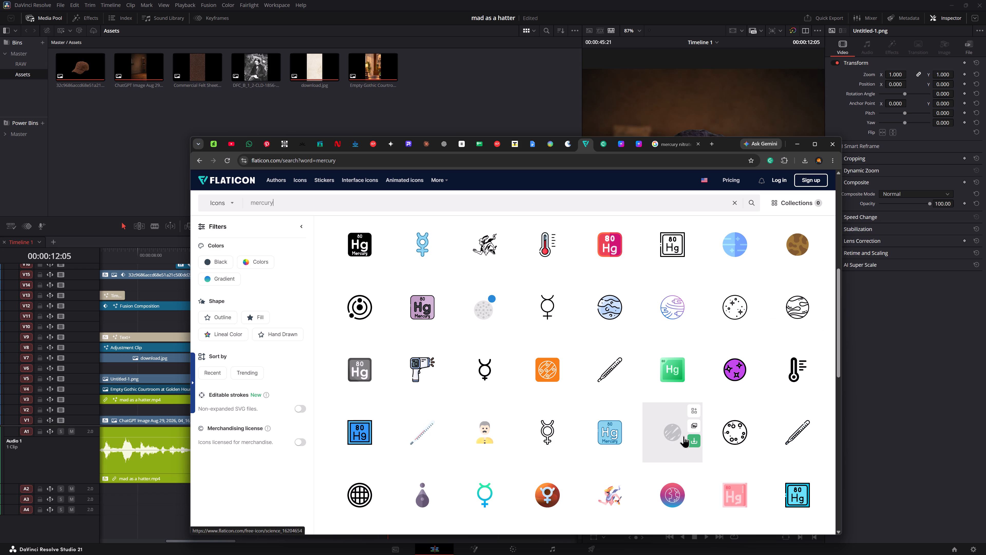
pyautogui.scroll(-1, 594, 447)
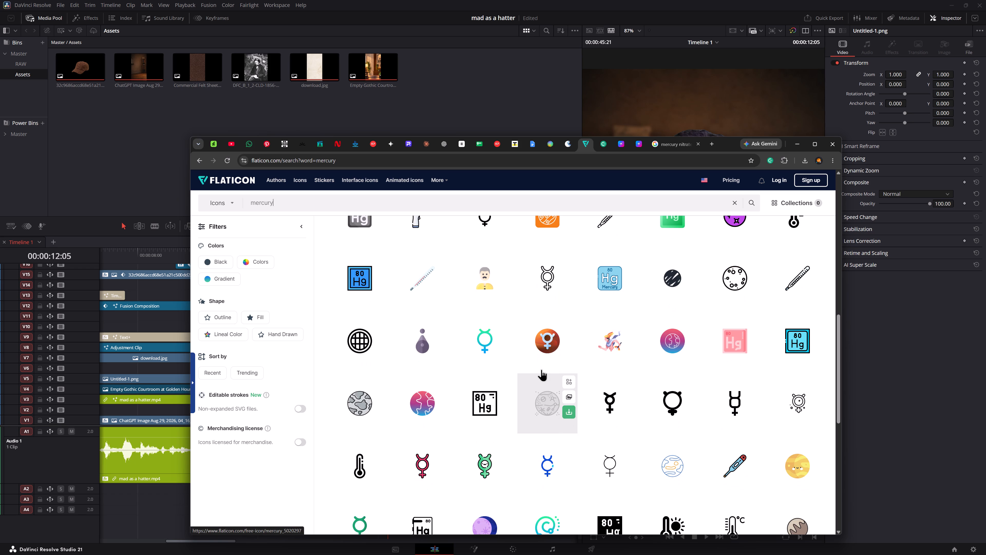
pyautogui.scroll(-1, 574, 377)
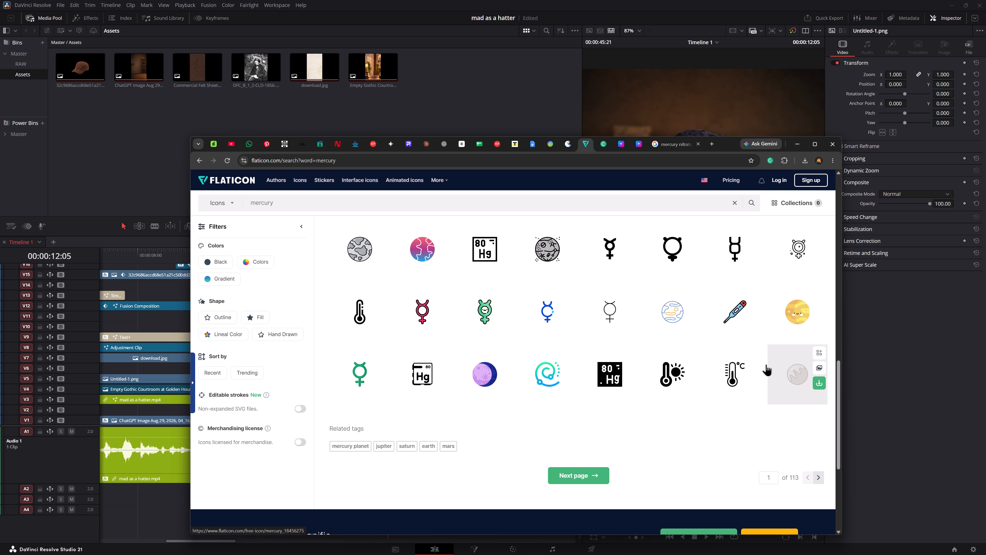
pyautogui.scroll(1, 643, 285)
pyautogui.scroll(1, 661, 314)
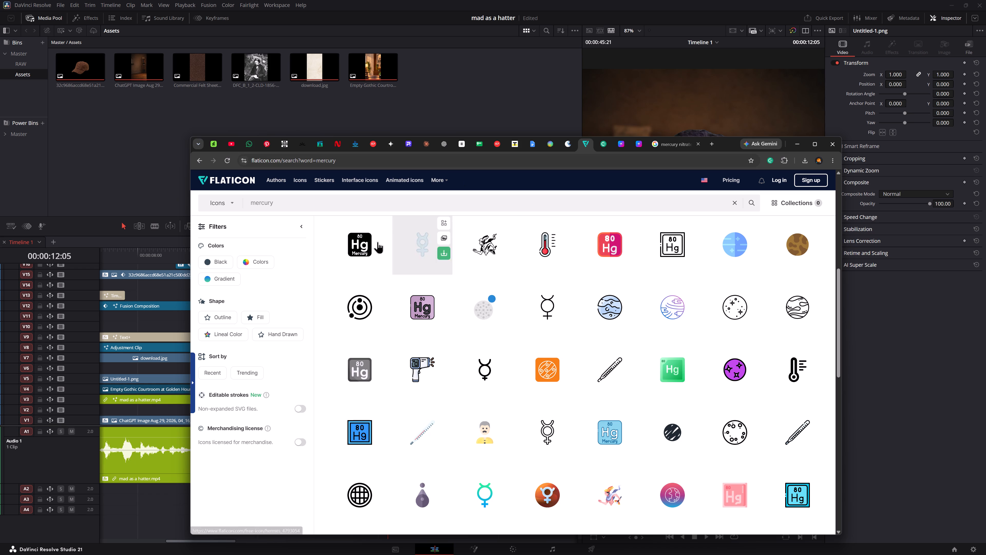
pyautogui.moveTo(726, 143); pyautogui.dragTo(834, 225)
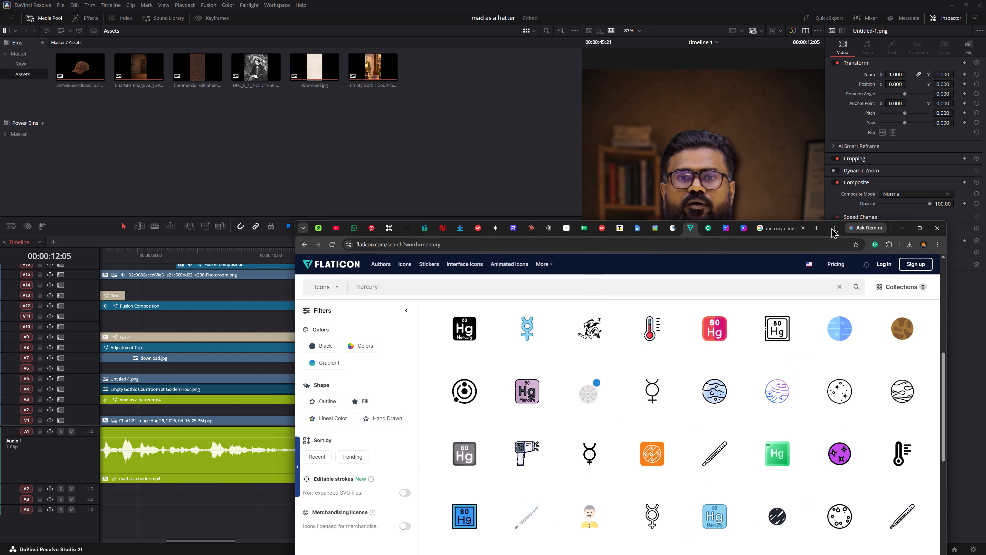
pyautogui.moveTo(834, 225); pyautogui.dragTo(804, 198)
pyautogui.moveTo(802, 190); pyautogui.dragTo(805, 273)
pyautogui.moveTo(806, 277); pyautogui.dragTo(467, 90)
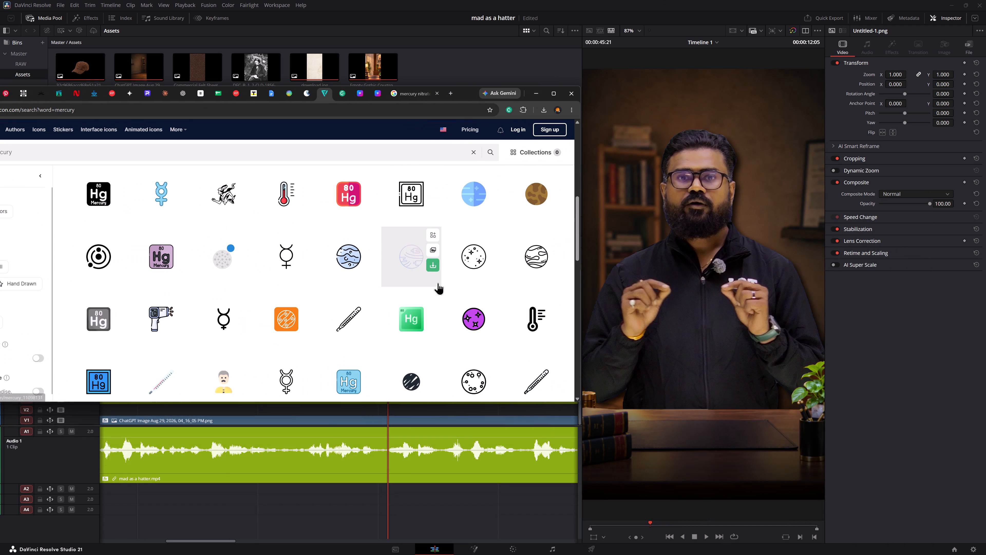
# Download the black square 80 Hg icon as a free PNG named mercury into the Video 1 Assets folder.
pyautogui.scroll(-1, 438, 283)
pyautogui.scroll(-1, 430, 230)
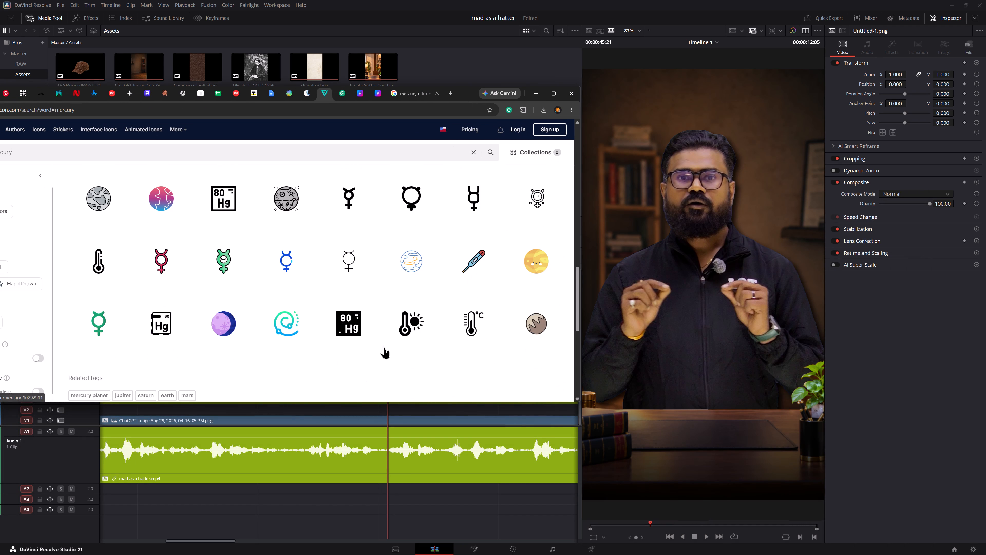
pyautogui.click(346, 335)
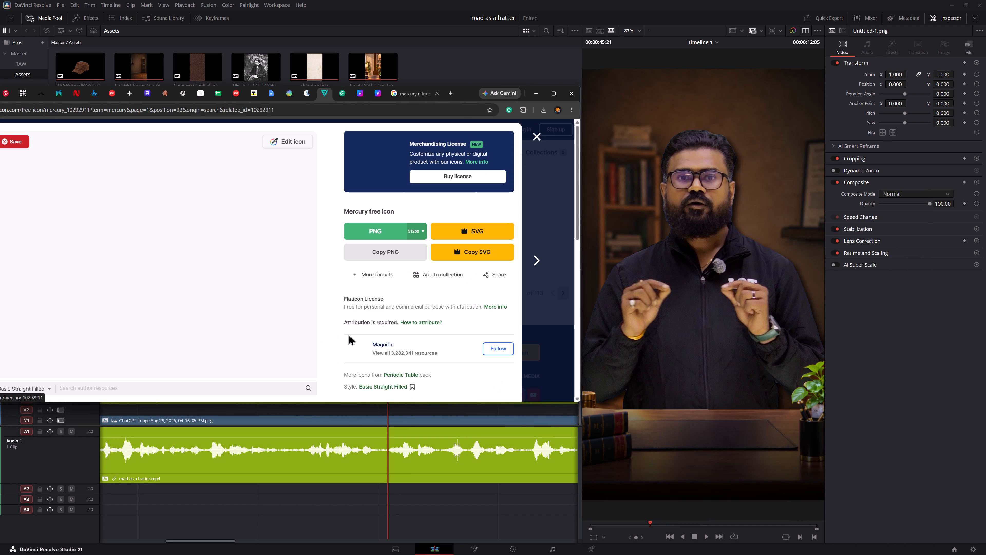
pyautogui.click(392, 238)
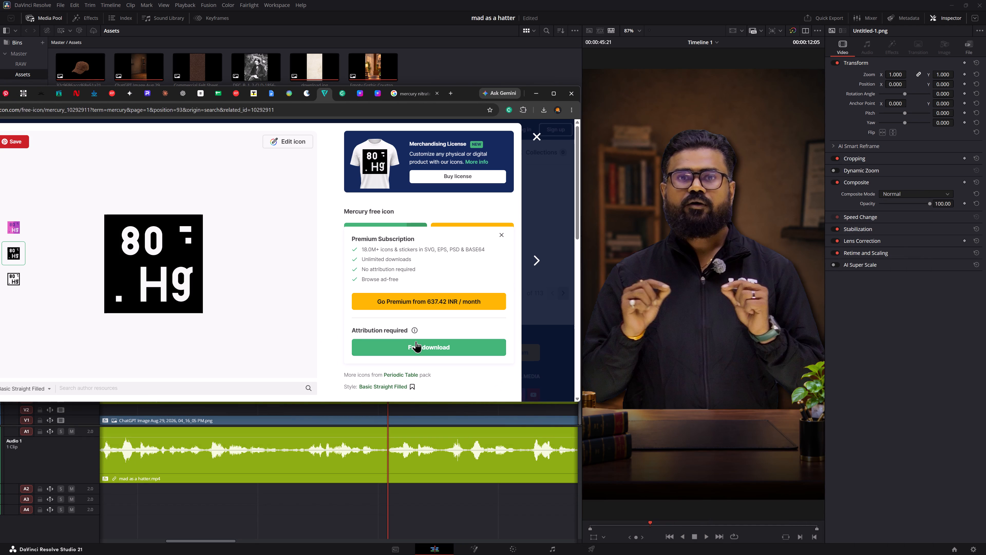
pyautogui.click(417, 343)
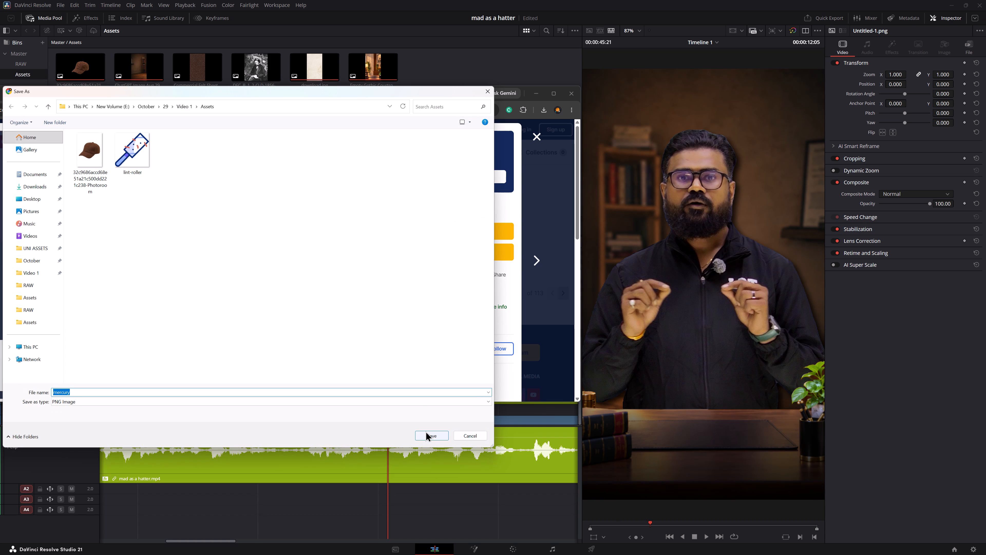
pyautogui.click(428, 434)
# Return to DaVinci Resolve and import the mercury image from the Assets folder into the Assets bin.
pyautogui.click(487, 44)
pyautogui.rightClick(432, 103)
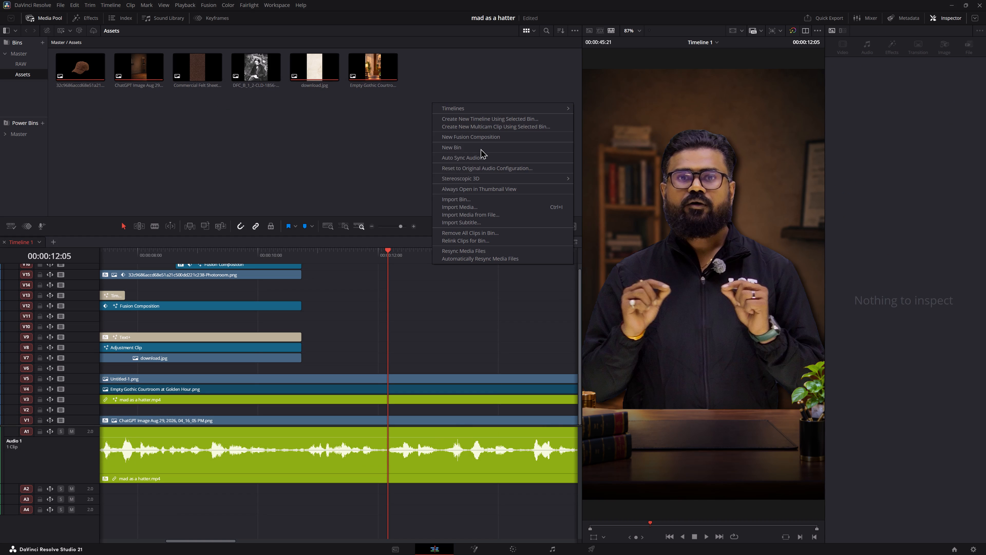
pyautogui.click(483, 206)
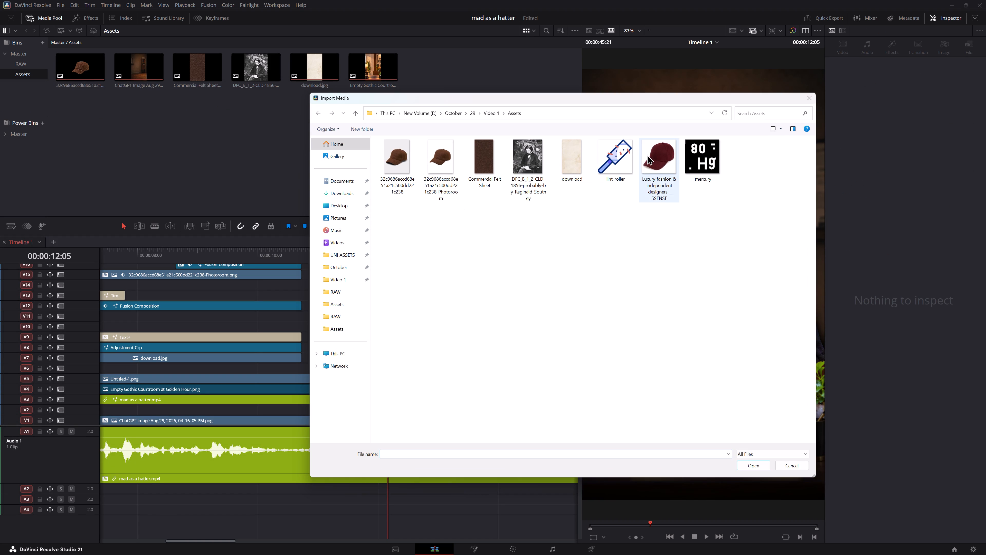
pyautogui.click(695, 163)
pyautogui.click(751, 462)
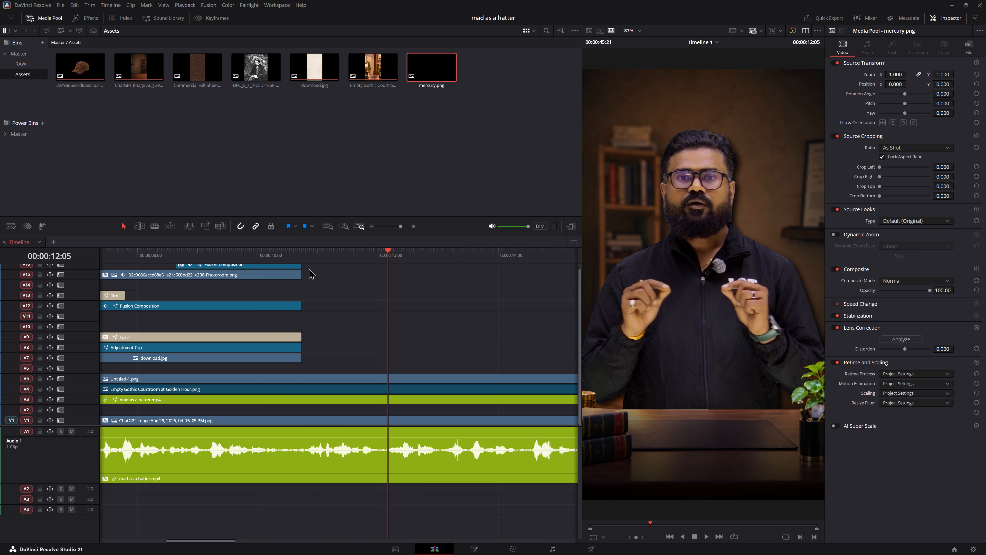
# Place mercury.png on track V8, starting just before the playhead at 00:00:12:05.
pyautogui.moveTo(437, 47); pyautogui.dragTo(438, 50)
pyautogui.moveTo(438, 50); pyautogui.dragTo(436, 50)
pyautogui.moveTo(439, 58); pyautogui.dragTo(378, 347)
pyautogui.click(397, 353)
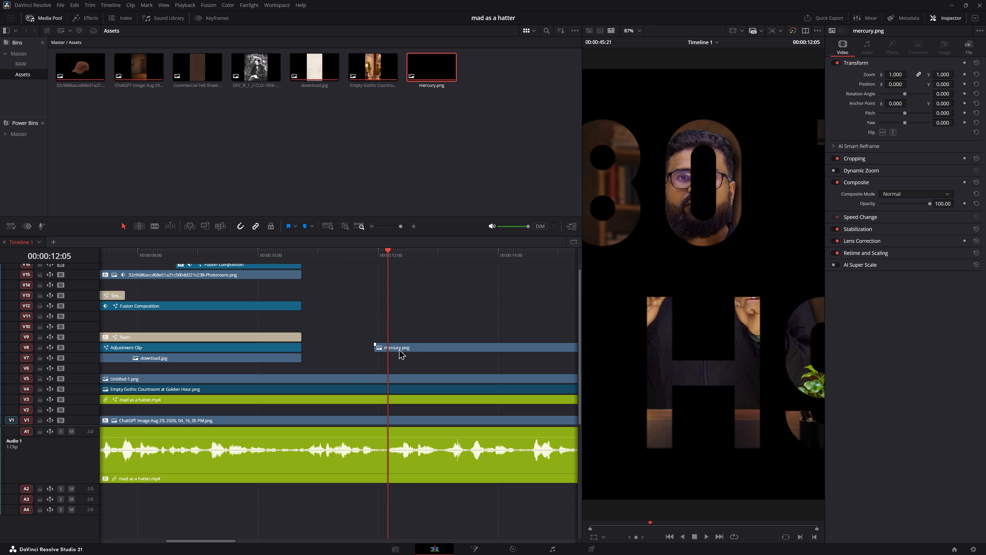
# Scale the mercury.png clip down to a zoom of 0.170.
pyautogui.click(403, 345)
pyautogui.moveTo(947, 74); pyautogui.dragTo(875, 74)
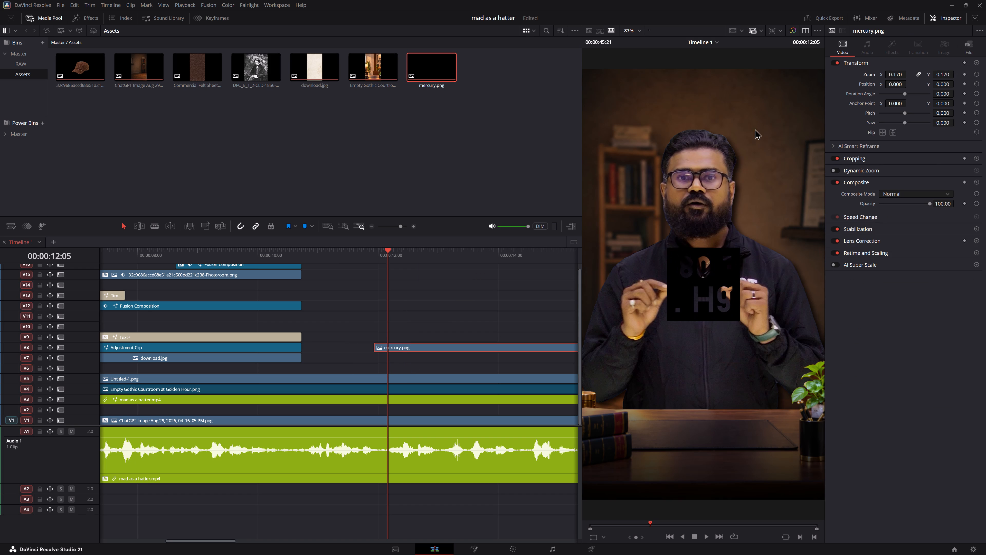
# Apply the Color Generator effect to the mercury.png clip on track V8, using its white colour.
pyautogui.click(514, 354)
pyautogui.hotkey('shift', 'space')
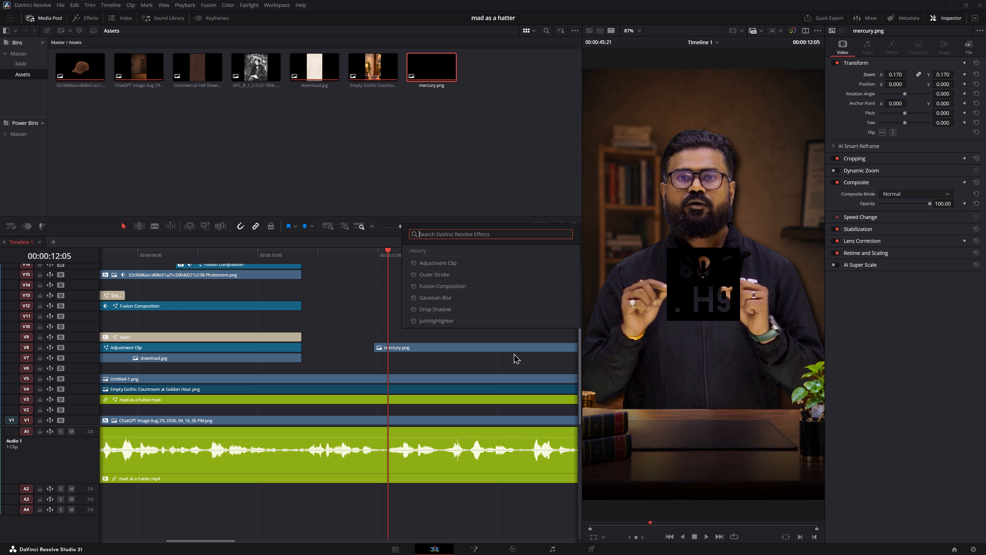
pyautogui.write('col9')
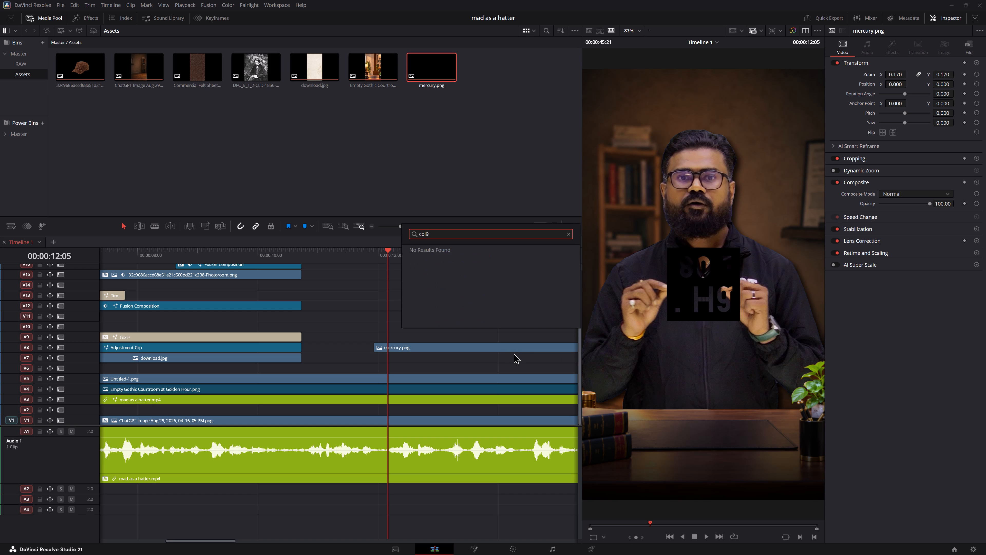
pyautogui.press('BackSpace')
pyautogui.write('or')
pyautogui.press('Down')
pyautogui.press('Down')
pyautogui.press('Down')
pyautogui.press('Down')
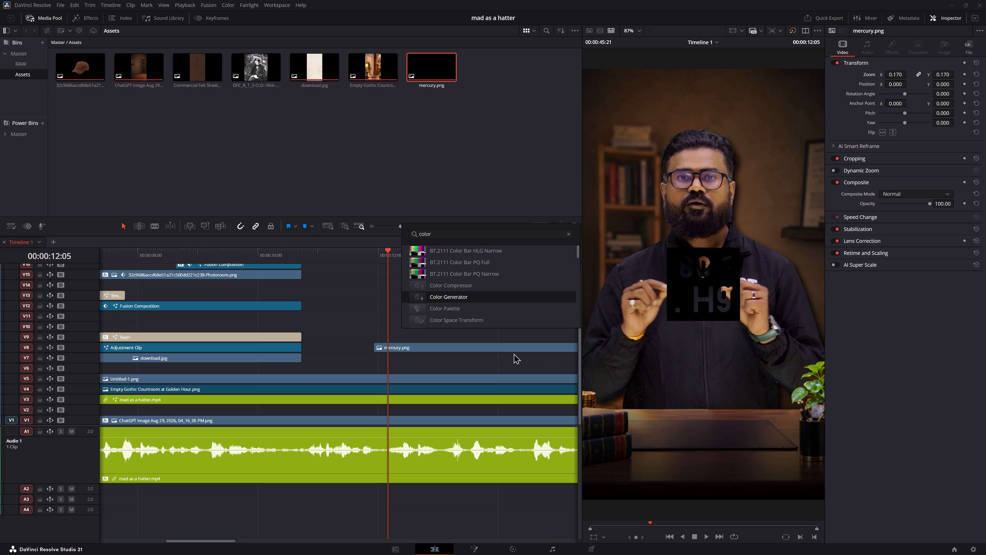
pyautogui.press('Up')
pyautogui.press('Down')
pyautogui.press('Return')
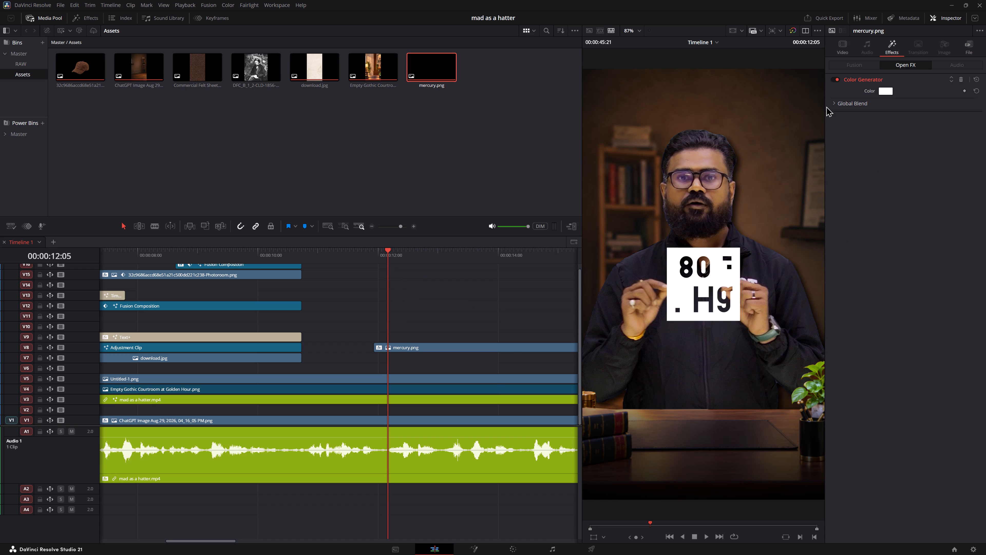
# Play the timeline from 00:00:11:25 through the start of the mercury.png clip to review the recoloured icon.
pyautogui.moveTo(372, 262); pyautogui.dragTo(368, 260)
pyautogui.press('space')
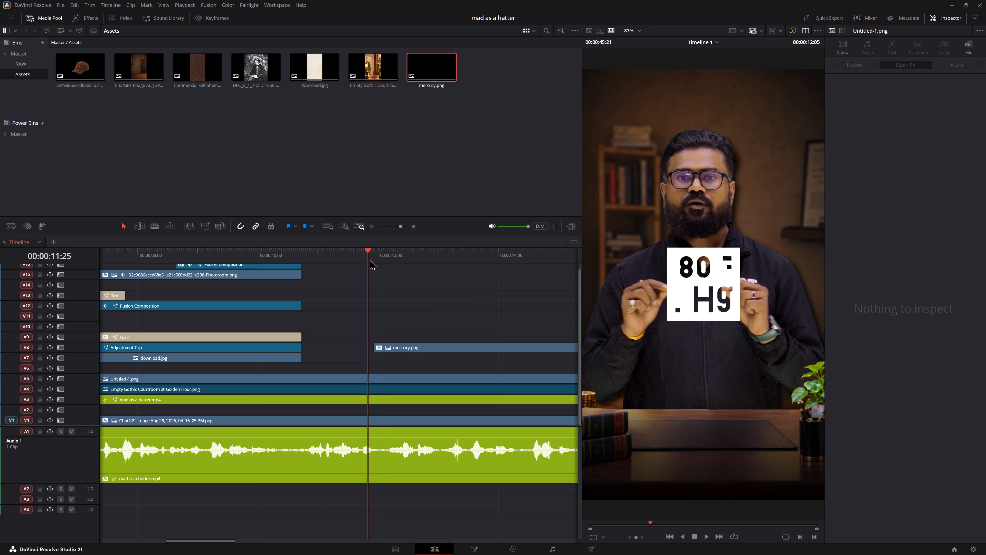
pyautogui.press('space')
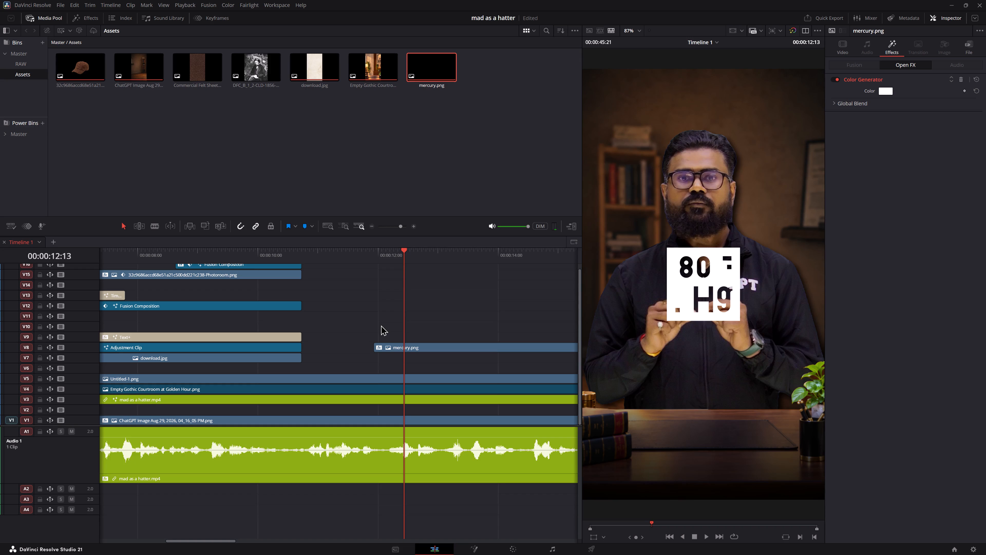
# Switch to the browser window showing the Flaticon mercury icon page.
pyautogui.hotkey('alt', 'Tab')
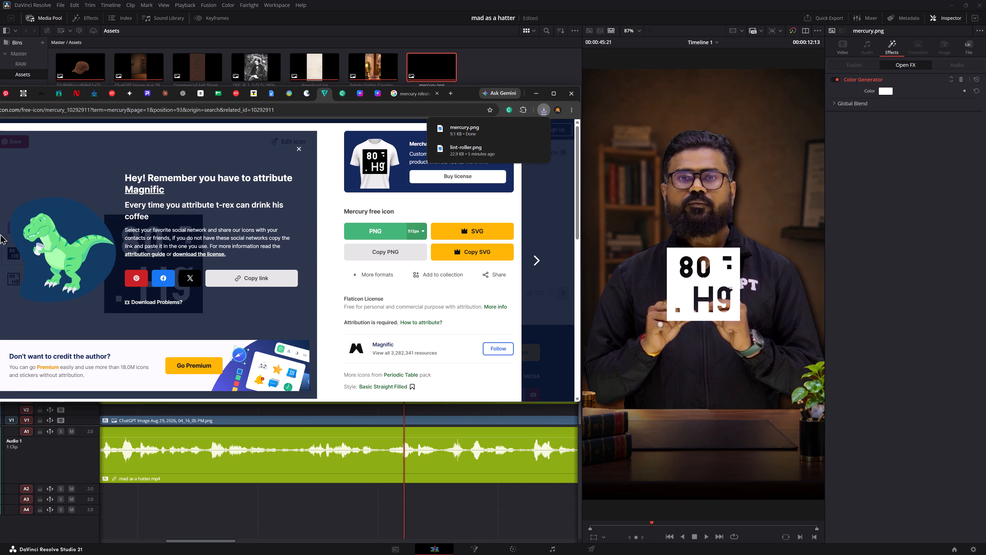
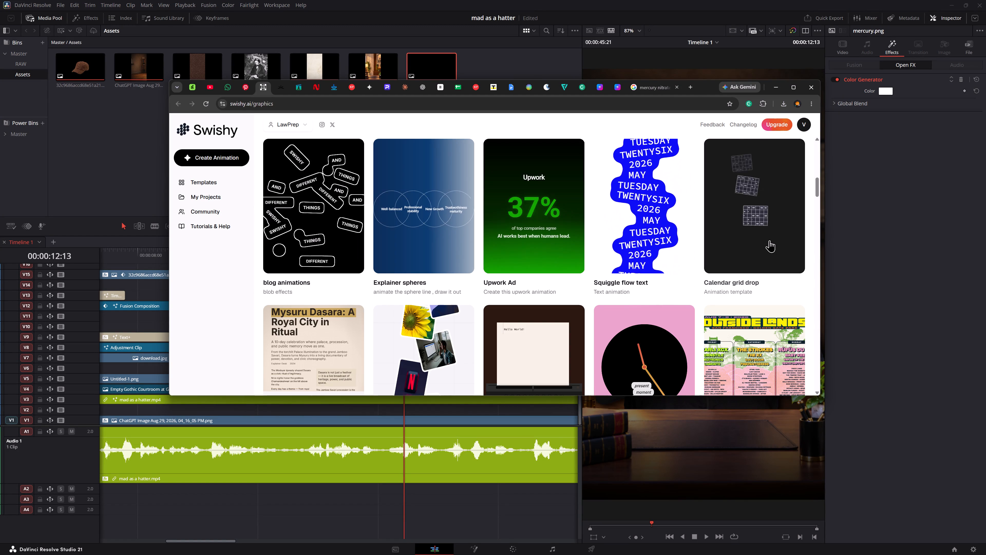
# Browse the Swishy graphics animation templates down to the end of the gallery.
pyautogui.scroll(-2, 769, 240)
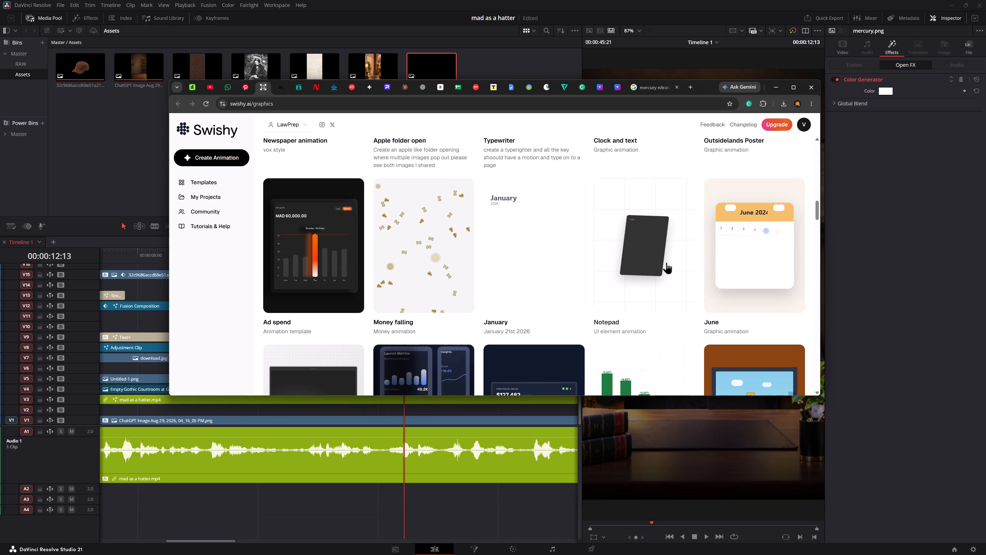
pyautogui.scroll(-1, 630, 253)
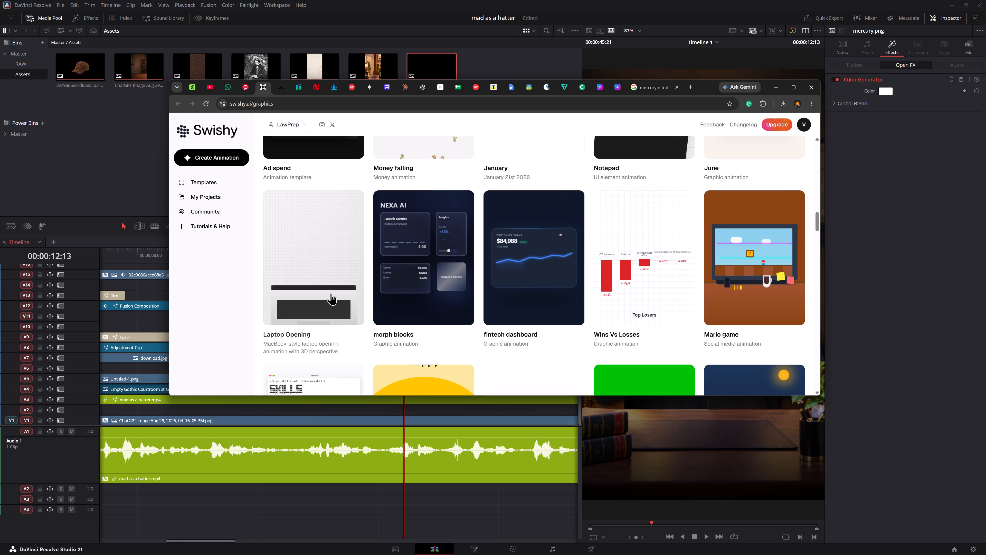
pyautogui.scroll(-2, 331, 293)
pyautogui.scroll(1, 456, 178)
pyautogui.scroll(-1, 342, 305)
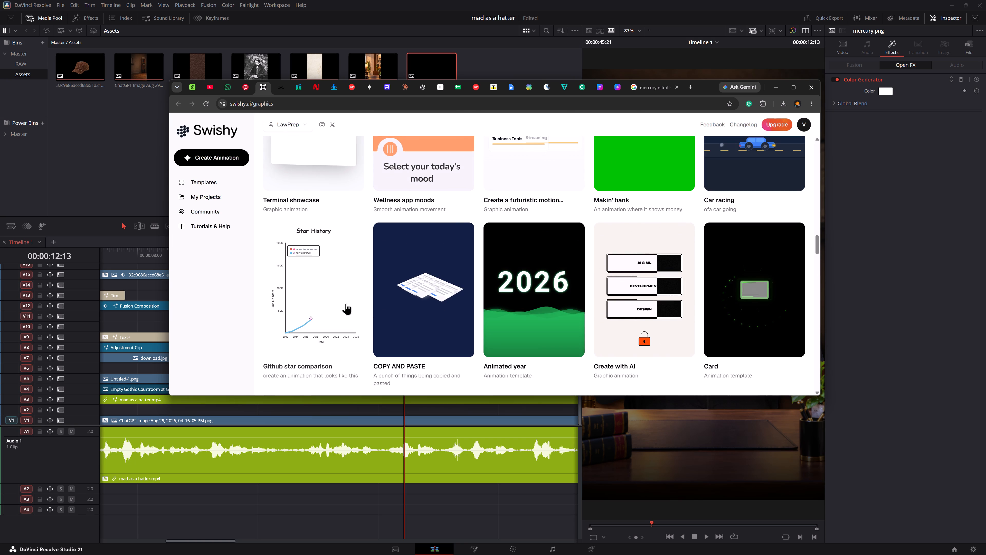
pyautogui.scroll(-1, 476, 306)
pyautogui.scroll(-1, 510, 347)
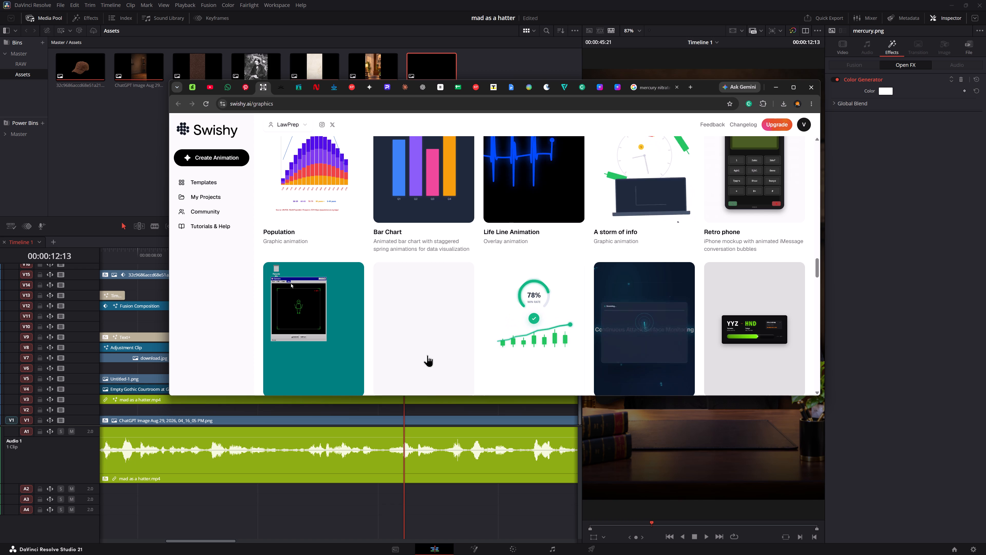
pyautogui.scroll(-1, 425, 343)
pyautogui.scroll(-1, 387, 262)
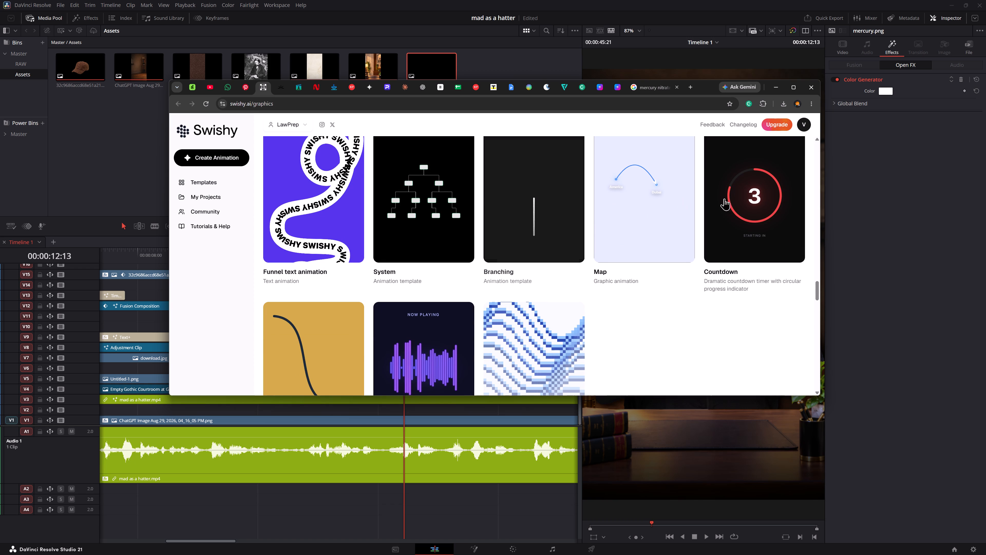
pyautogui.scroll(-1, 729, 207)
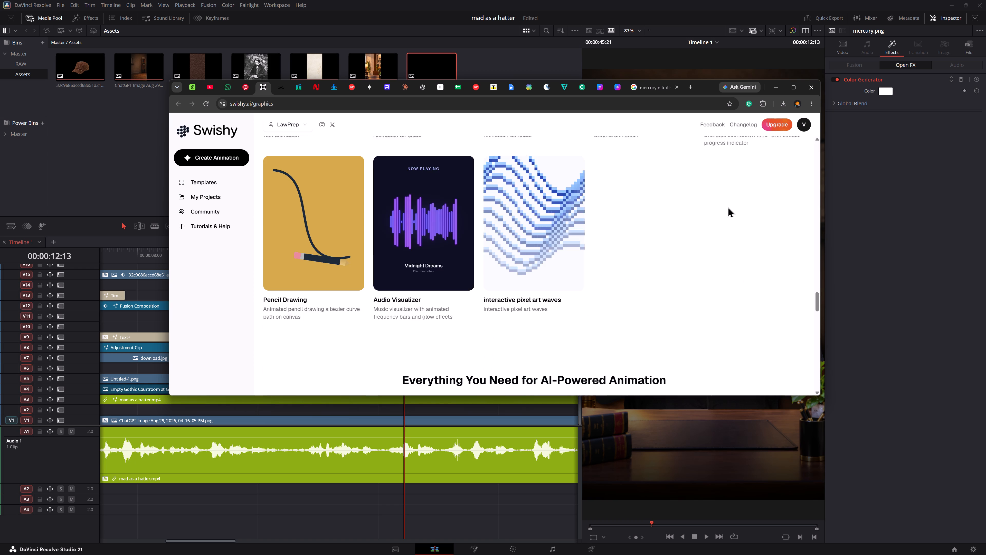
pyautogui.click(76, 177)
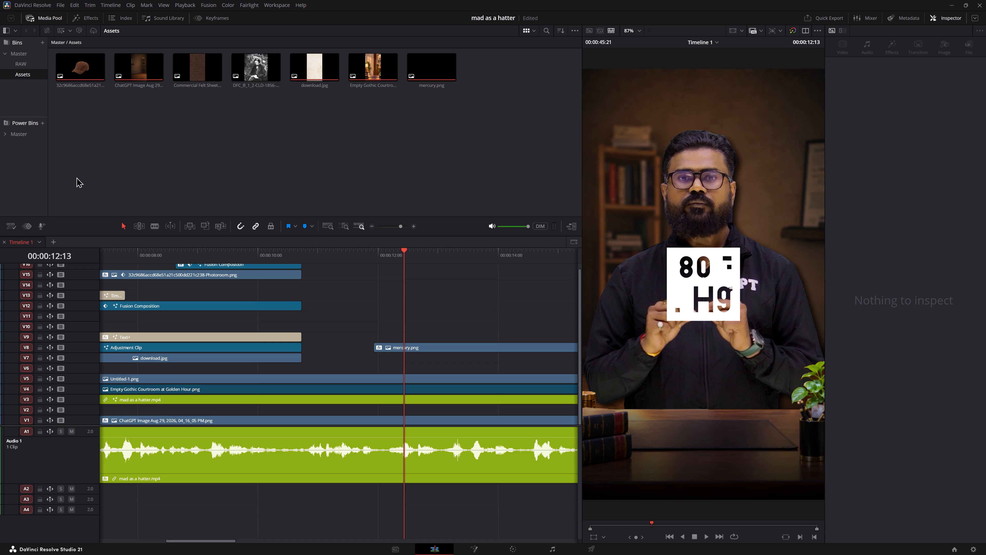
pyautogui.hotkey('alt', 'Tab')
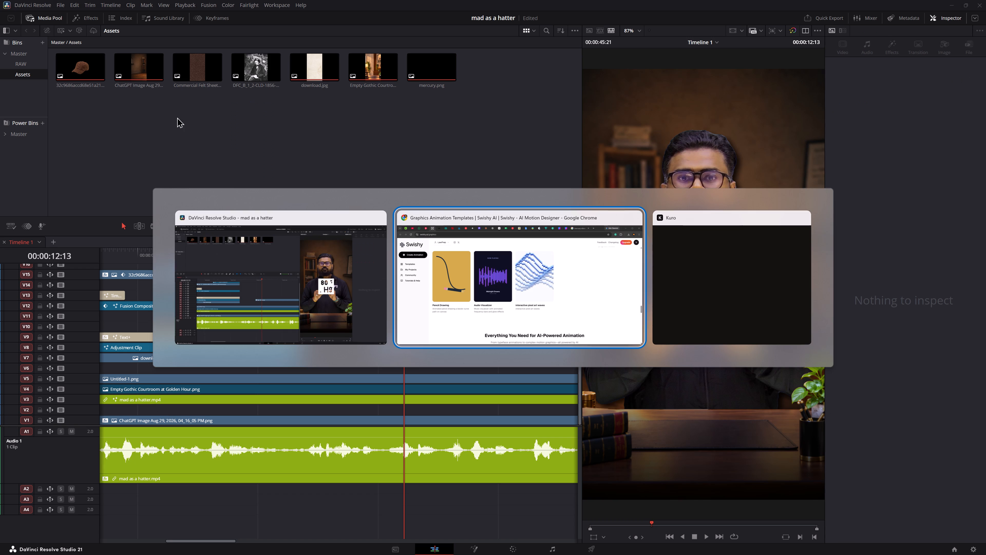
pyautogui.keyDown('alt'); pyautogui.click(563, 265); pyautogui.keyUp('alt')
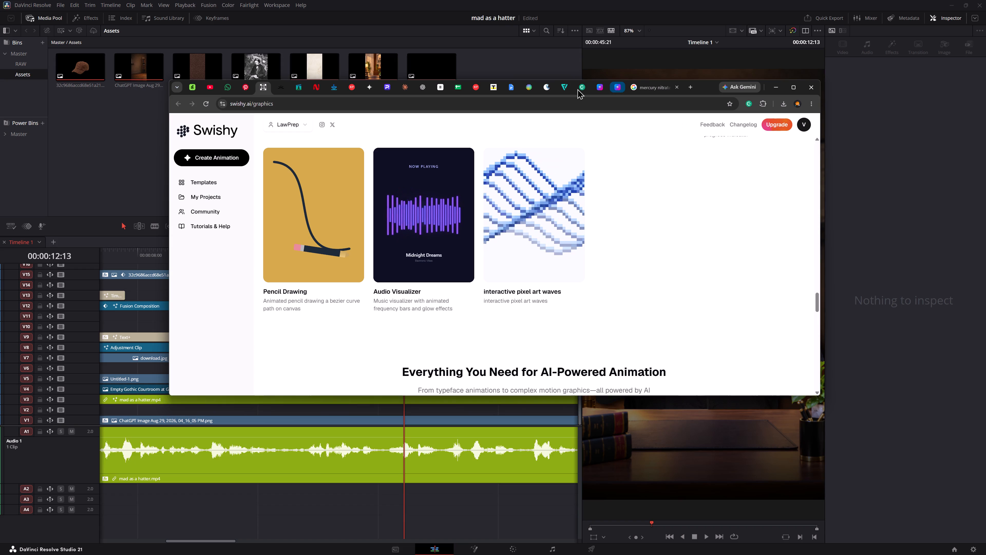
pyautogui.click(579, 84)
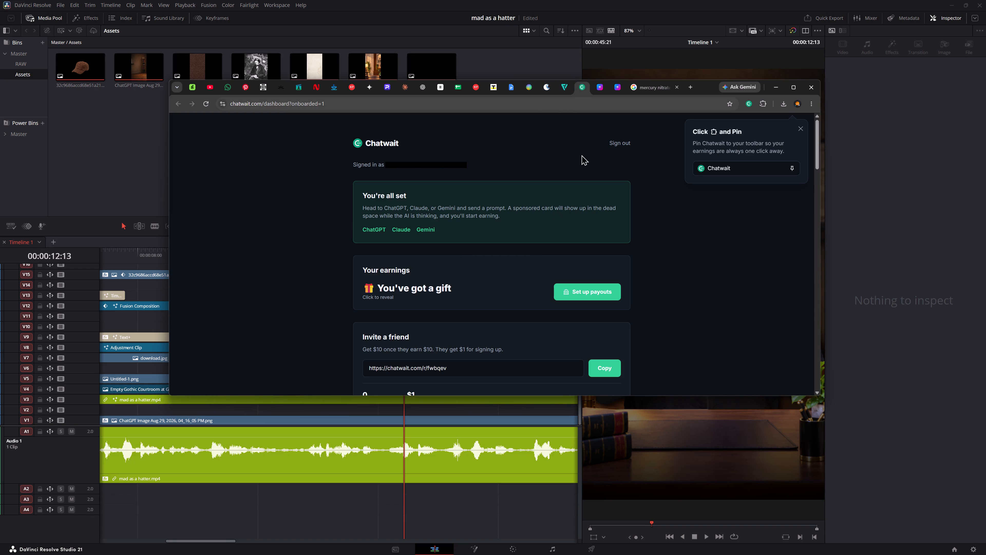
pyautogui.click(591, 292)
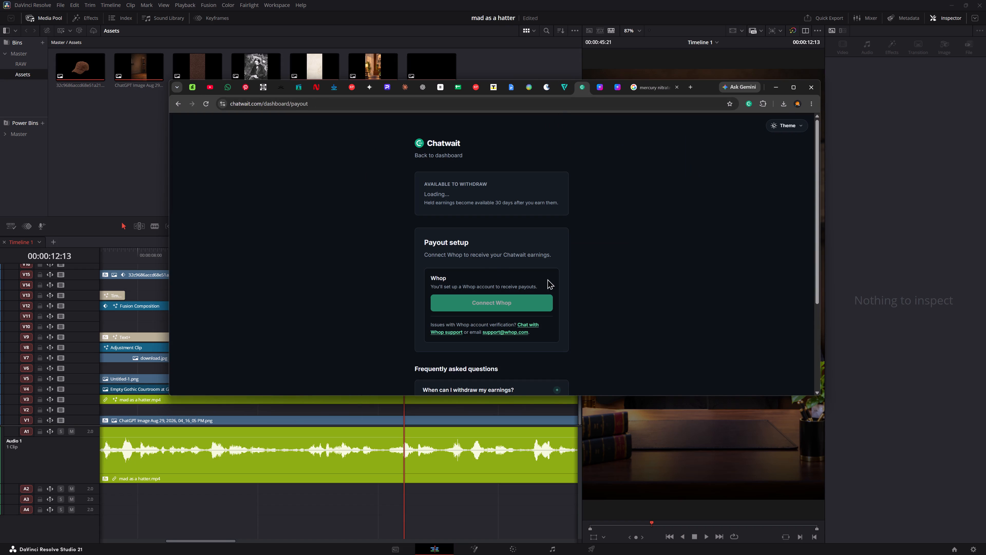
# Return to Flaticon and close the mercury icon's download page to get back to the mercury search results.
pyautogui.click(564, 92)
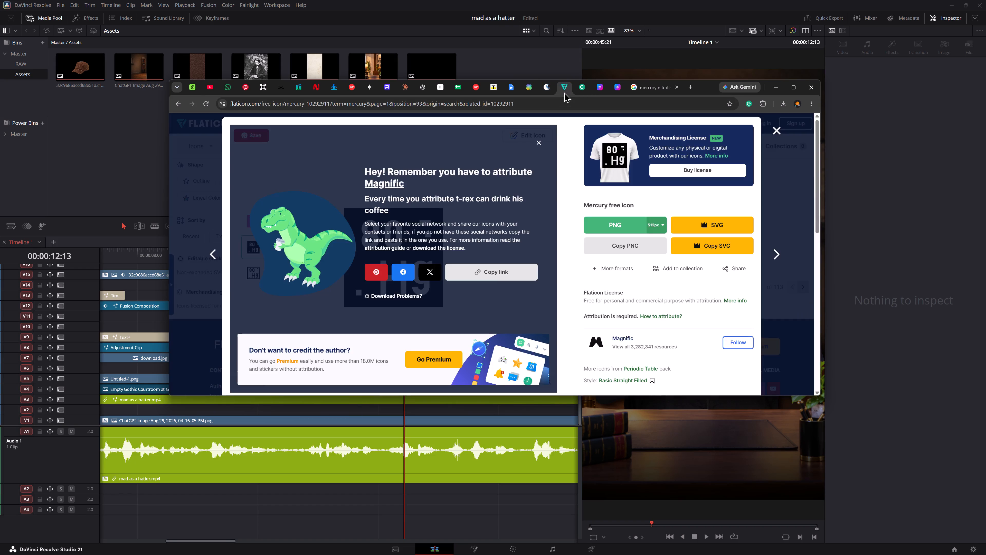
pyautogui.scroll(4, 433, 224)
pyautogui.click(538, 144)
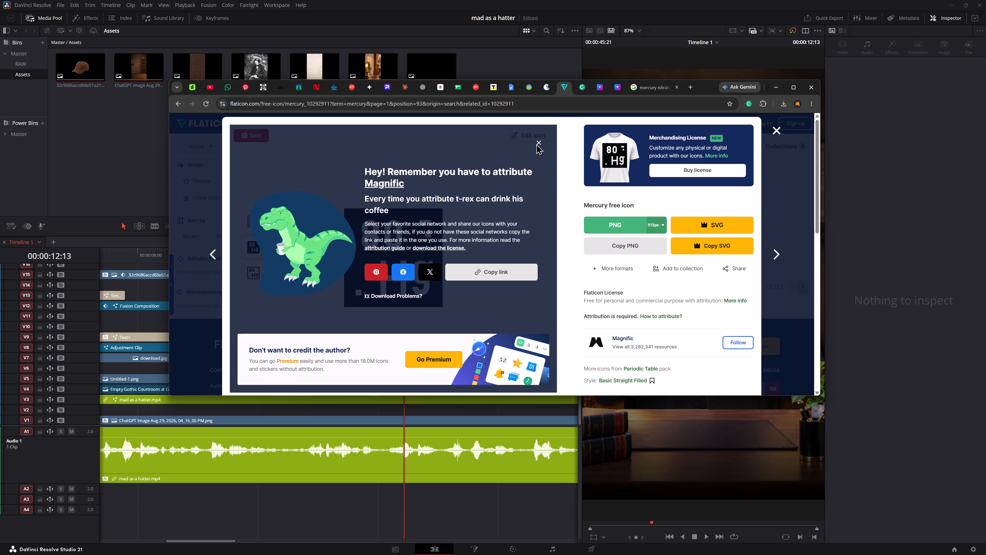
pyautogui.scroll(6, 406, 175)
pyautogui.click(187, 133)
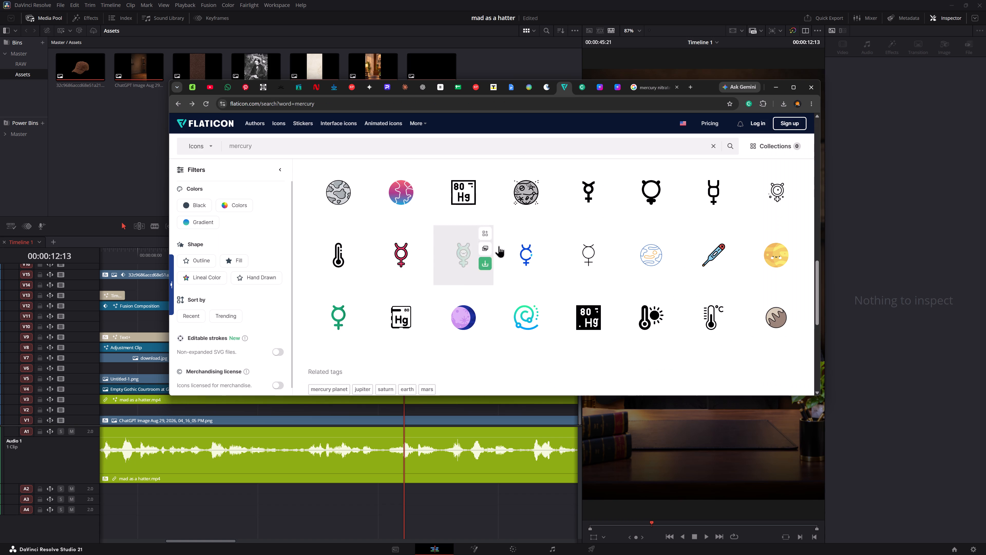
# Browse Flaticon's mercury search results for an alternative icon, enlarging the browser window to view more of them.
pyautogui.scroll(1, 420, 247)
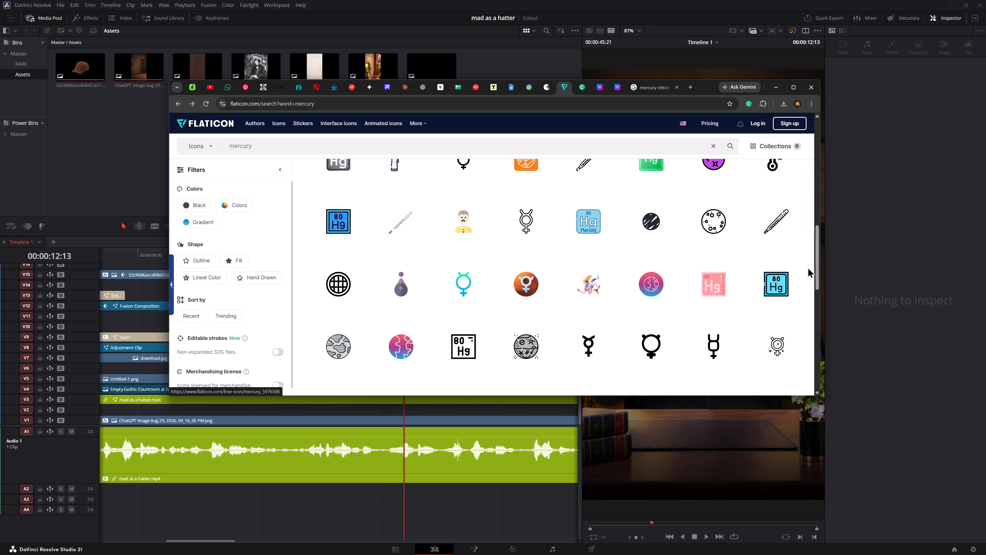
pyautogui.scroll(-1, 517, 275)
pyautogui.scroll(-1, 564, 276)
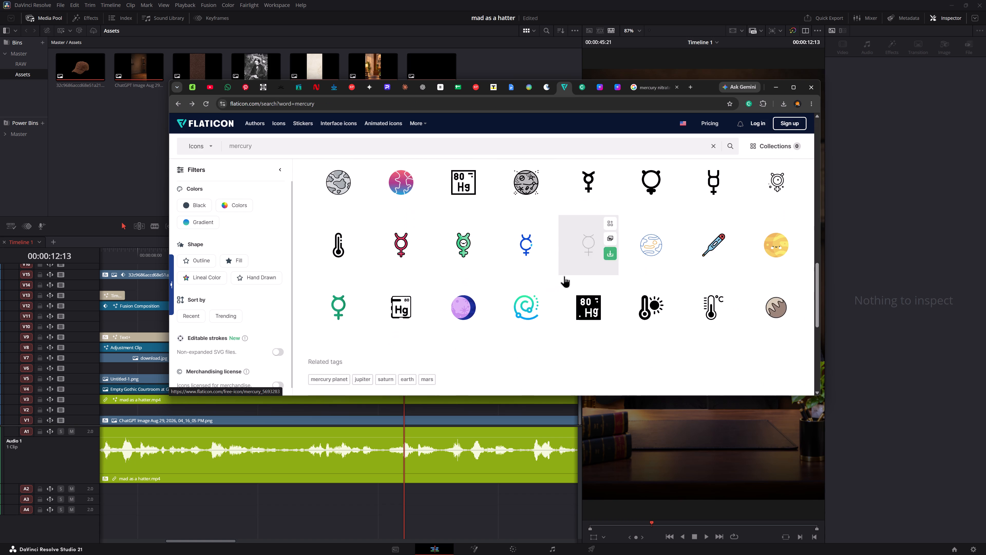
pyautogui.scroll(4, 533, 282)
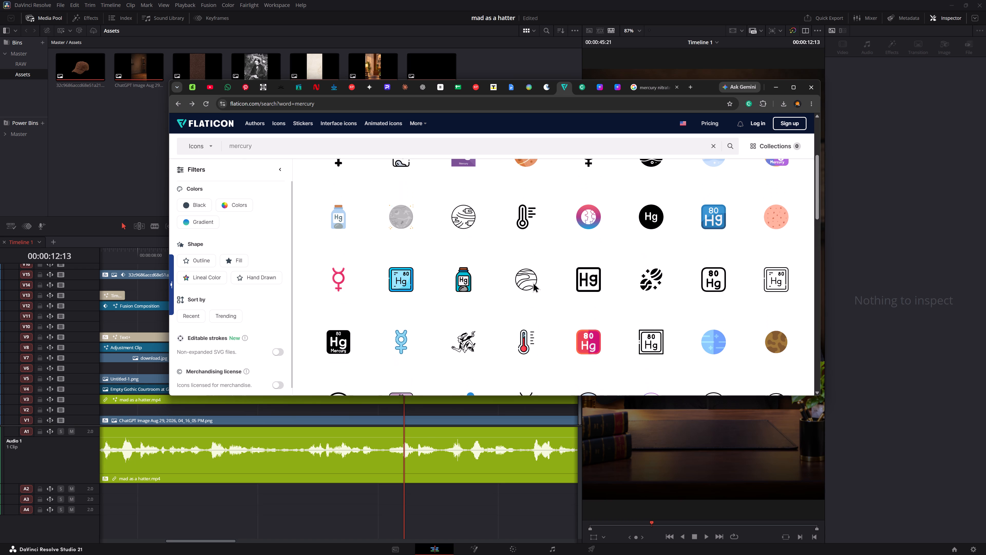
pyautogui.scroll(-1, 524, 289)
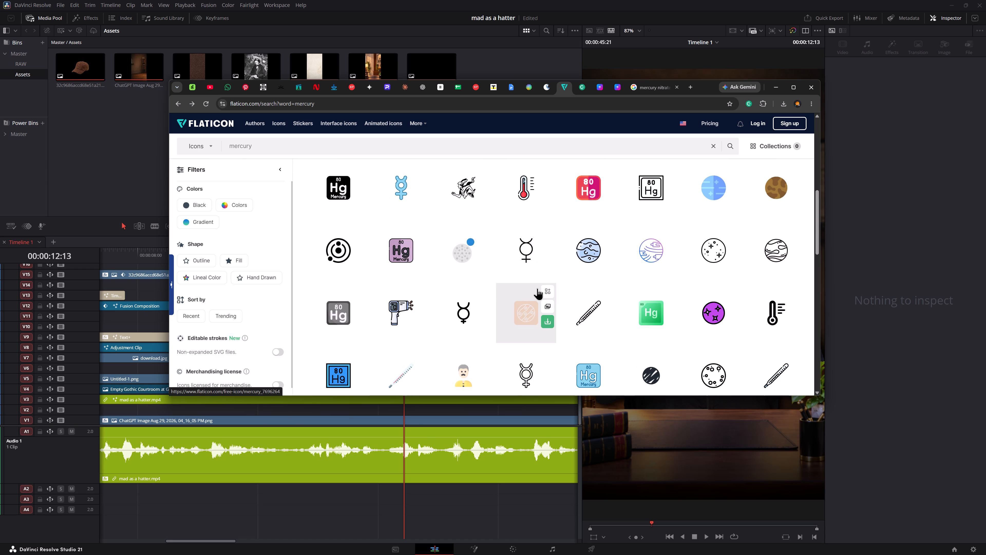
pyautogui.scroll(2, 537, 288)
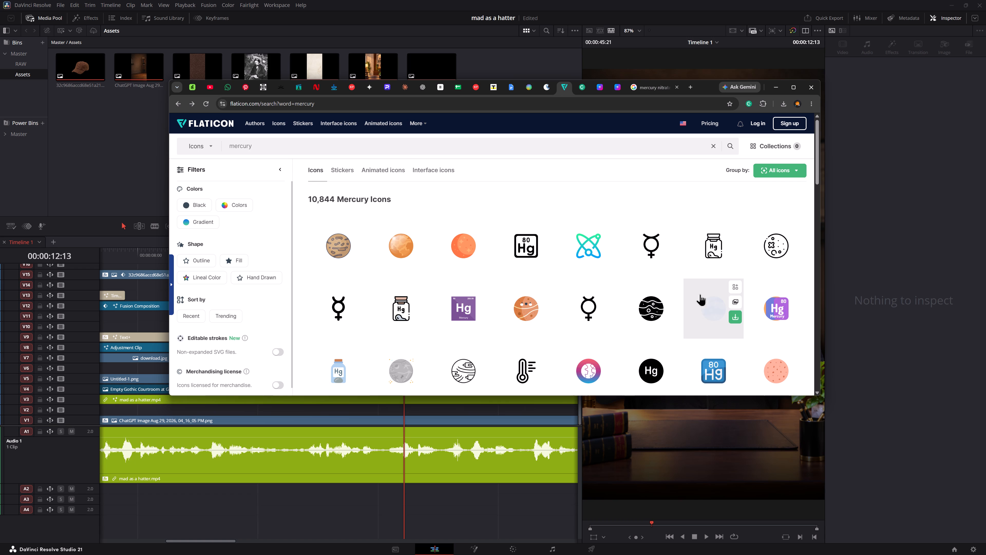
pyautogui.scroll(-1, 647, 301)
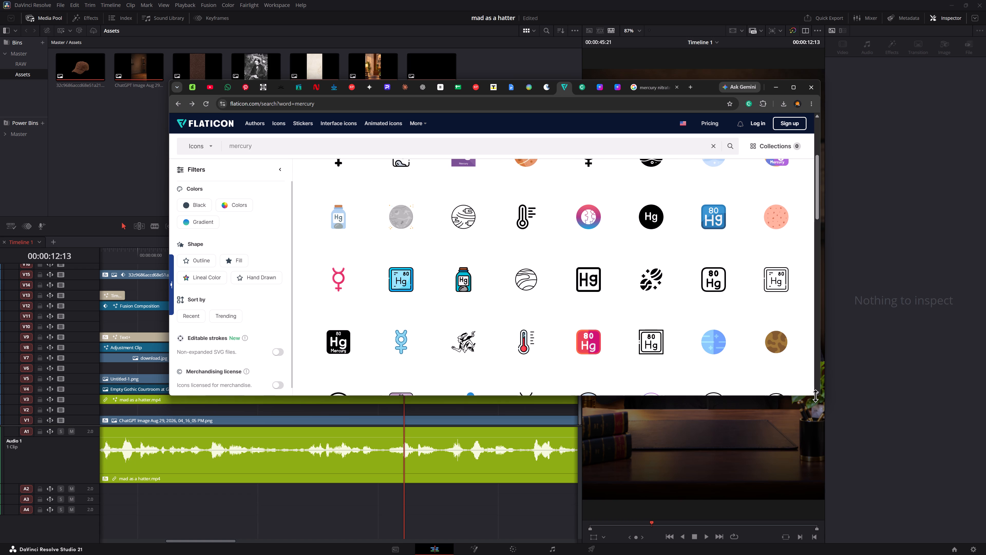
pyautogui.moveTo(818, 397); pyautogui.dragTo(836, 503)
pyautogui.scroll(-3, 644, 327)
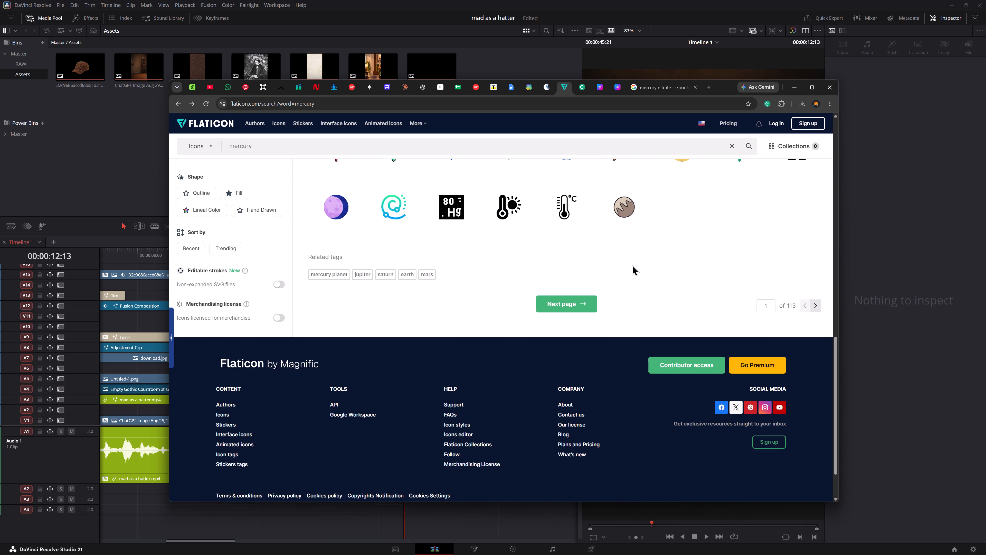
pyautogui.scroll(1, 638, 291)
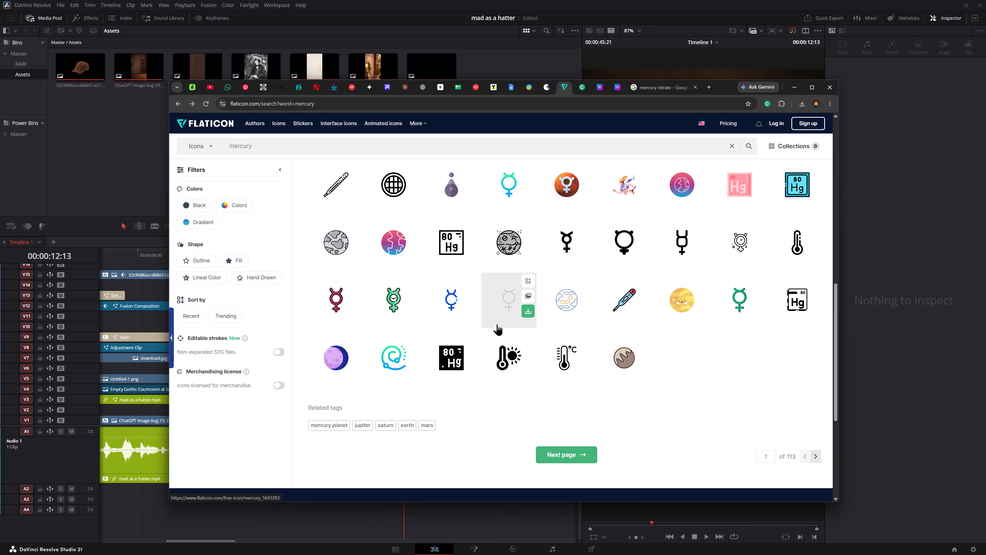
pyautogui.scroll(1, 497, 324)
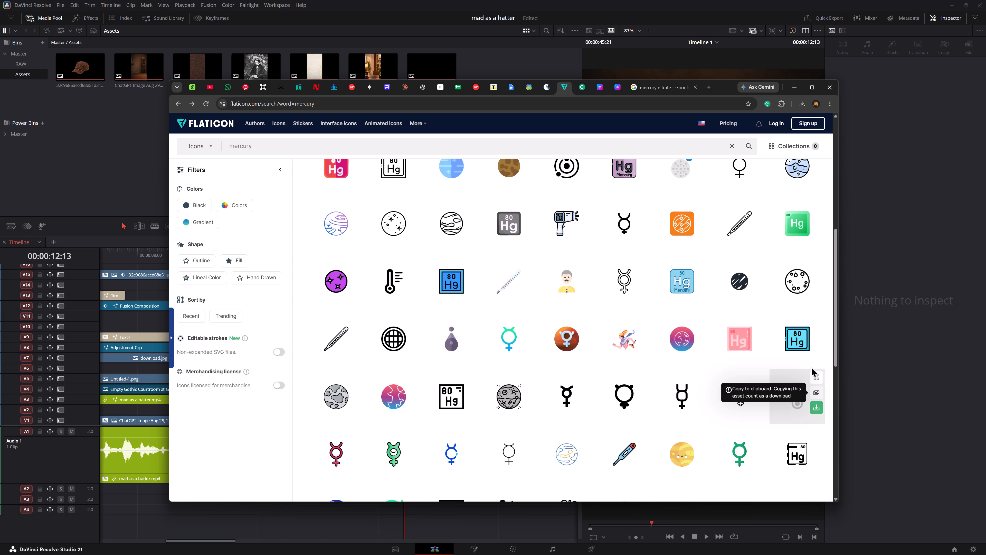
pyautogui.scroll(1, 823, 348)
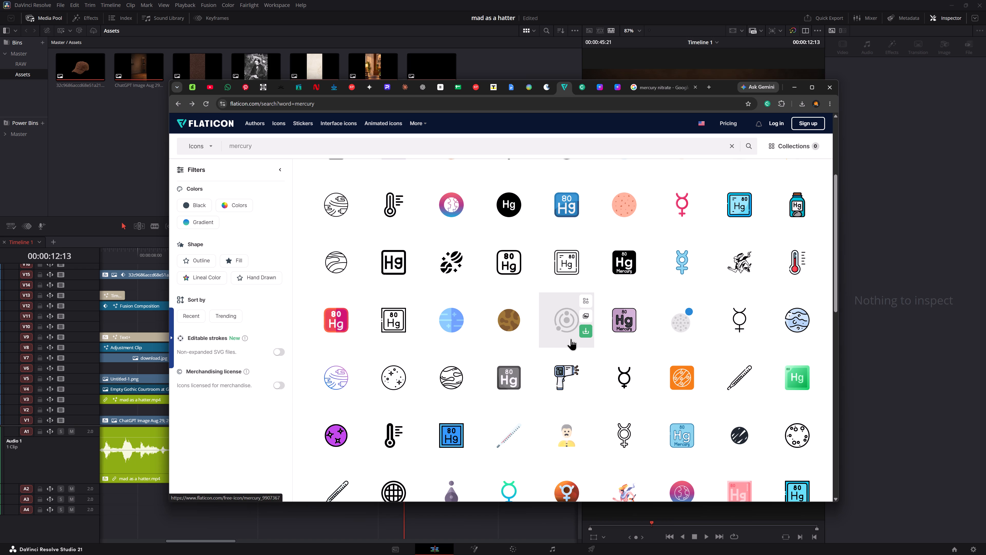
pyautogui.scroll(1, 580, 347)
pyautogui.scroll(-1, 594, 385)
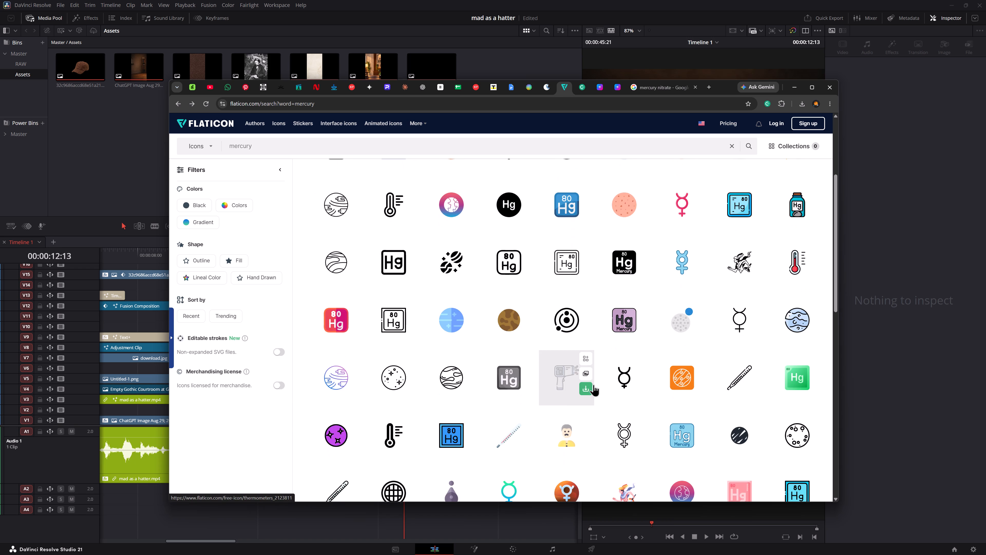
pyautogui.scroll(1, 593, 383)
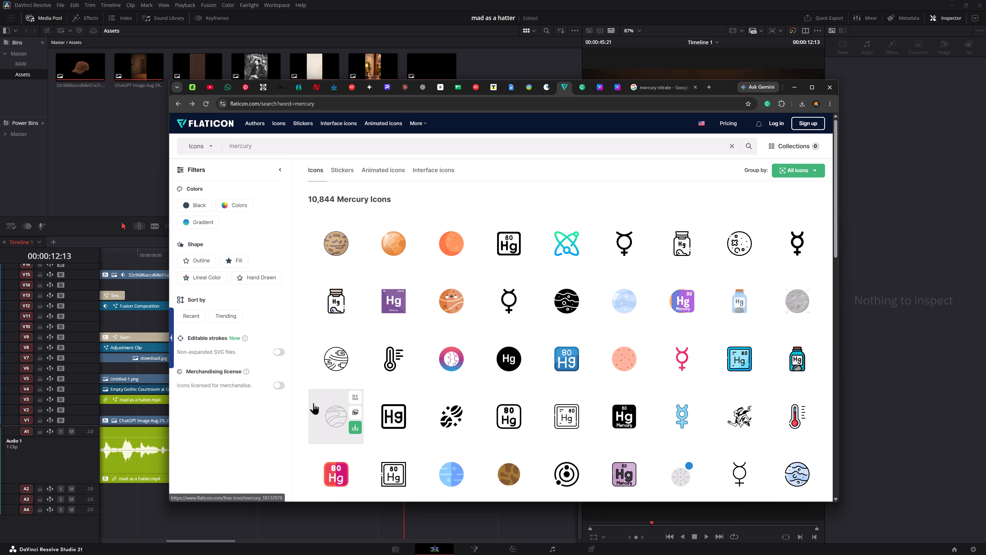
pyautogui.scroll(-1, 667, 388)
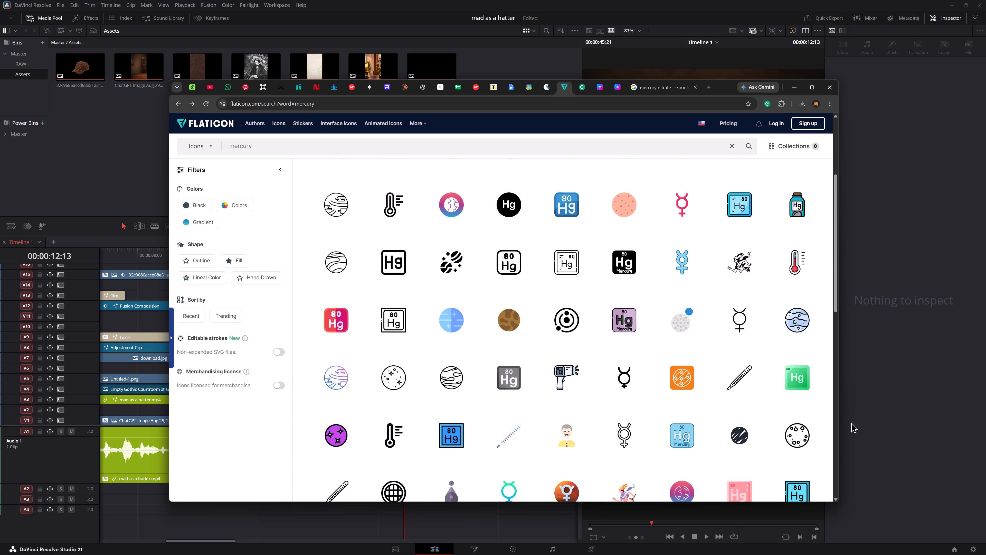
pyautogui.scroll(-1, 767, 411)
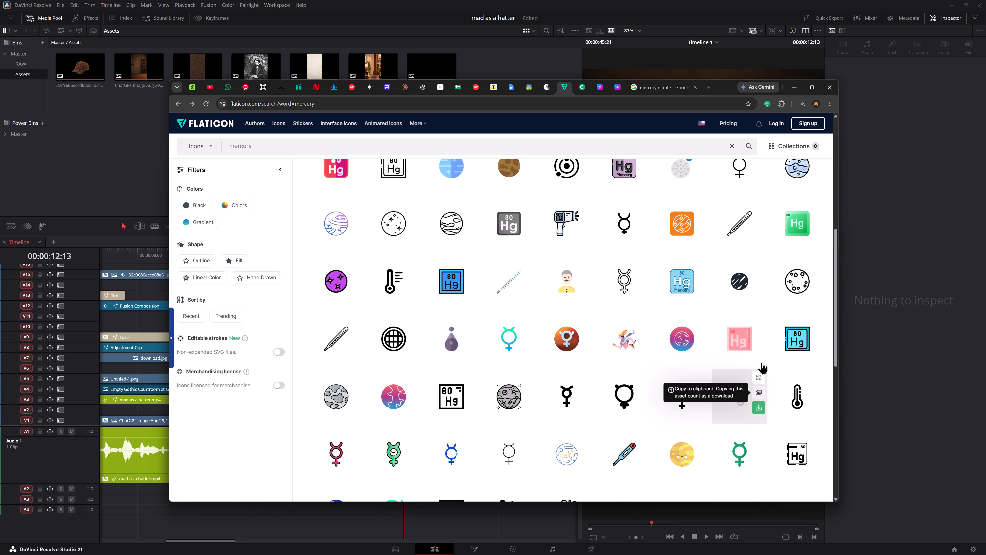
pyautogui.click(814, 294)
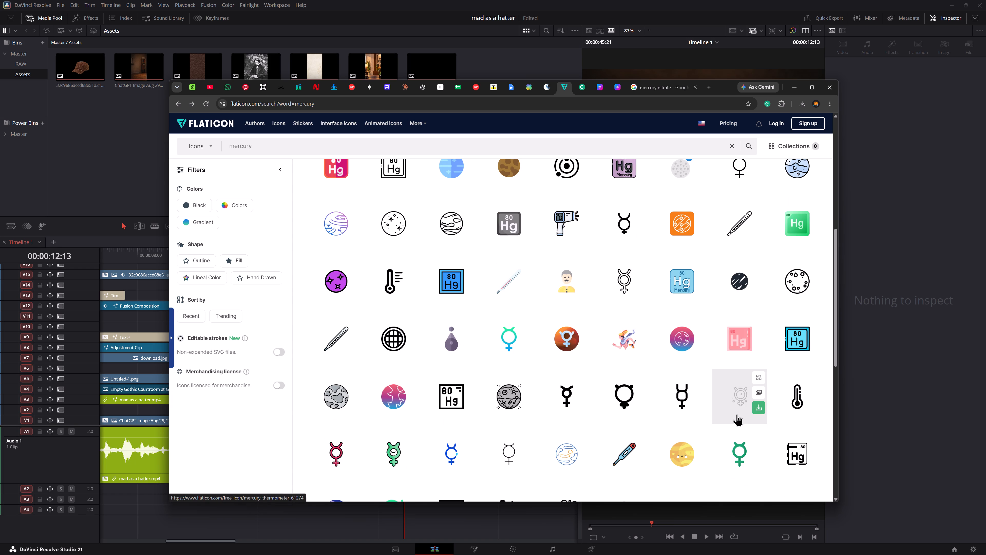
pyautogui.scroll(1, 727, 398)
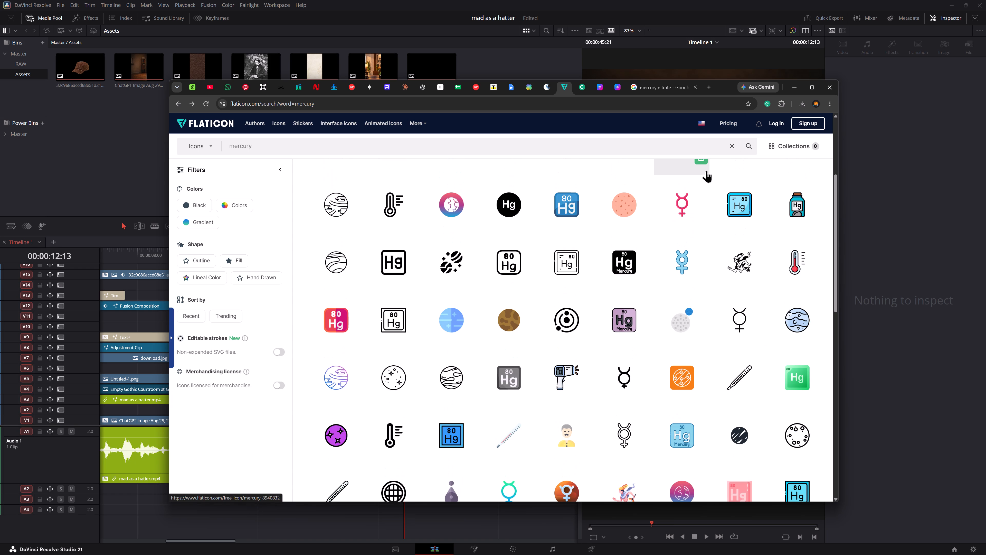
# Download the blue Hg mercury bottle icon as a free PNG and save it in Video 1's Assets folder.
pyautogui.click(817, 218)
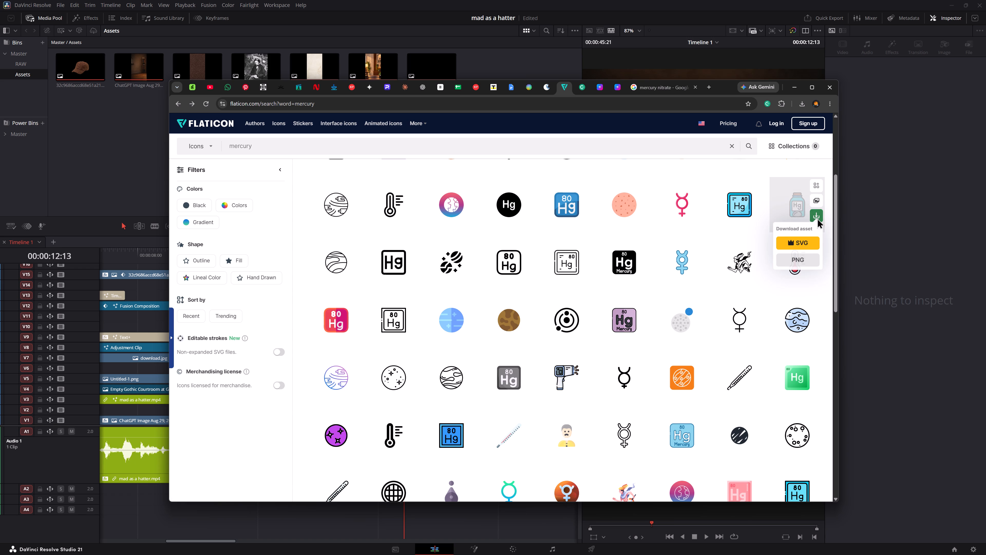
pyautogui.click(807, 262)
pyautogui.click(404, 290)
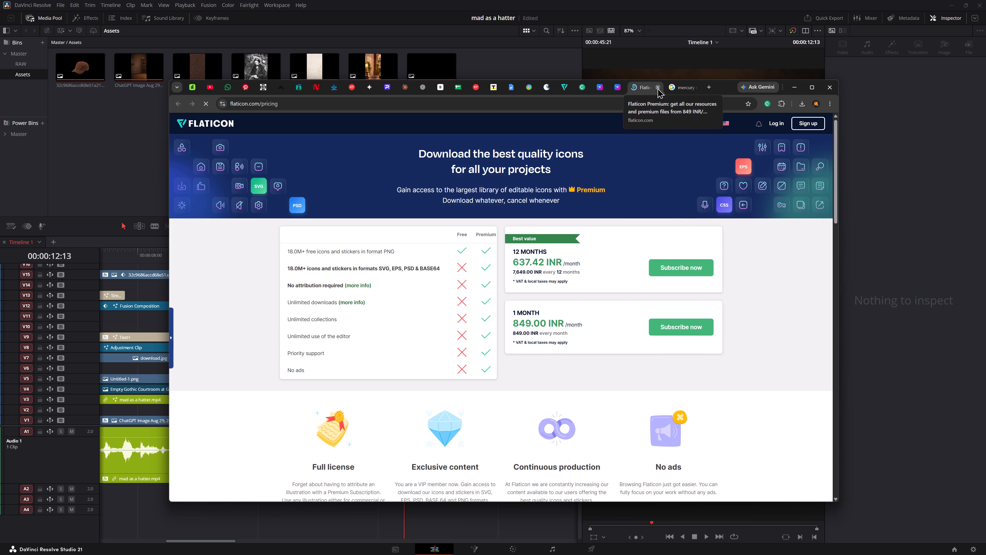
pyautogui.click(657, 88)
pyautogui.click(580, 314)
pyautogui.click(587, 291)
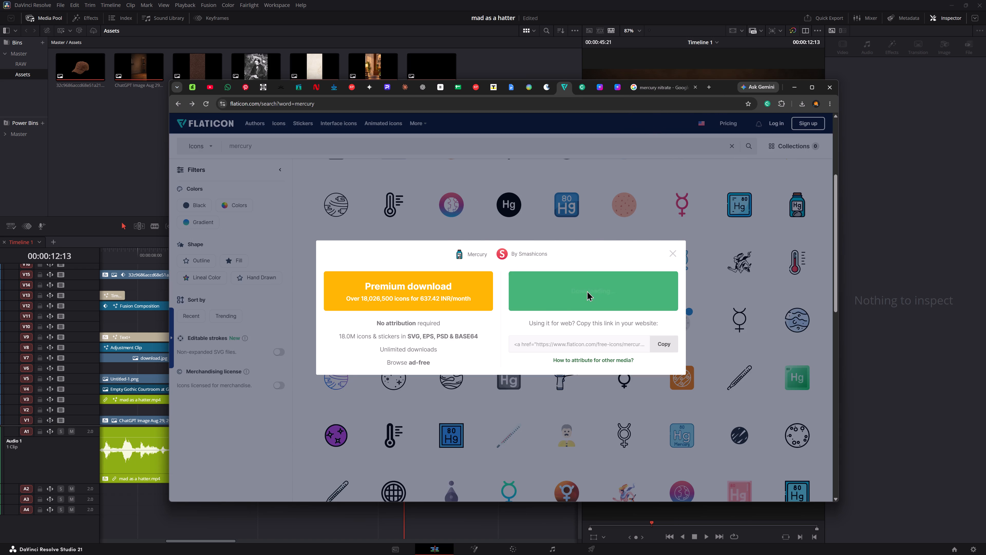
pyautogui.click(678, 213)
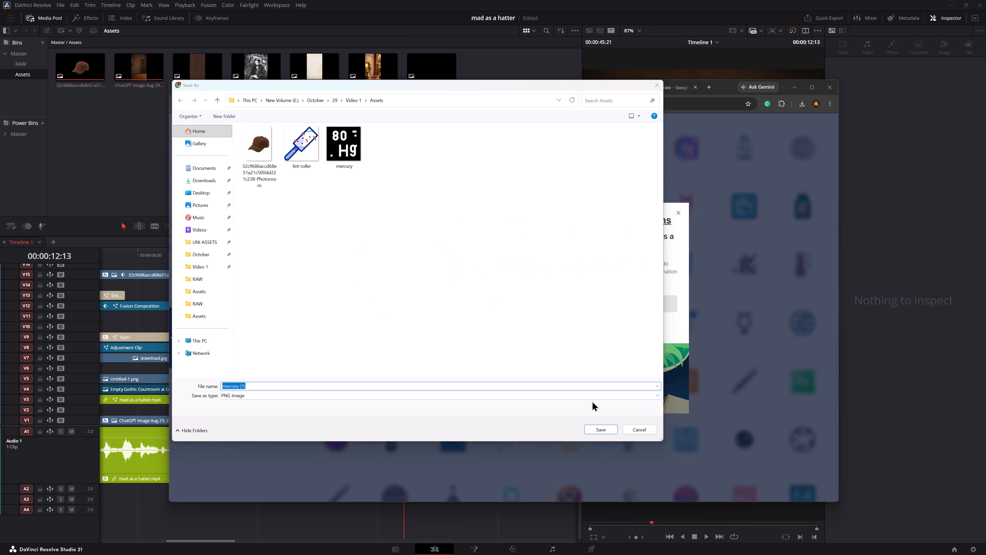
pyautogui.click(597, 427)
# Return to DaVinci Resolve and import mercury (1).png from Video 1's Assets folder into the Assets bin.
pyautogui.click(76, 152)
pyautogui.rightClick(139, 146)
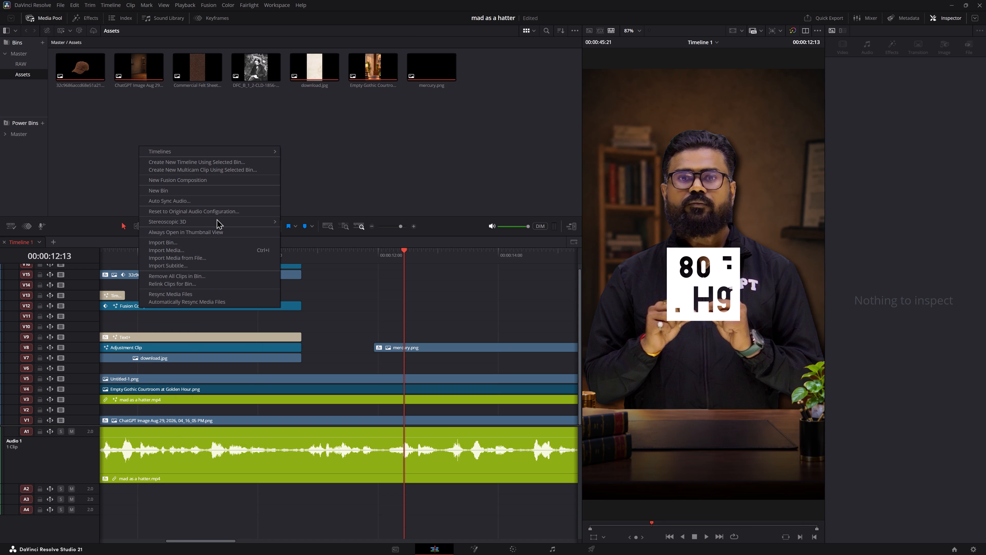
pyautogui.click(221, 254)
pyautogui.click(700, 166)
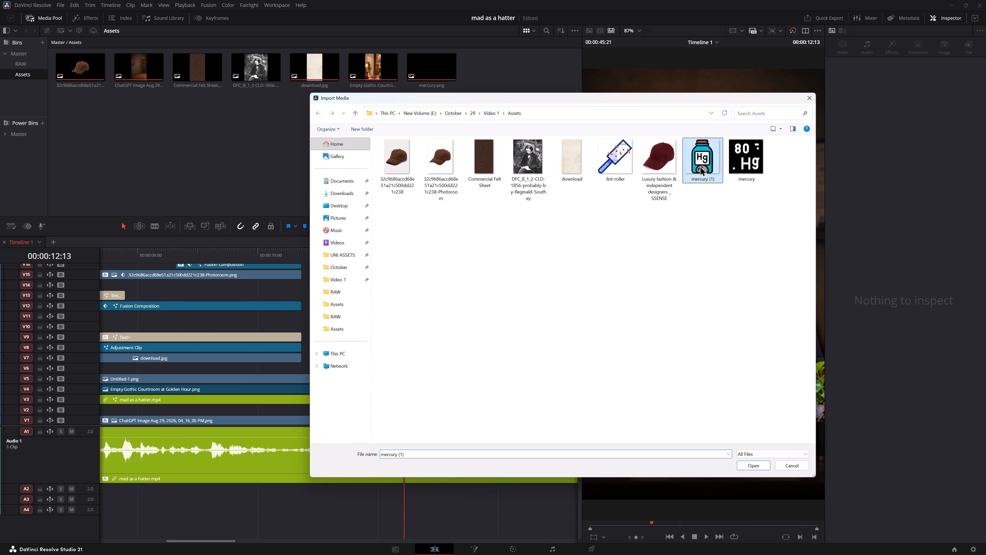
pyautogui.click(750, 465)
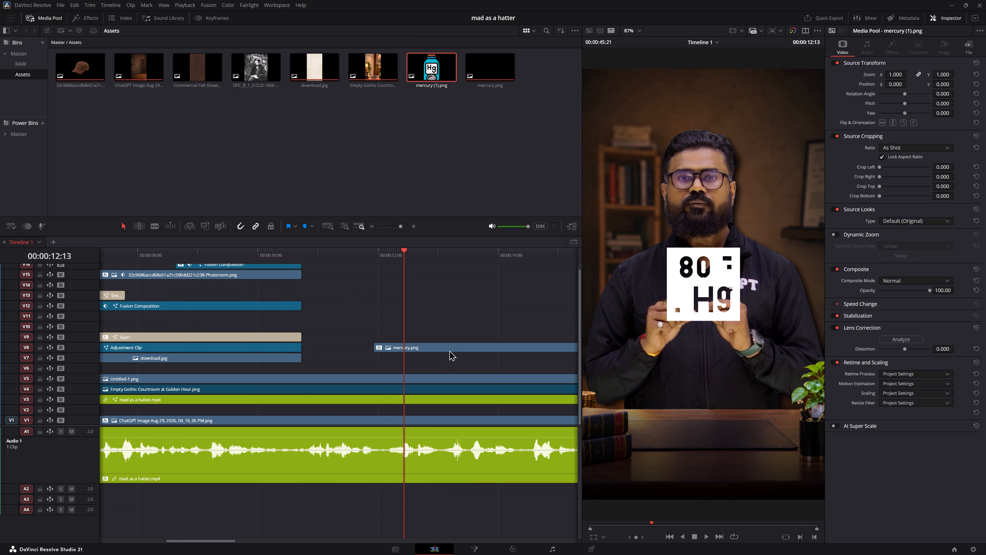
# Delete the old mercury.png clip from the timeline and place mercury (1).png on track V9 from the same start point.
pyautogui.click(449, 350)
pyautogui.press('BackSpace')
pyautogui.moveTo(437, 68); pyautogui.dragTo(419, 302)
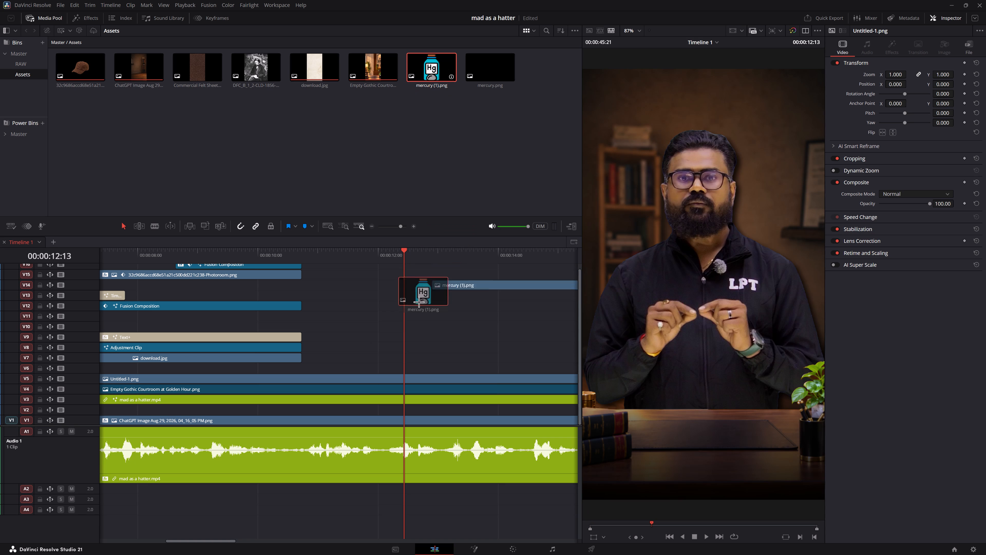
pyautogui.moveTo(419, 302); pyautogui.dragTo(374, 338)
pyautogui.click(393, 337)
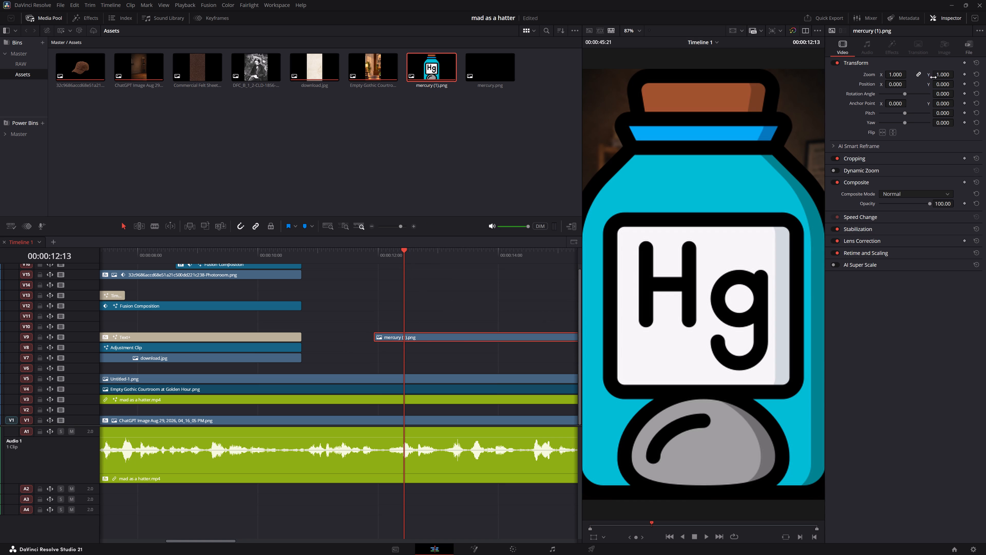
# Scale the mercury bottle to 0.150, move it to Y position -348 and rotate it to 20.9.
pyautogui.moveTo(939, 73); pyautogui.dragTo(906, 76)
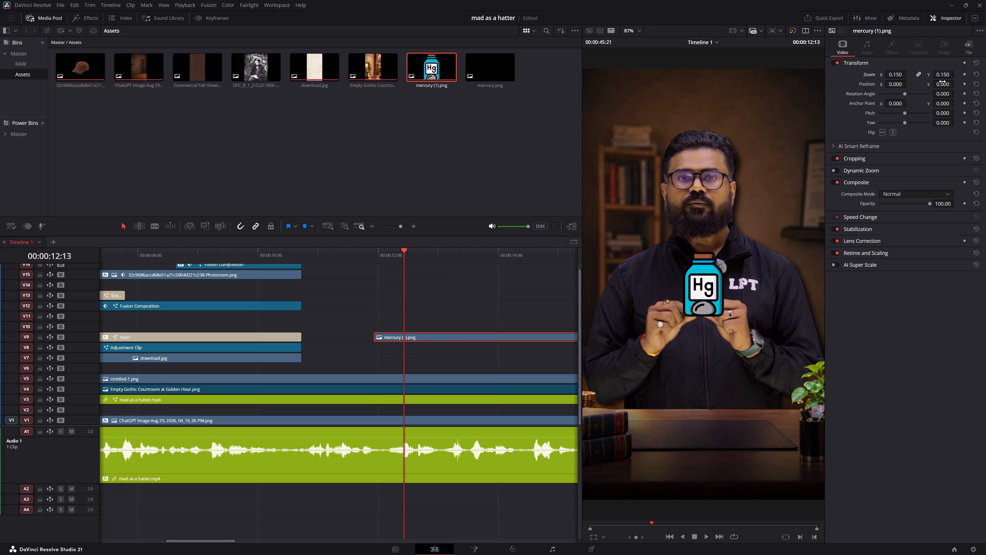
pyautogui.moveTo(942, 81); pyautogui.dragTo(808, 70)
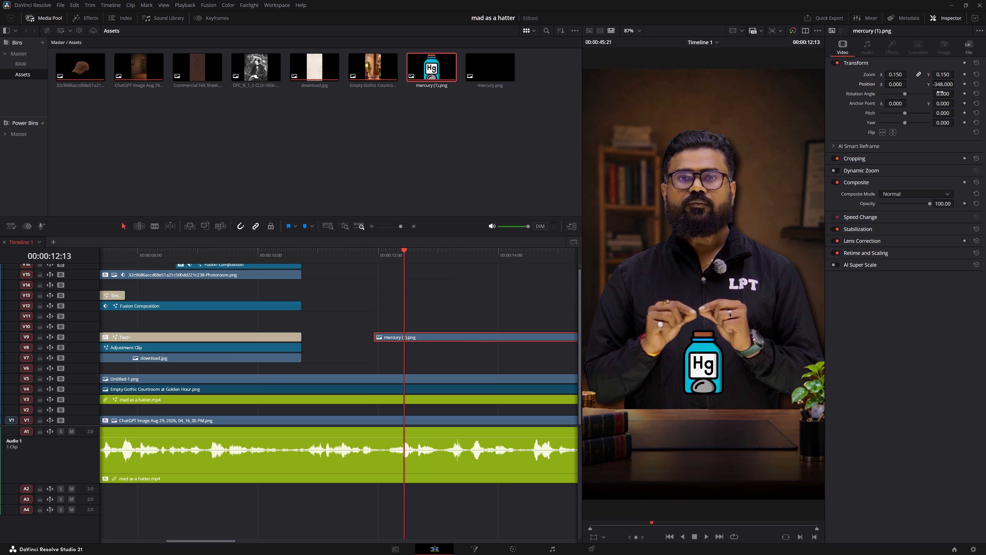
pyautogui.moveTo(942, 93); pyautogui.dragTo(536, 278)
# Apply the Camera Shake effect to the mercury (1).png clip and play it back.
pyautogui.click(470, 336)
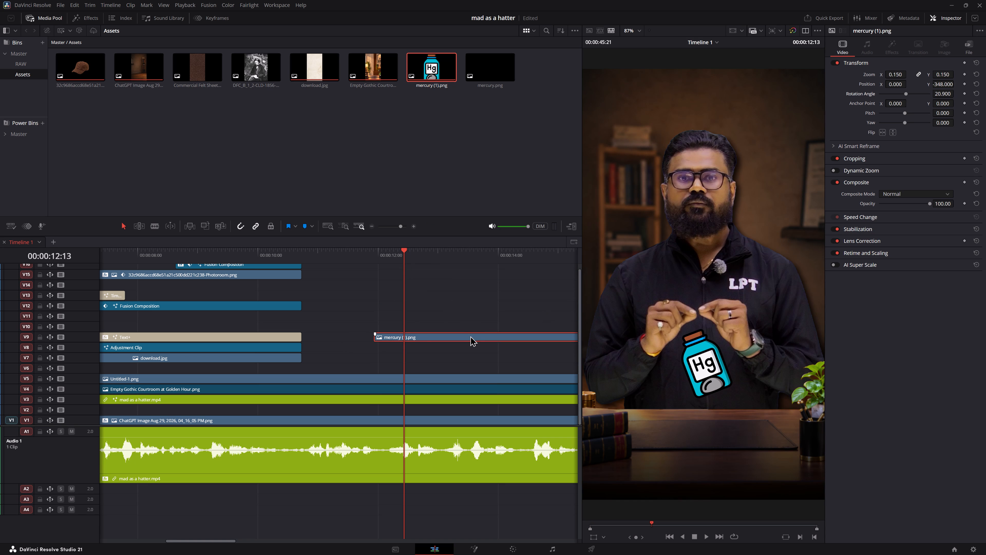
pyautogui.hotkey('shift', 'space')
pyautogui.write('ca')
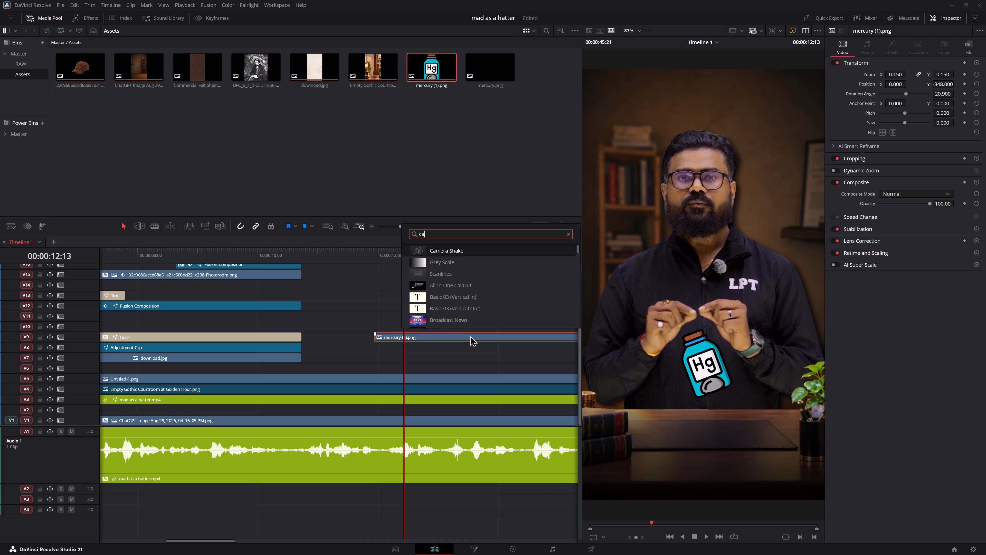
pyautogui.press('Return')
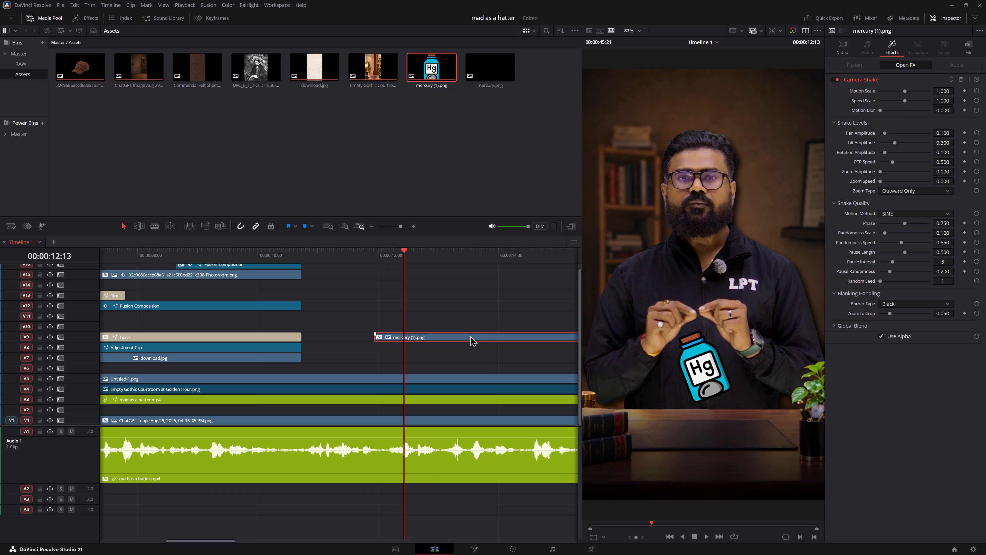
pyautogui.press('space')
pyautogui.press('space')
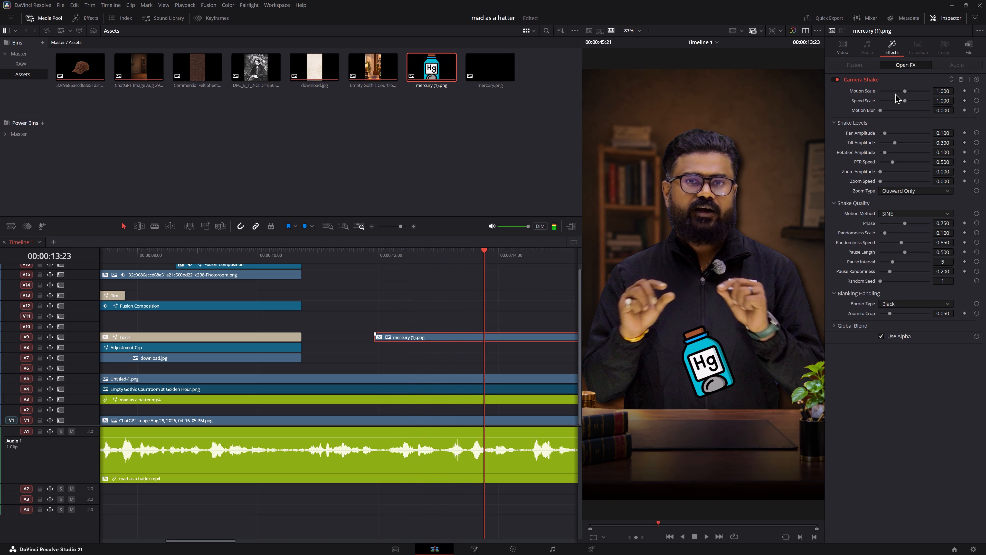
# Reduce the Camera Shake's motion scale to 0.233 and speed scale to 0.355, playing back between adjustments.
pyautogui.click(886, 92)
pyautogui.press('space')
pyautogui.press('space')
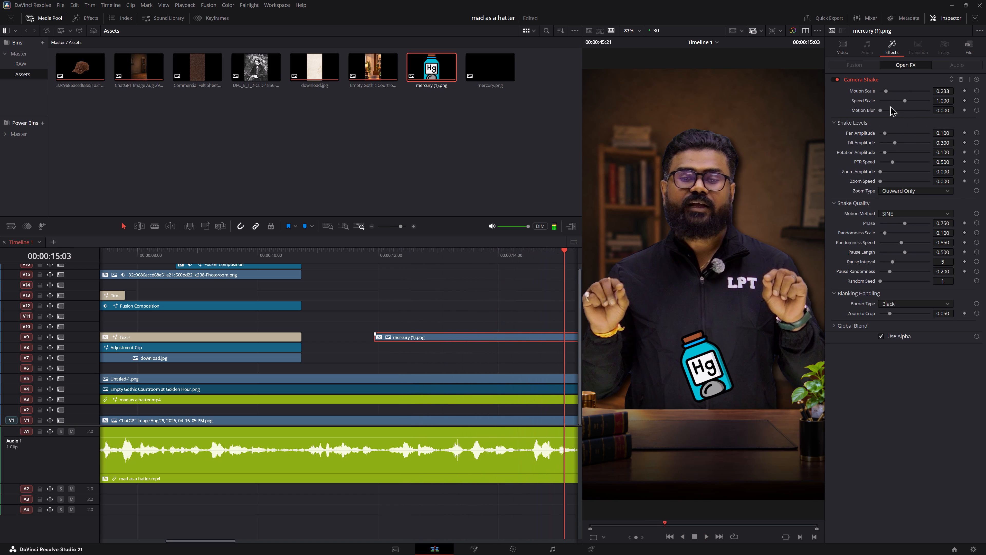
pyautogui.click(888, 100)
pyautogui.press('space')
pyautogui.press('space')
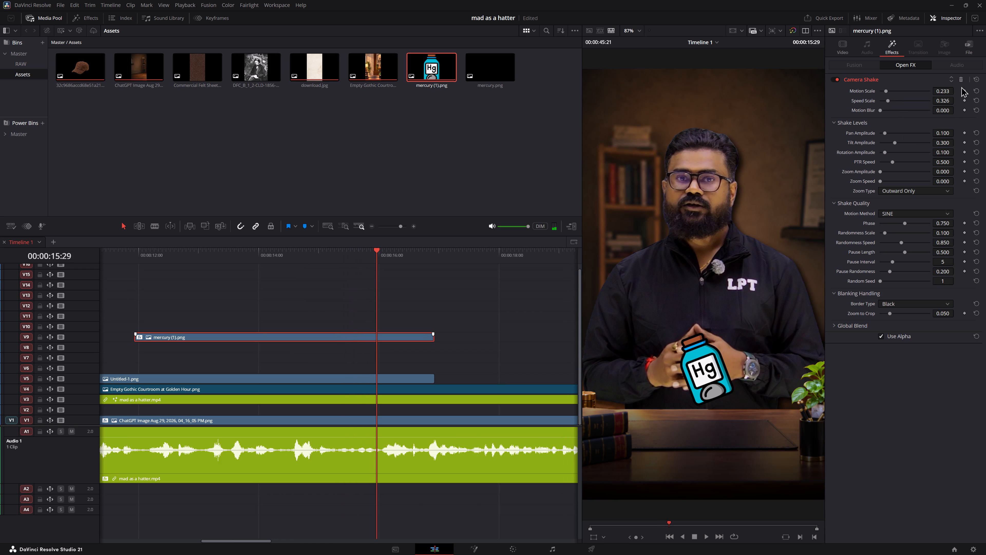
pyautogui.moveTo(945, 99); pyautogui.dragTo(942, 99)
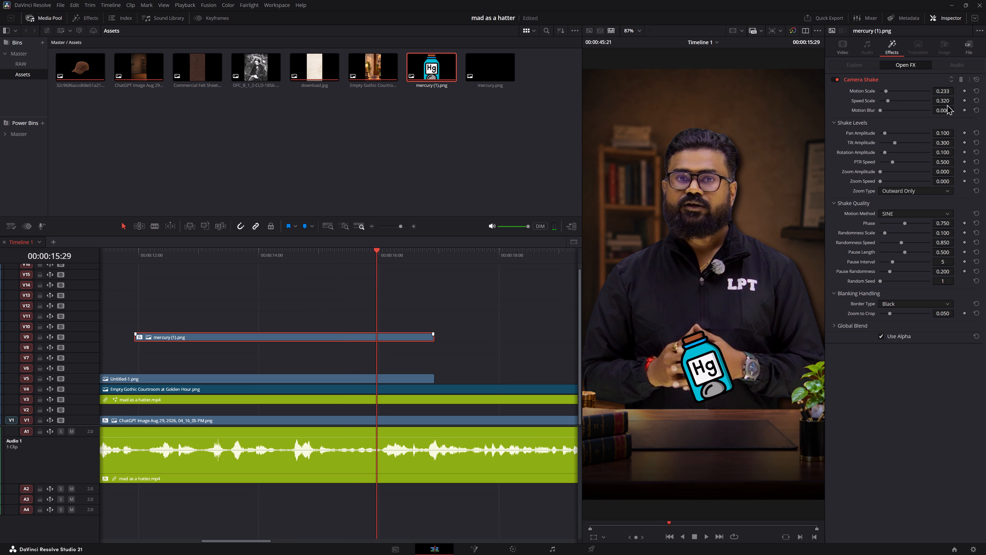
pyautogui.moveTo(946, 103); pyautogui.dragTo(960, 103)
pyautogui.press('space')
pyautogui.press('space')
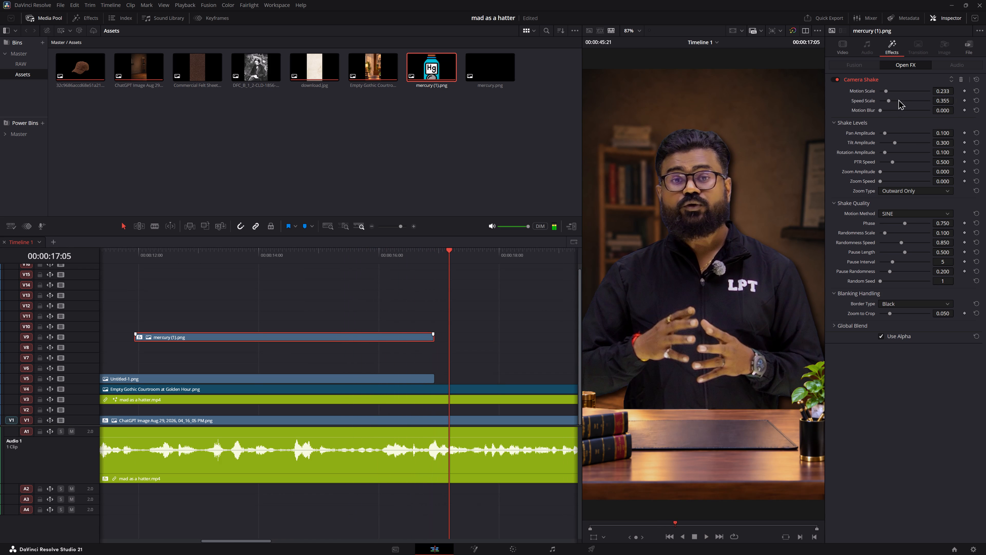
# Play the timeline from about 10:11 to review the mercury bottle's entrance and shake motion.
pyautogui.keyDown('ctrl'); pyautogui.scroll(4, 503, 306); pyautogui.keyUp('ctrl')
pyautogui.click(224, 249)
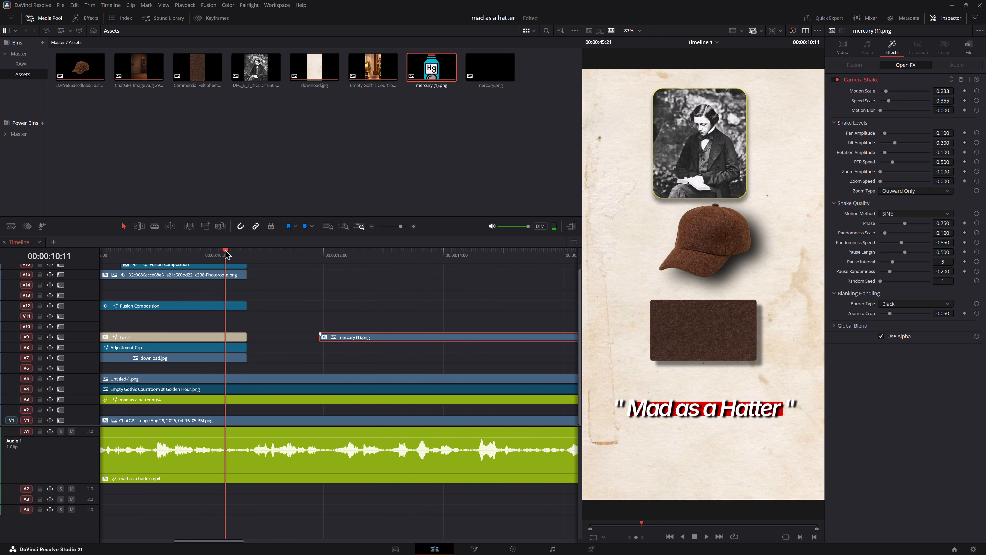
pyautogui.press('space')
pyautogui.press('space')
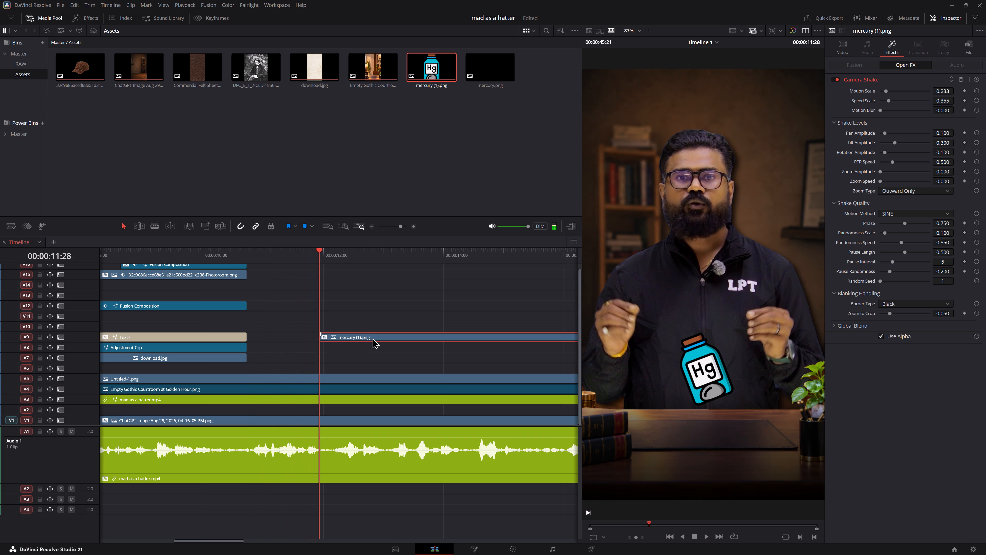
pyautogui.press('space')
pyautogui.press('space')
pyautogui.click(372, 338)
pyautogui.press('space')
pyautogui.press('space')
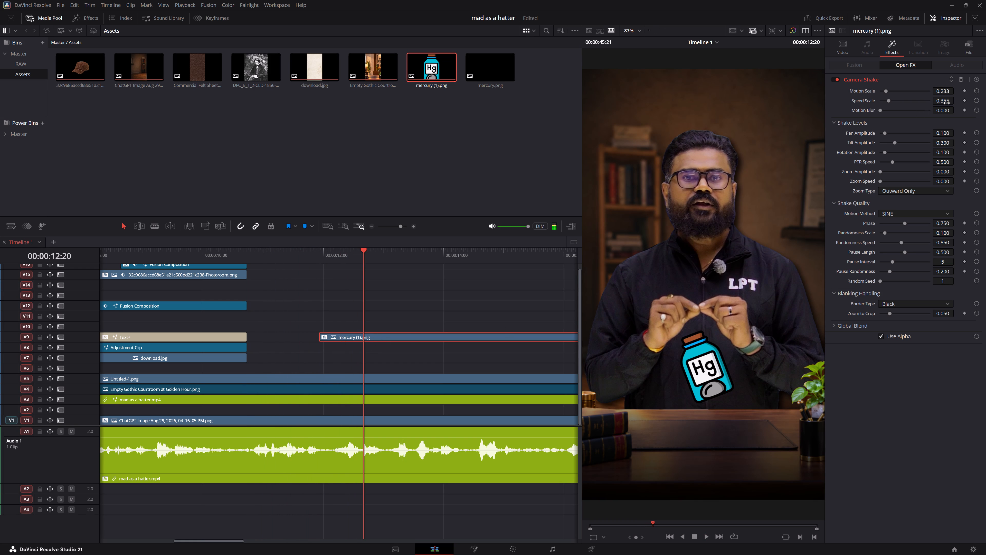
# Set the mercury bottle's rotation angle to -5.7 and play the section back.
pyautogui.click(838, 44)
pyautogui.moveTo(948, 95); pyautogui.dragTo(932, 95)
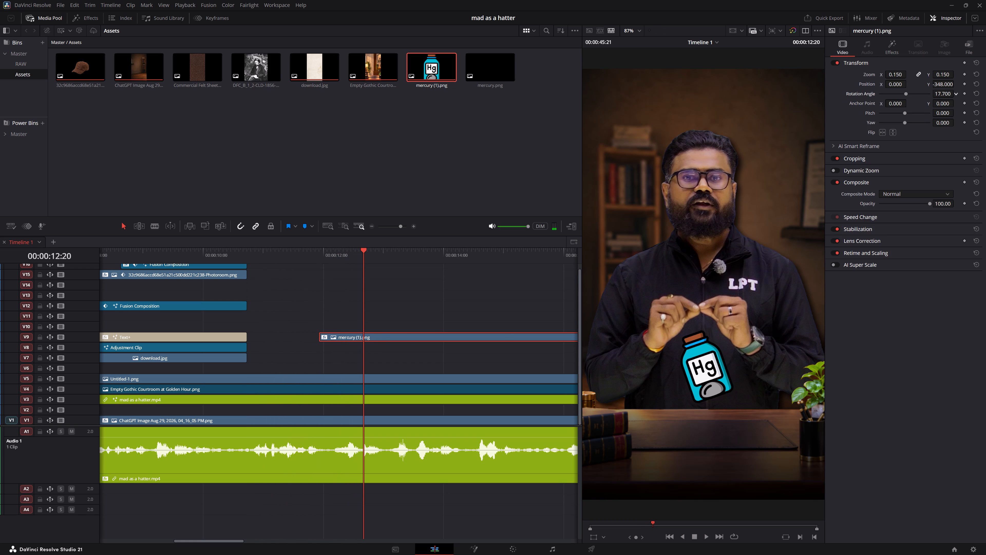
pyautogui.moveTo(932, 95); pyautogui.dragTo(846, 99)
pyautogui.press('space')
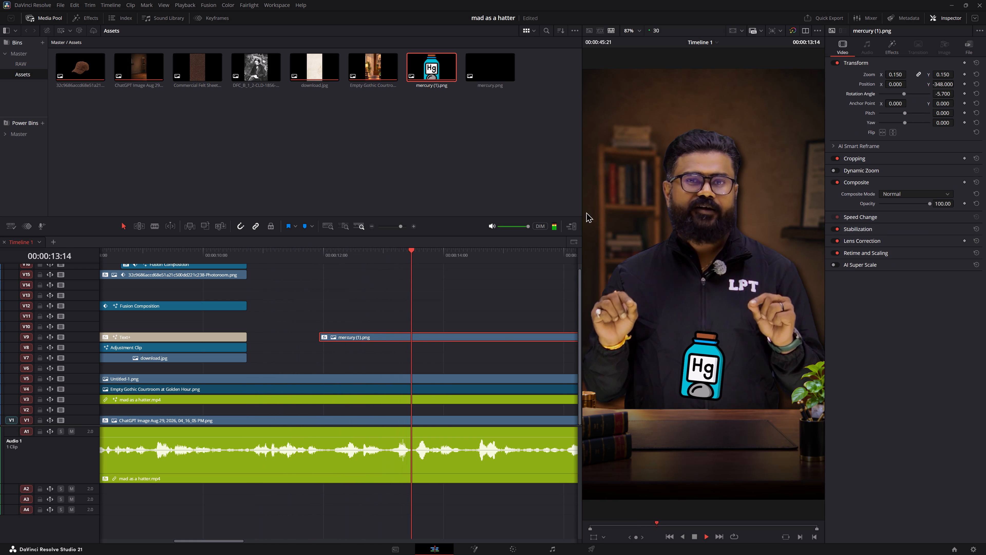
pyautogui.press('space')
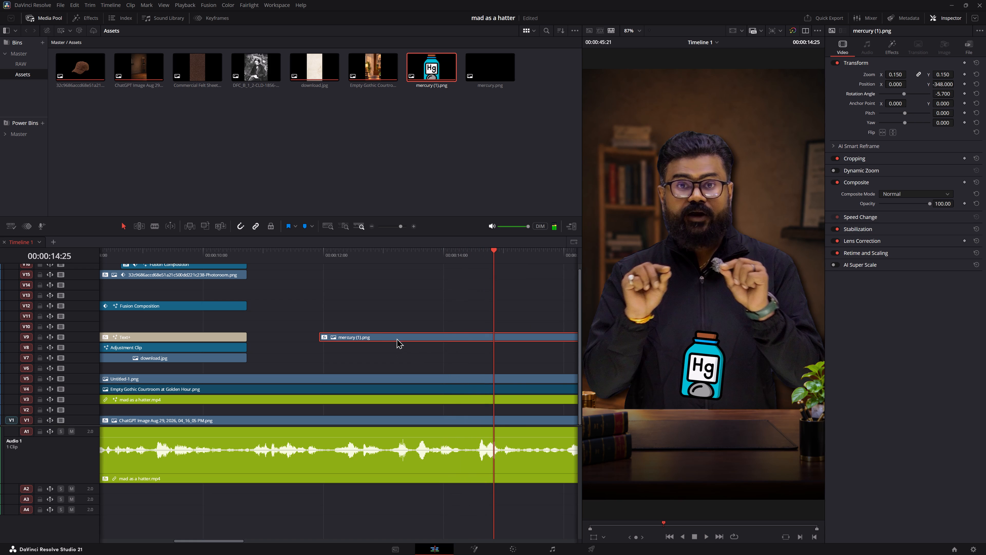
pyautogui.click(396, 338)
pyautogui.press('space')
pyautogui.press('space')
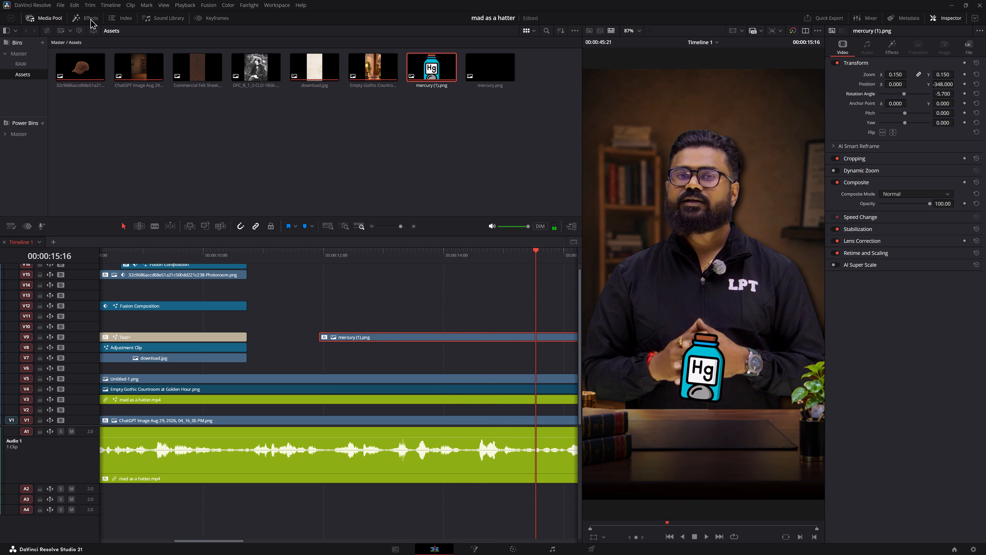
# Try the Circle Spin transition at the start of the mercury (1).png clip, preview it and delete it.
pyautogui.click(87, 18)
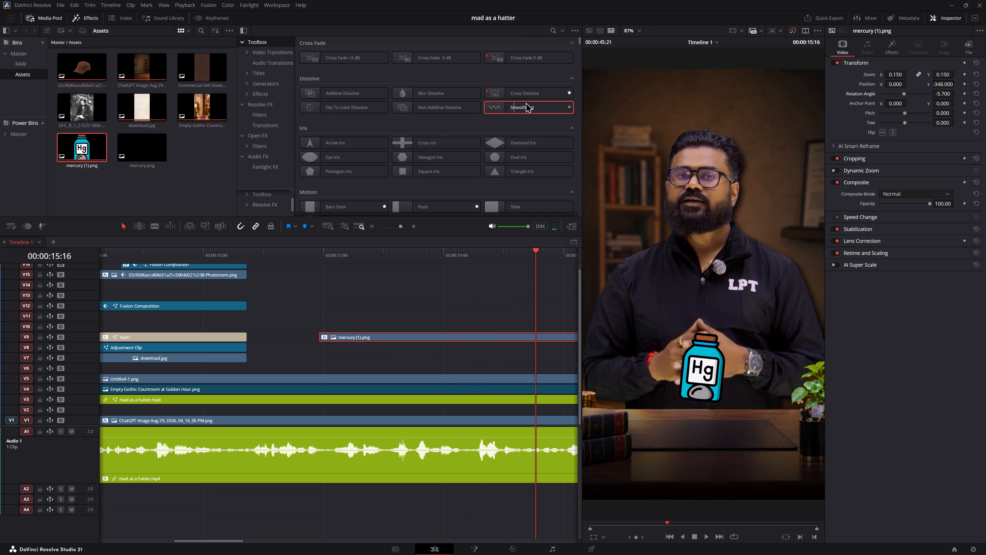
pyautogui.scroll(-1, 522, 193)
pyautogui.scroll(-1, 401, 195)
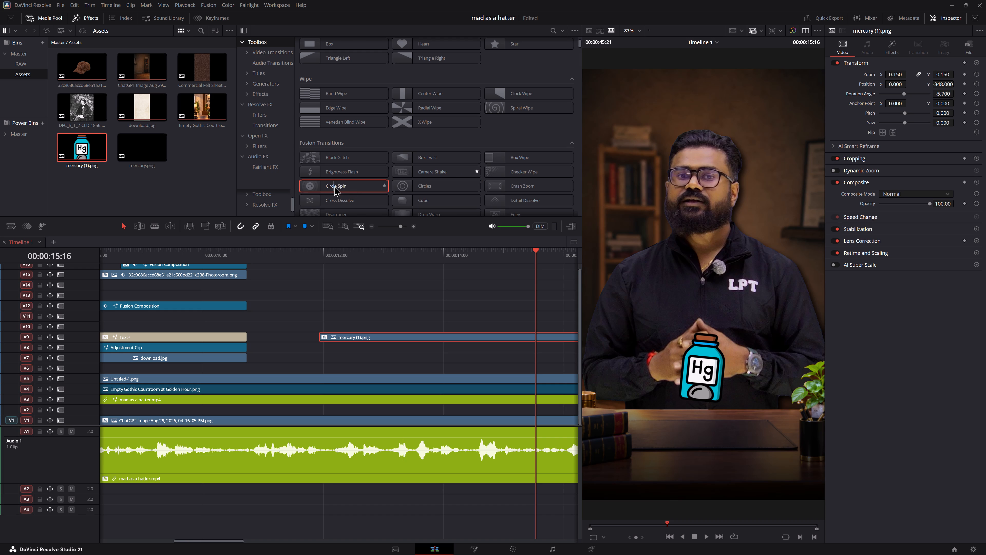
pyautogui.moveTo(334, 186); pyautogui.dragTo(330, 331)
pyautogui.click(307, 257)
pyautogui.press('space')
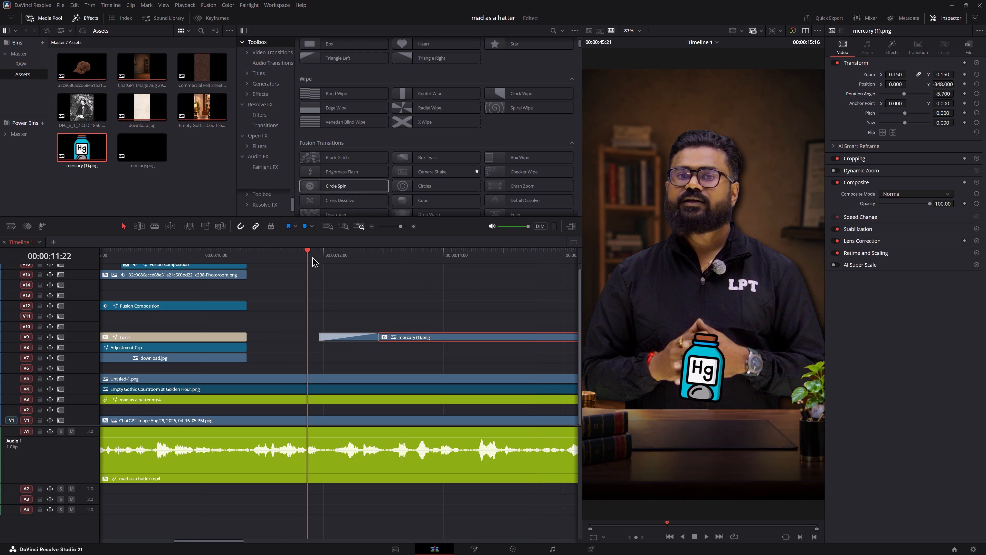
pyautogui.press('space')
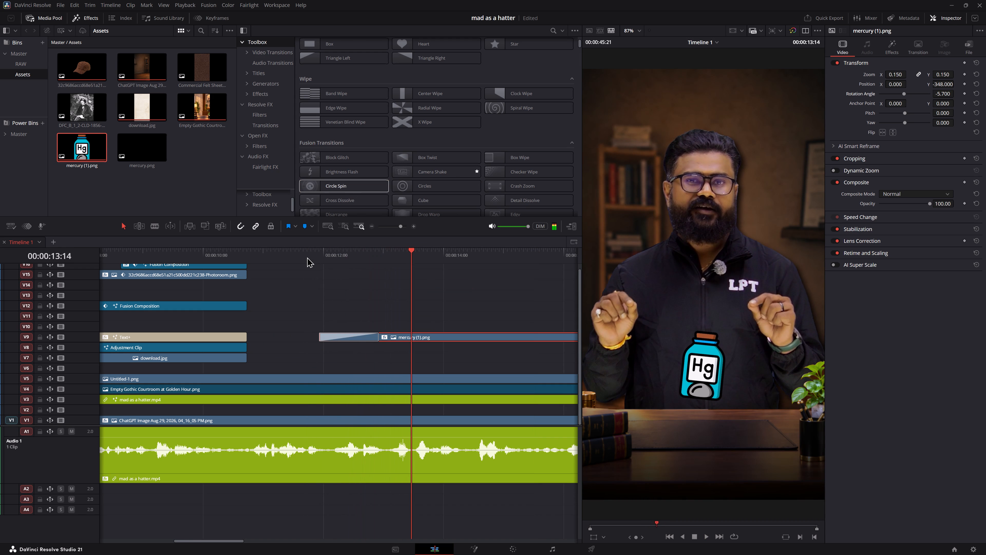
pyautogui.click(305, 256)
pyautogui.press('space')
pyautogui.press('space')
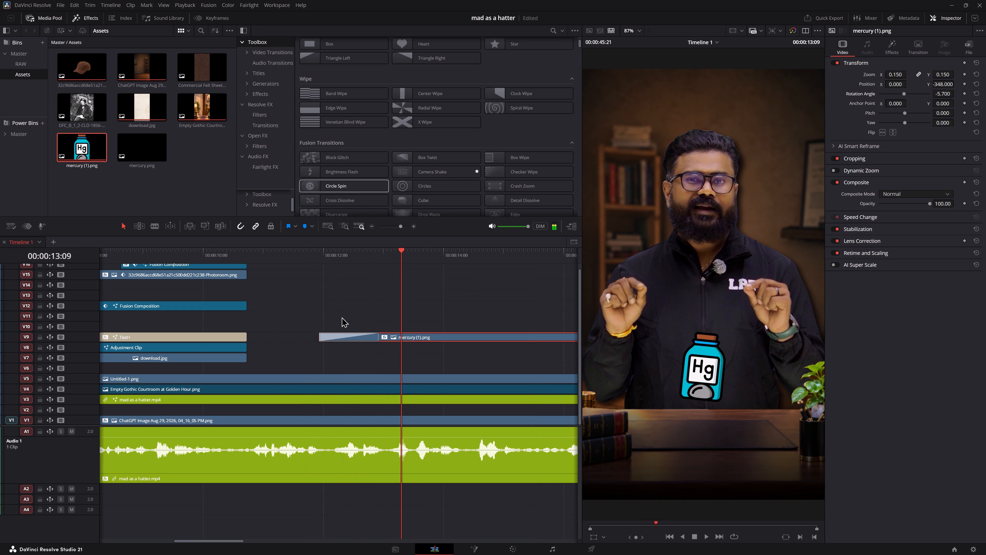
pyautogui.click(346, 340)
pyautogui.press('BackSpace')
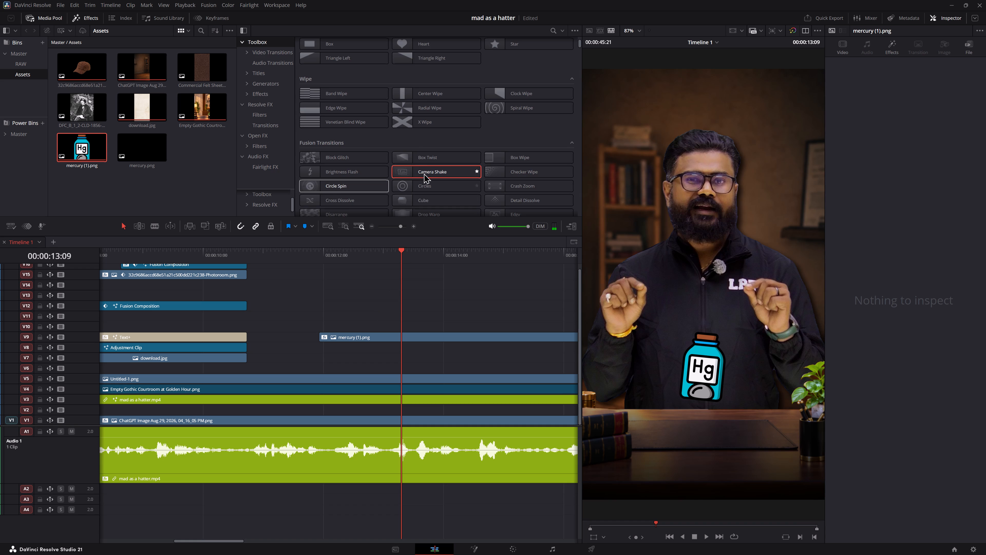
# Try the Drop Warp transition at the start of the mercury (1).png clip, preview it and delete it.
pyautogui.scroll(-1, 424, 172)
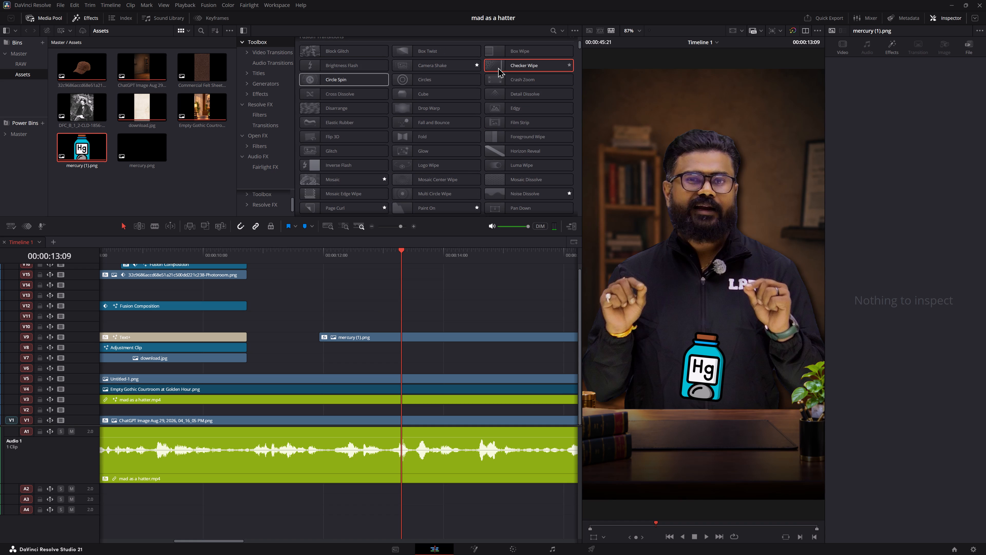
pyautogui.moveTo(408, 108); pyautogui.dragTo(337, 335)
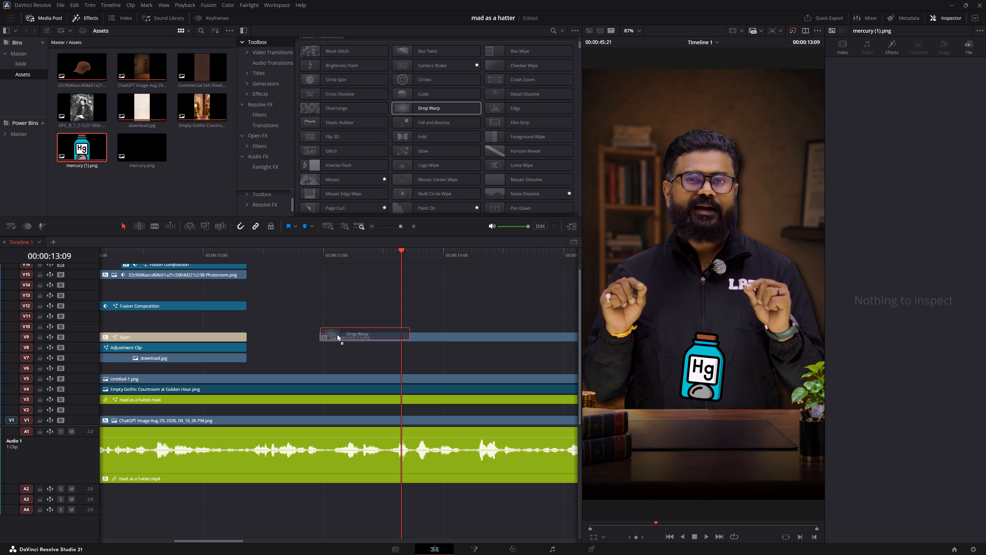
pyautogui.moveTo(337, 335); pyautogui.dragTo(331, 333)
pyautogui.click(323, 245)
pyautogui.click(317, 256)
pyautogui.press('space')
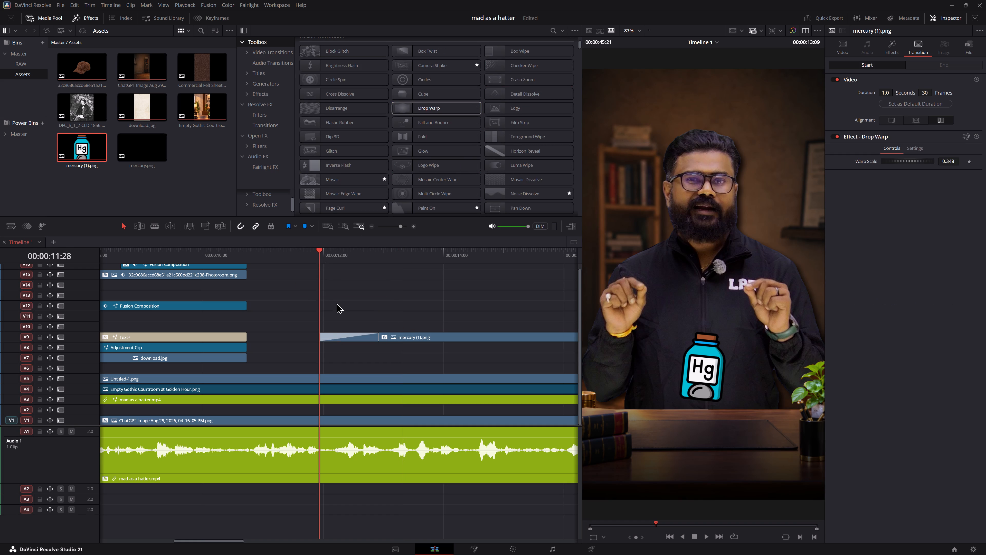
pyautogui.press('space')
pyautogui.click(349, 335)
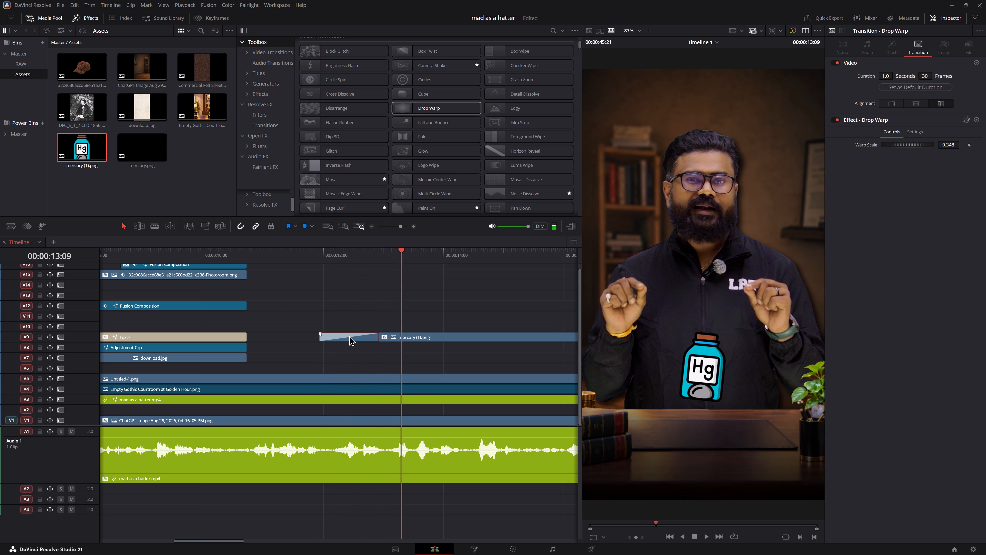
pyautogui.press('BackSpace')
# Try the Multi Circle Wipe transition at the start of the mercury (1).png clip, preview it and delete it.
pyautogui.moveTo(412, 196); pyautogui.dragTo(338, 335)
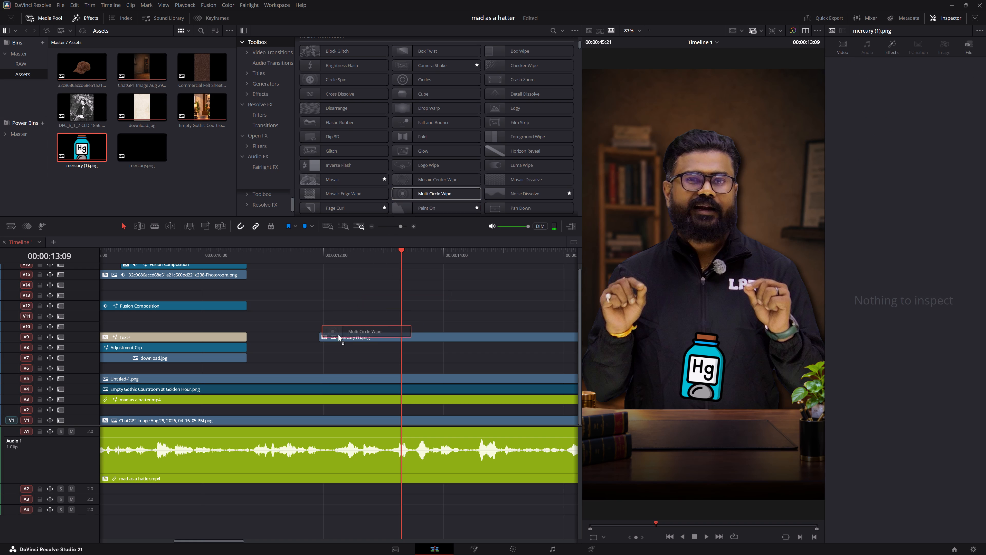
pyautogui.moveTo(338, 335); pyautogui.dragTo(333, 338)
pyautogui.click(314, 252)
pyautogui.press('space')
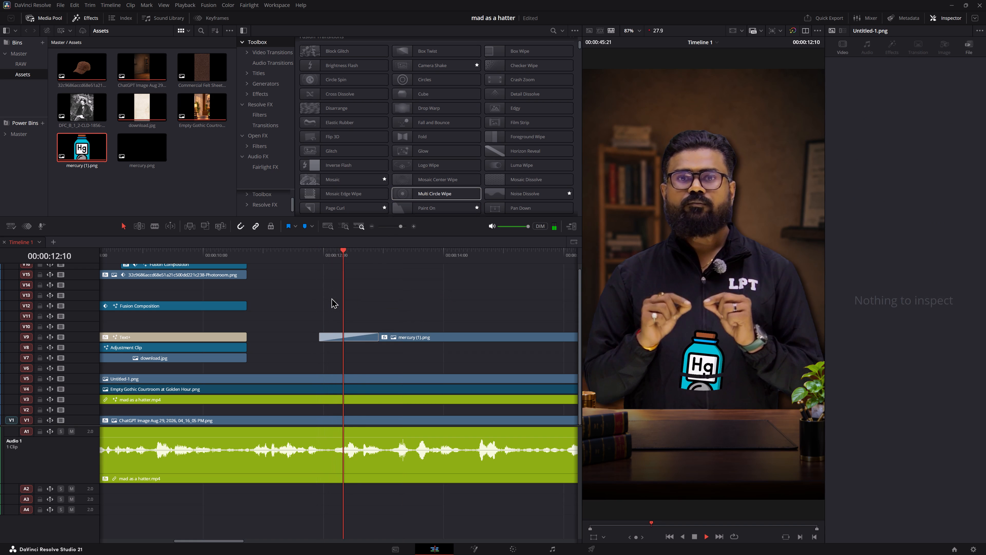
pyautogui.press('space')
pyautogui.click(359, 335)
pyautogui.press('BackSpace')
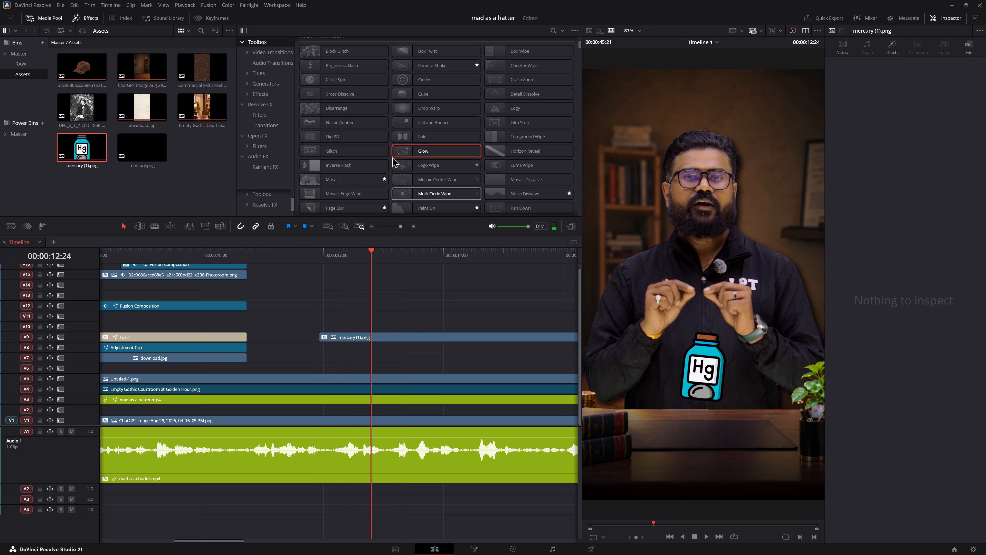
# Add the Mosaic transition to the start of the mercury (1).png clip on V9 and preview it.
pyautogui.moveTo(313, 180); pyautogui.dragTo(327, 336)
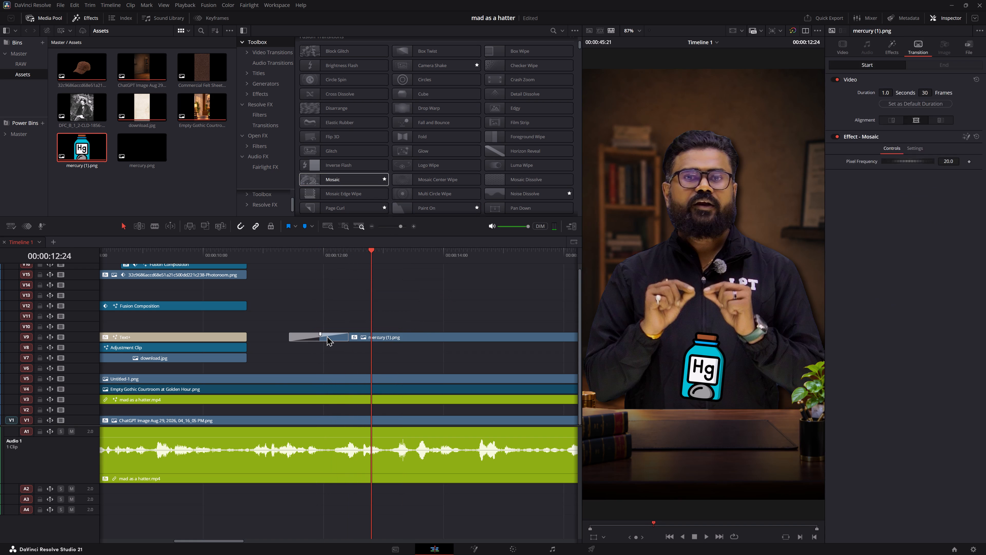
pyautogui.click(327, 336)
pyautogui.moveTo(284, 254); pyautogui.dragTo(281, 254)
pyautogui.press('space')
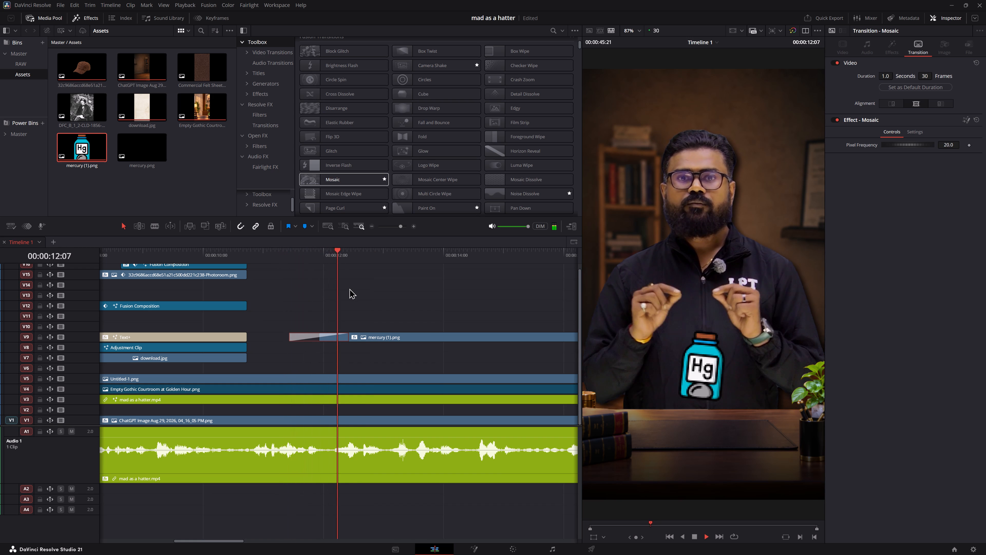
pyautogui.press('space')
# Set the Mosaic transition's duration to 16 frames and align it to begin at the mercury clip's start.
pyautogui.click(304, 338)
pyautogui.click(348, 337)
pyautogui.moveTo(348, 337); pyautogui.dragTo(397, 336)
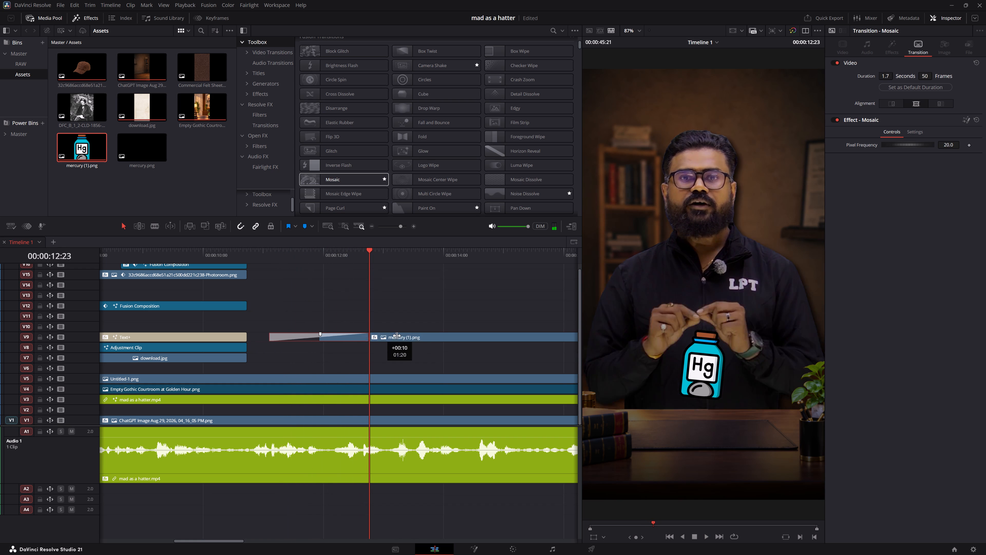
pyautogui.moveTo(397, 336); pyautogui.dragTo(333, 333)
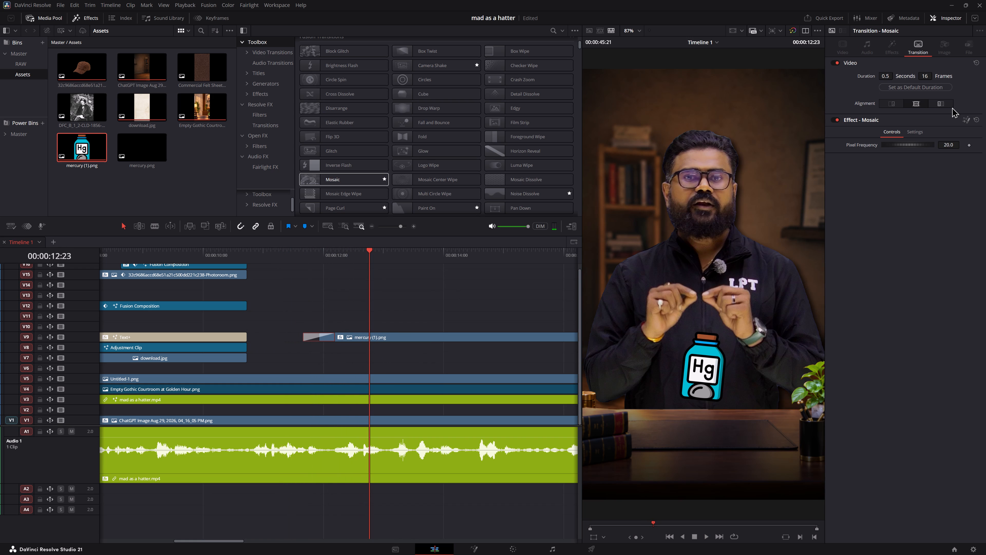
pyautogui.click(944, 98)
pyautogui.click(944, 104)
# Play back the mercury bottle's Mosaic entrance several times, starting just before the clip.
pyautogui.click(314, 250)
pyautogui.press('space')
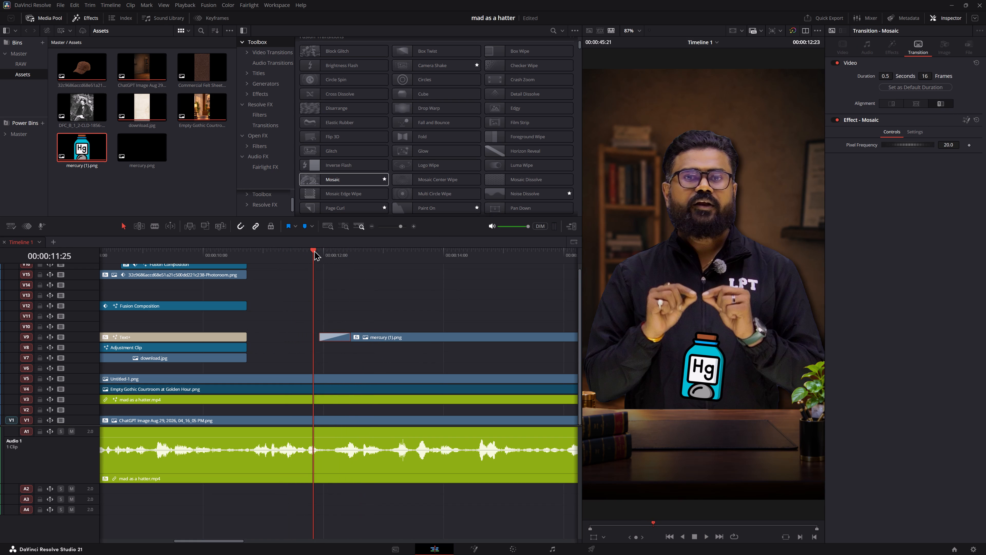
pyautogui.press('space')
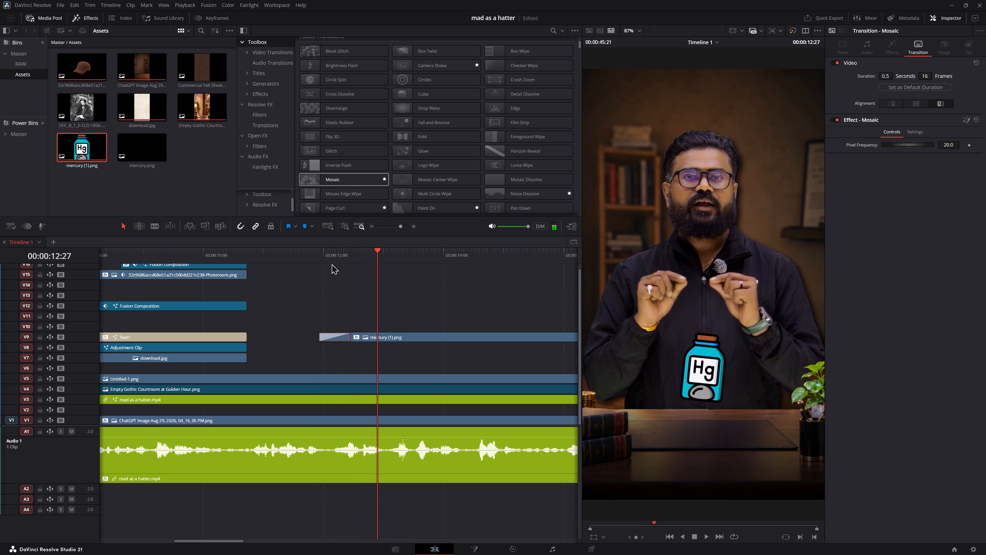
pyautogui.click(325, 259)
pyautogui.press('space')
pyautogui.press('space')
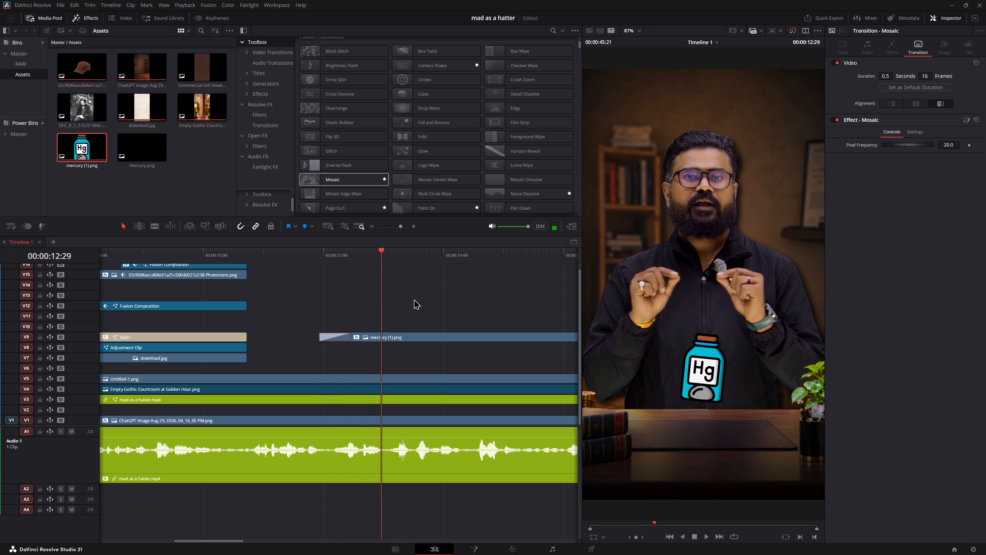
pyautogui.moveTo(428, 294); pyautogui.dragTo(358, 288, button='middle')
pyautogui.click(232, 256)
pyautogui.press('space')
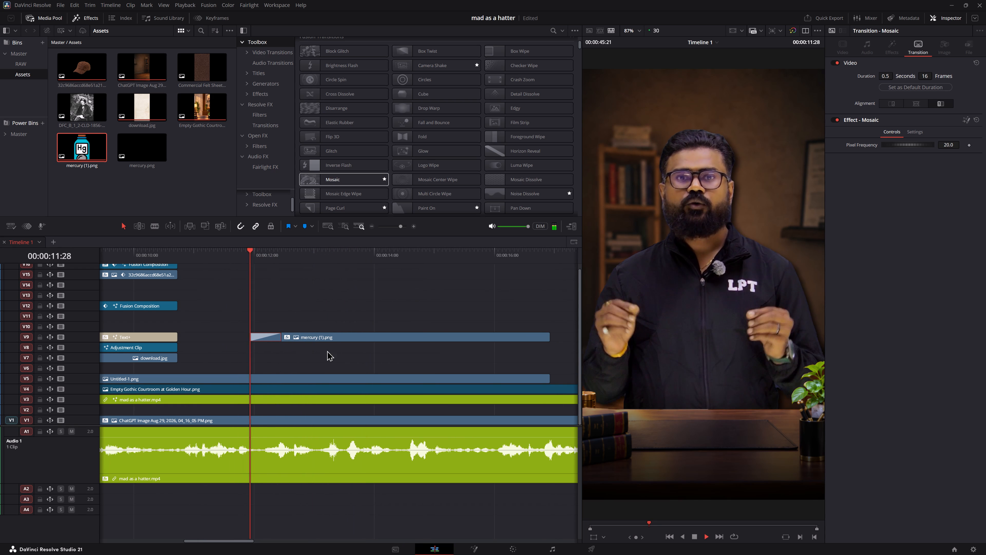
pyautogui.press('space')
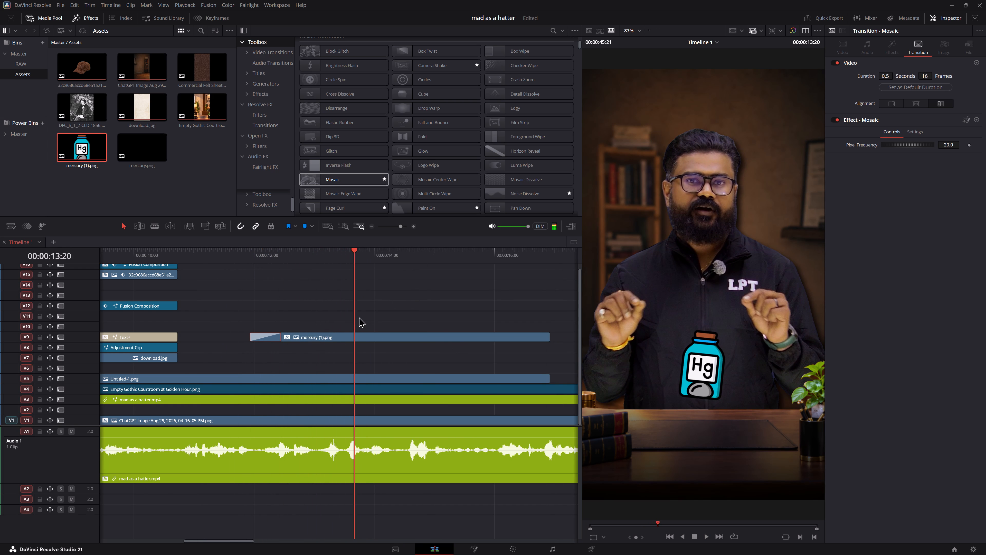
# Copy the "Mad as a Hatter" Text+ title from V9 to V8, directly beneath the mercury clip and sharing its start.
pyautogui.keyDown('alt'); pyautogui.scroll(-5, 357, 309); pyautogui.keyUp('alt')
pyautogui.keyDown('alt'); pyautogui.scroll(-2, 161, 348); pyautogui.keyUp('alt')
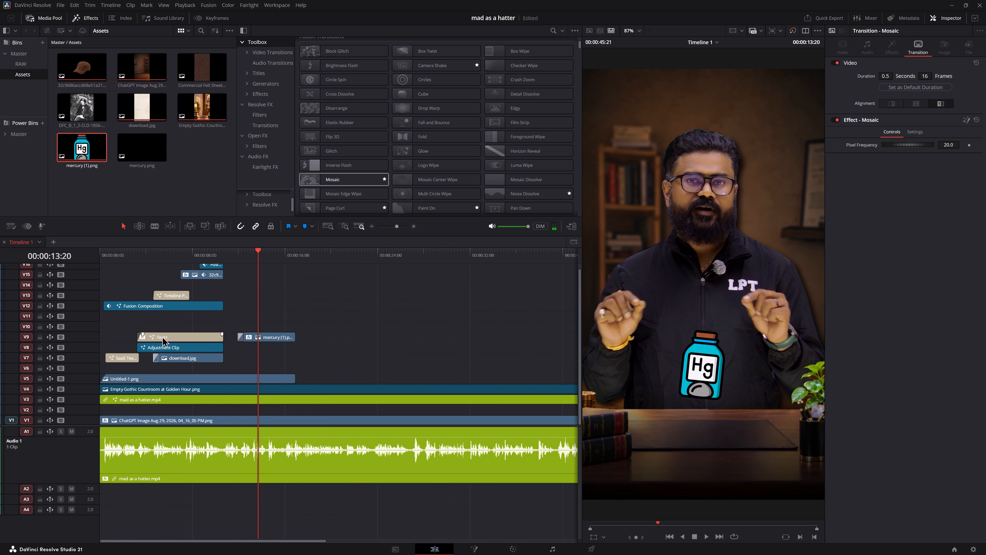
pyautogui.click(146, 256)
pyautogui.press('space')
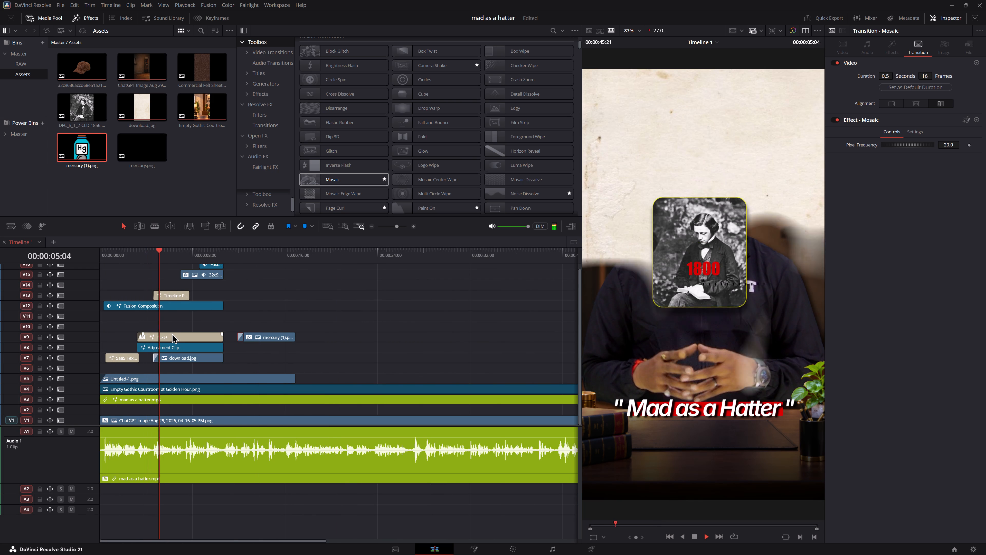
pyautogui.press('space')
pyautogui.click(177, 331)
pyautogui.click(175, 335)
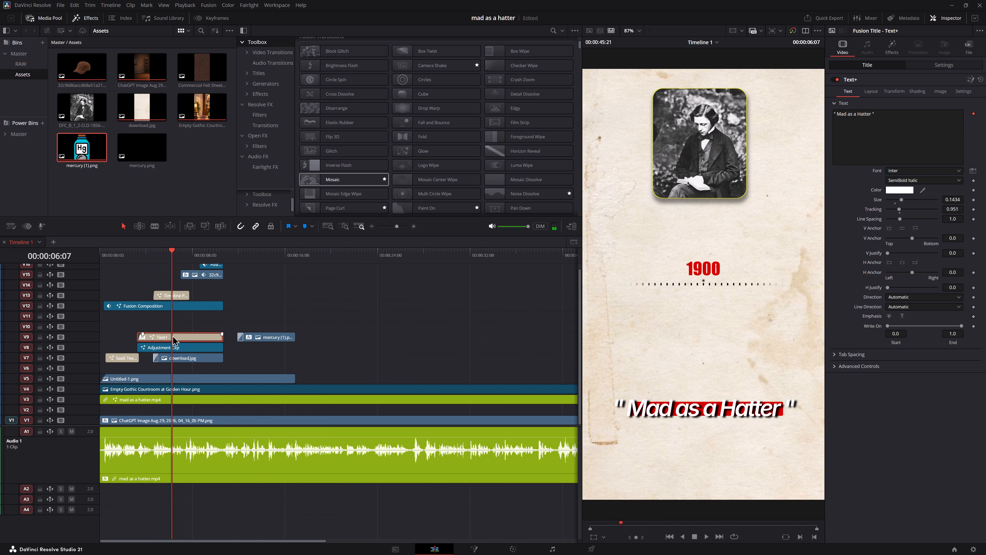
pyautogui.keyDown('alt'); pyautogui.moveTo(172, 335); pyautogui.dragTo(273, 347); pyautogui.keyUp('alt')
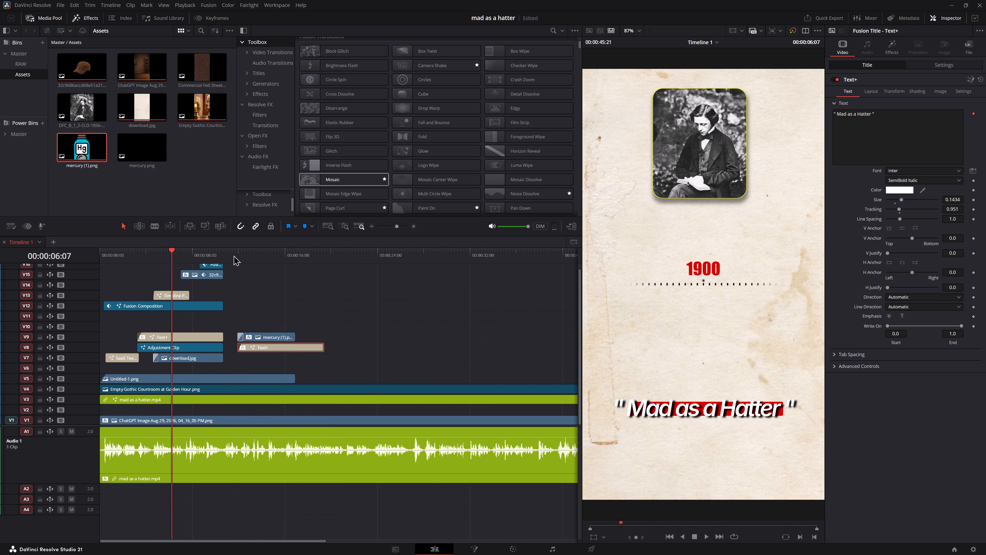
# Play back the section where the copied title appears with the mercury bottle, and select the copied title.
pyautogui.click(233, 255)
pyautogui.keyDown('alt'); pyautogui.scroll(11, 357, 290); pyautogui.keyUp('alt')
pyautogui.press('space')
pyautogui.moveTo(412, 320); pyautogui.dragTo(268, 309, button='middle')
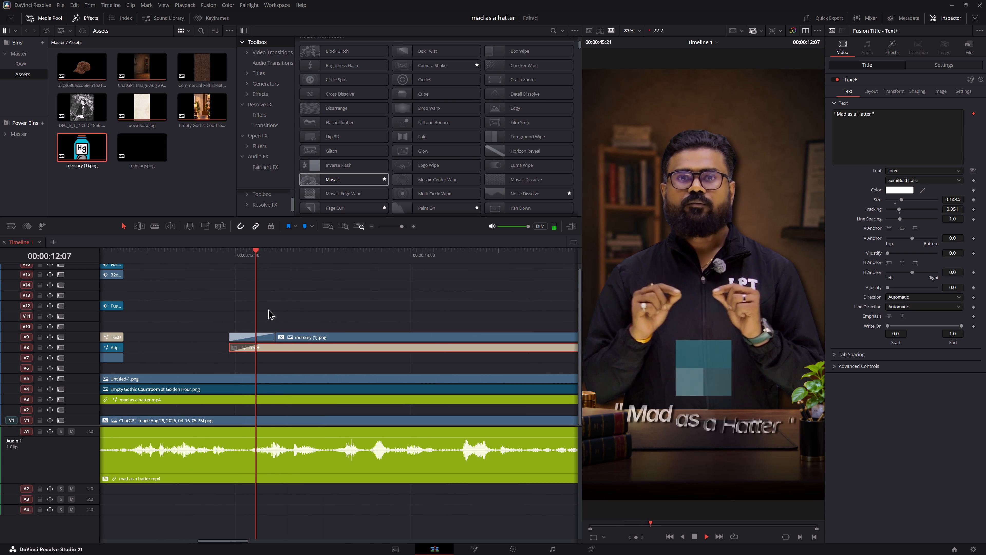
pyautogui.press('space')
pyautogui.click(348, 346)
# Switch to Chrome, go to YouTube's home feed with the current video in the miniplayer, and close the miniplayer.
pyautogui.press('super+Tab')
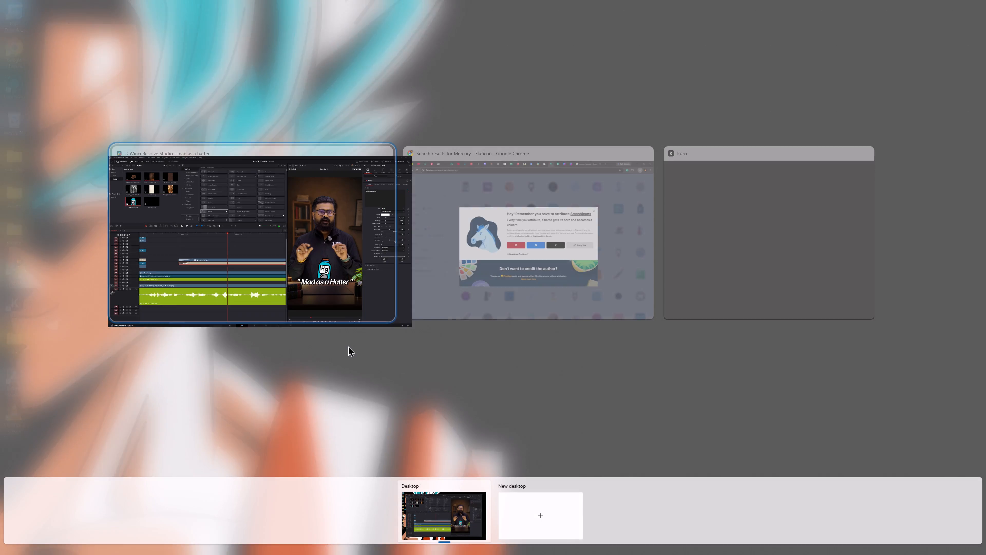
pyautogui.click(550, 219)
pyautogui.click(682, 212)
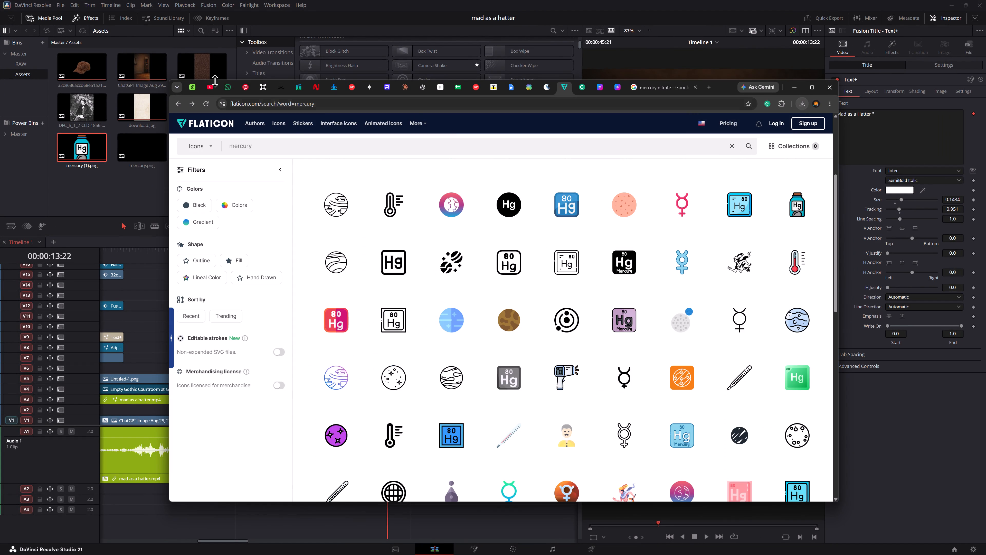
pyautogui.click(208, 88)
pyautogui.scroll(4, 562, 314)
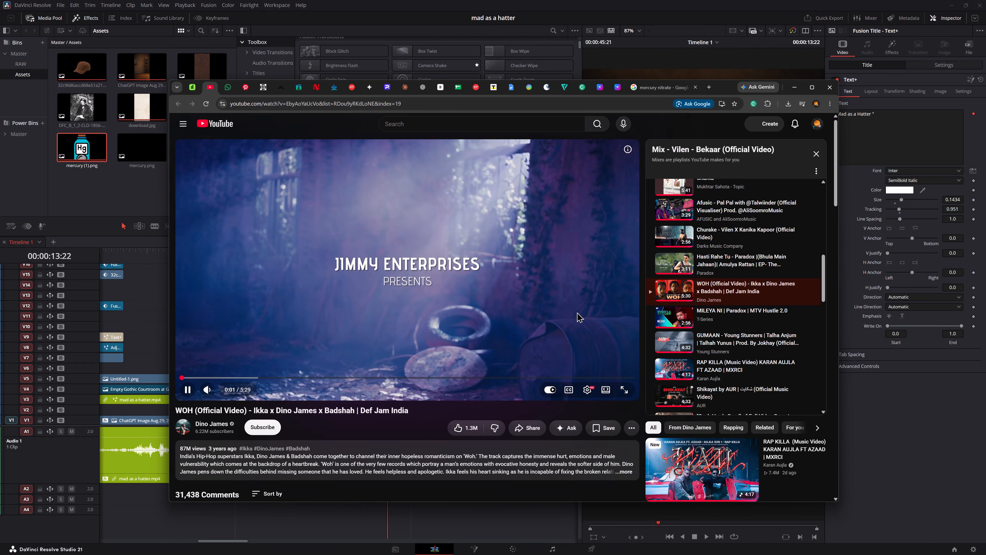
pyautogui.press('i')
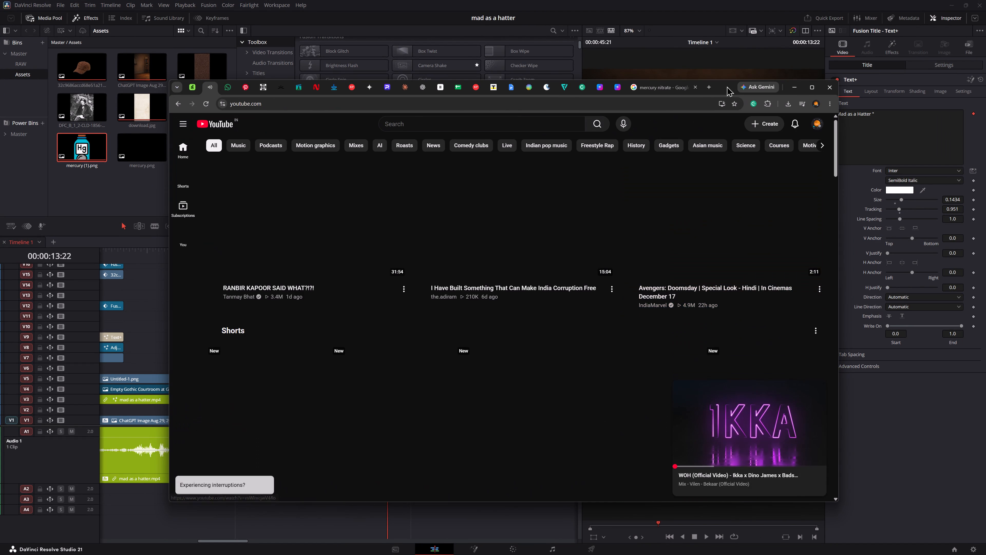
pyautogui.moveTo(727, 86); pyautogui.dragTo(789, 130)
pyautogui.click(880, 429)
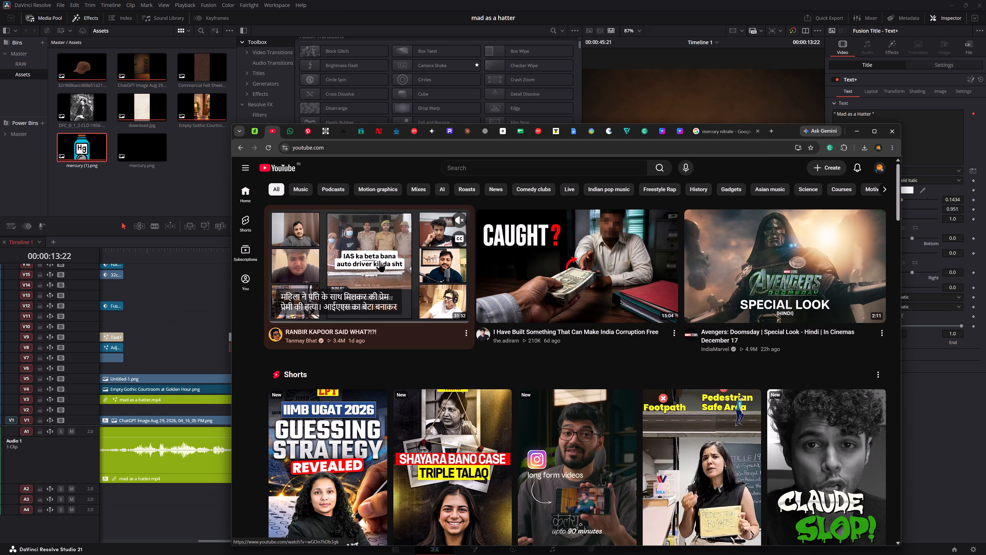
# Browse the YouTube home feed and open the "Take Two" stand-up comedy video by Pranit More.
pyautogui.scroll(-1, 380, 260)
pyautogui.scroll(-1, 444, 370)
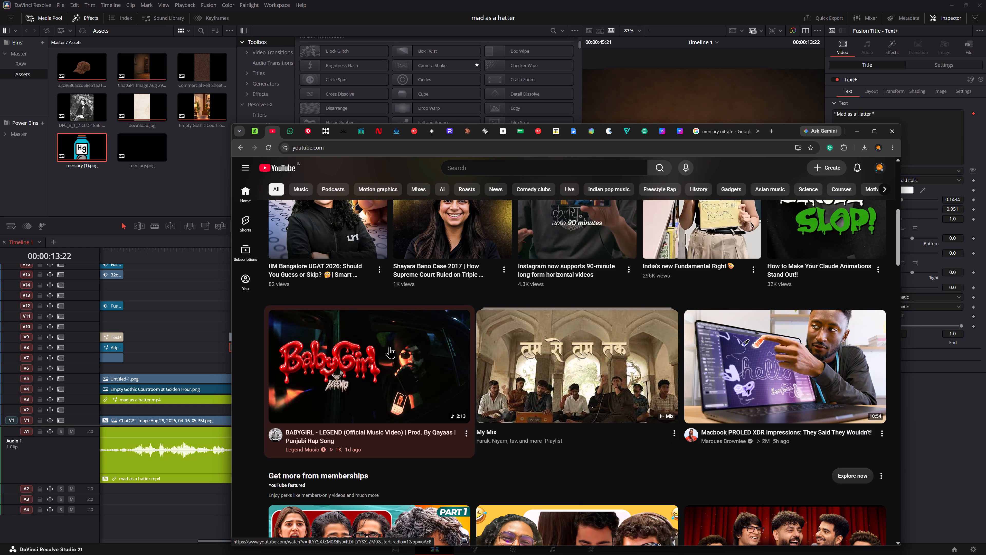
pyautogui.scroll(-1, 383, 350)
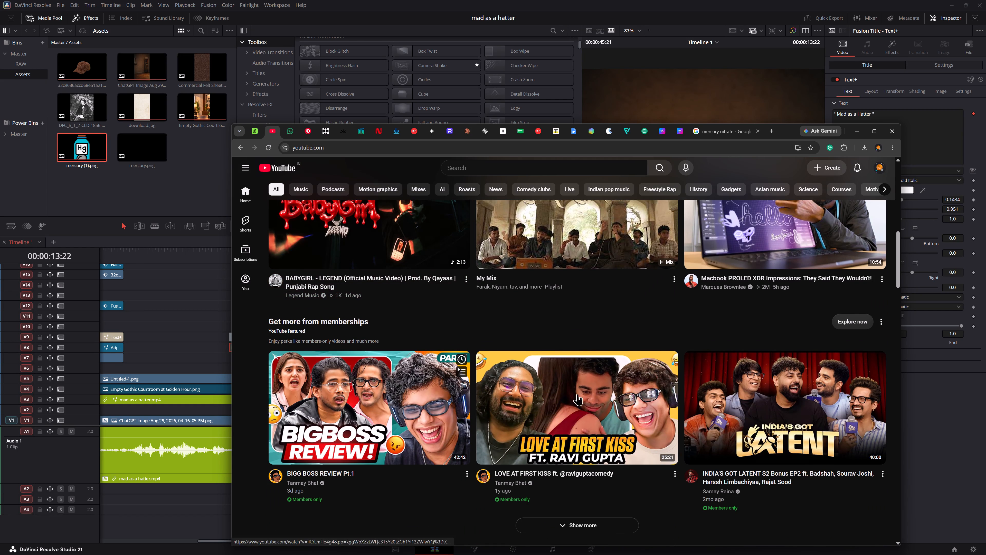
pyautogui.scroll(1, 706, 375)
pyautogui.scroll(-1, 783, 364)
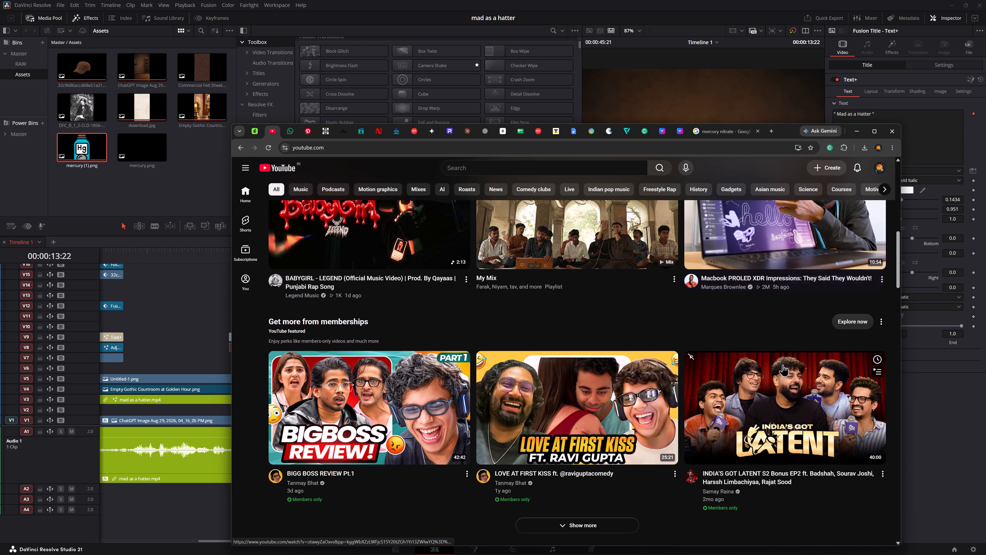
pyautogui.scroll(-1, 783, 364)
pyautogui.scroll(-1, 572, 346)
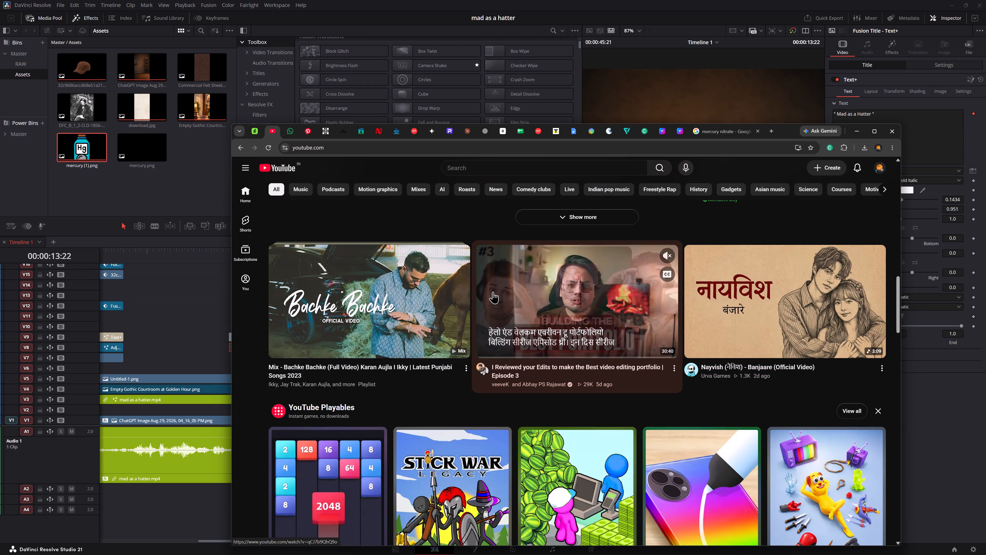
pyautogui.scroll(-2, 337, 280)
pyautogui.scroll(-1, 359, 293)
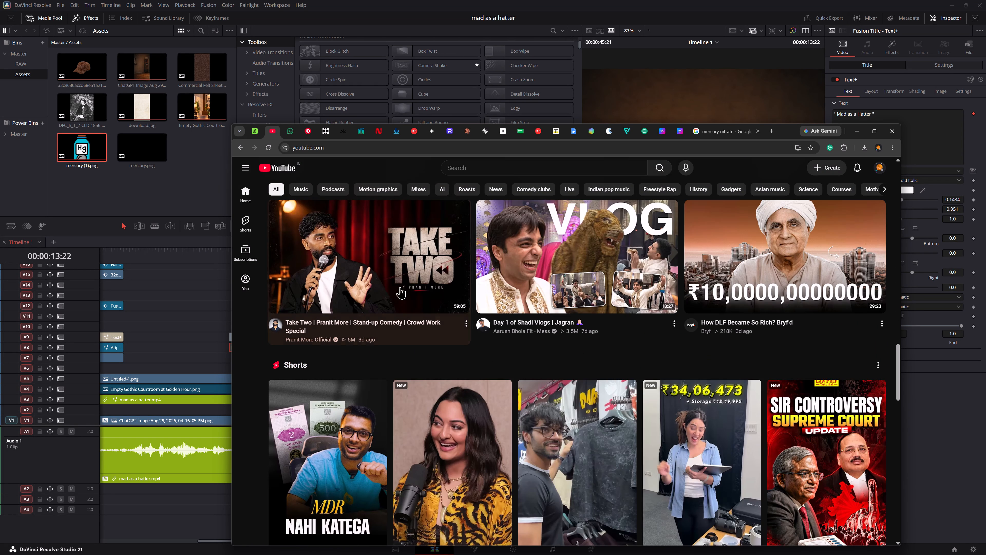
pyautogui.click(382, 247)
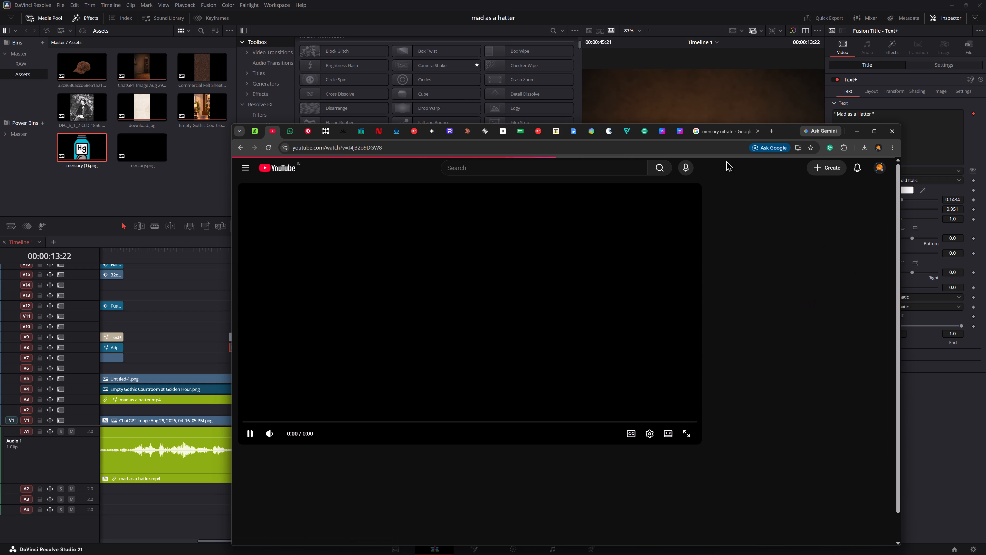
# Shrink the browser window and reposition it over the lower part of the Resolve workspace.
pyautogui.moveTo(788, 130); pyautogui.dragTo(830, 67)
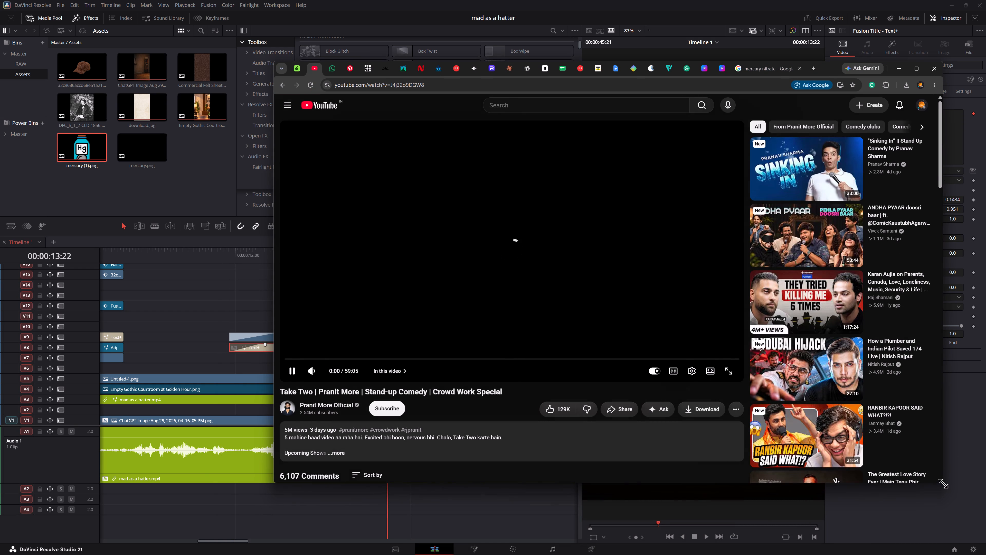
pyautogui.moveTo(943, 484); pyautogui.dragTo(828, 357)
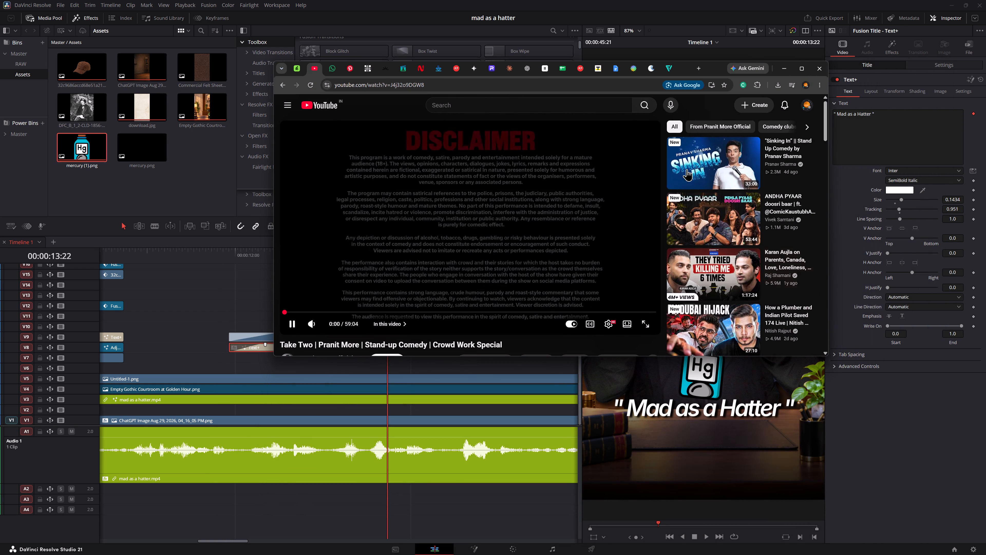
pyautogui.moveTo(716, 67); pyautogui.dragTo(839, 206)
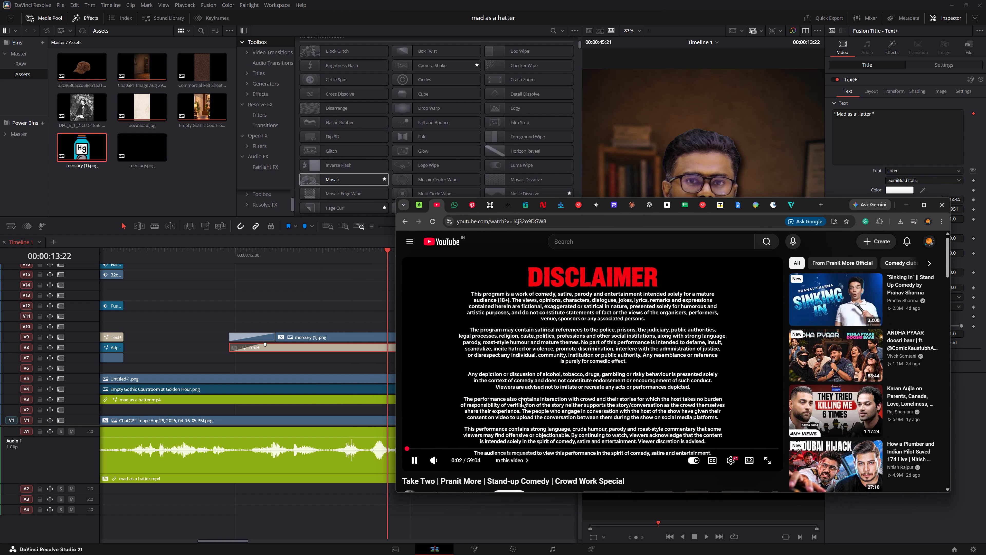
# Skip past the video's opening disclaimer, put it in picture-in-picture, and return to DaVinci Resolve.
pyautogui.press('Down')
pyautogui.press('Right')
pyautogui.press('Right')
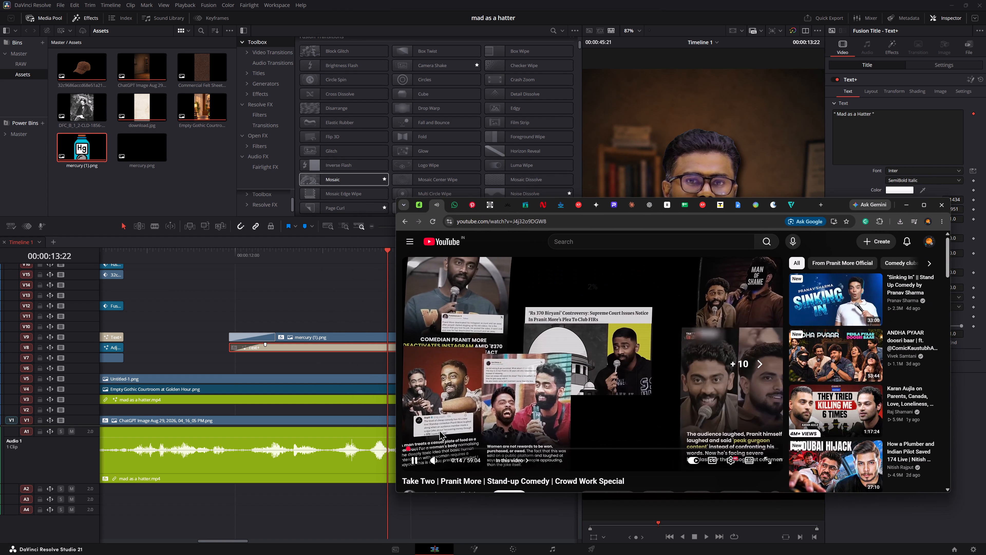
pyautogui.press('Down')
pyautogui.press('Down')
pyautogui.press('Up')
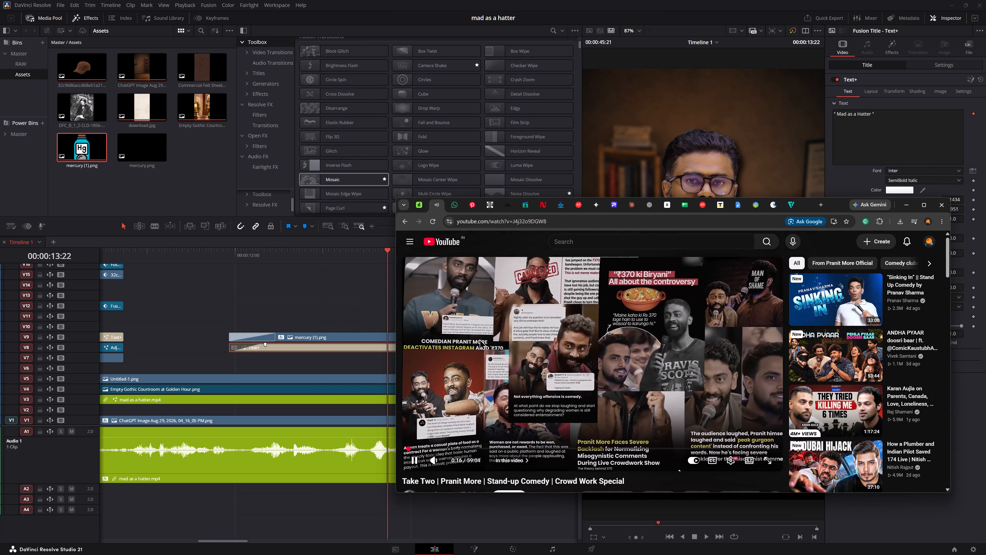
pyautogui.rightClick(481, 338)
pyautogui.rightClick(472, 320)
pyautogui.moveTo(519, 407); pyautogui.dragTo(520, 411)
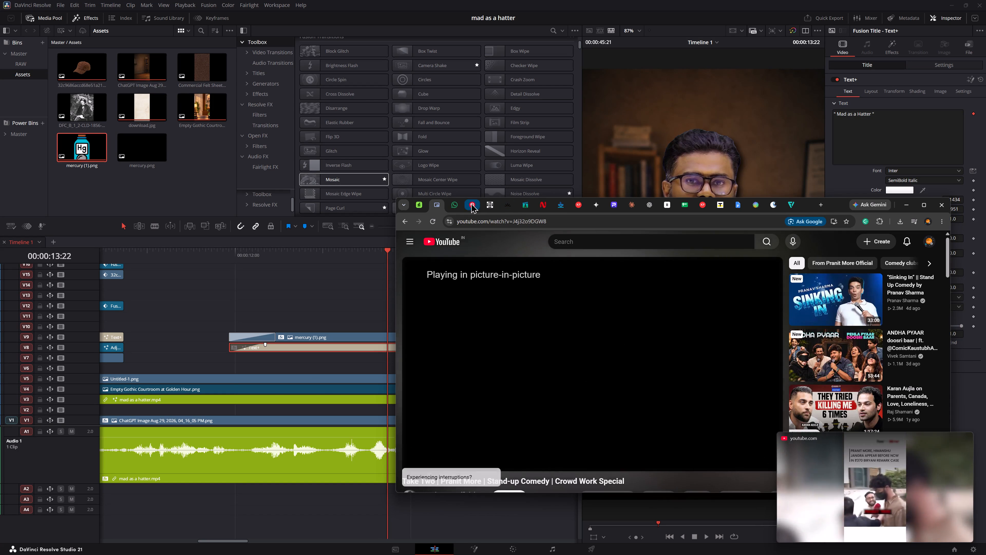
pyautogui.click(471, 203)
pyautogui.click(253, 311)
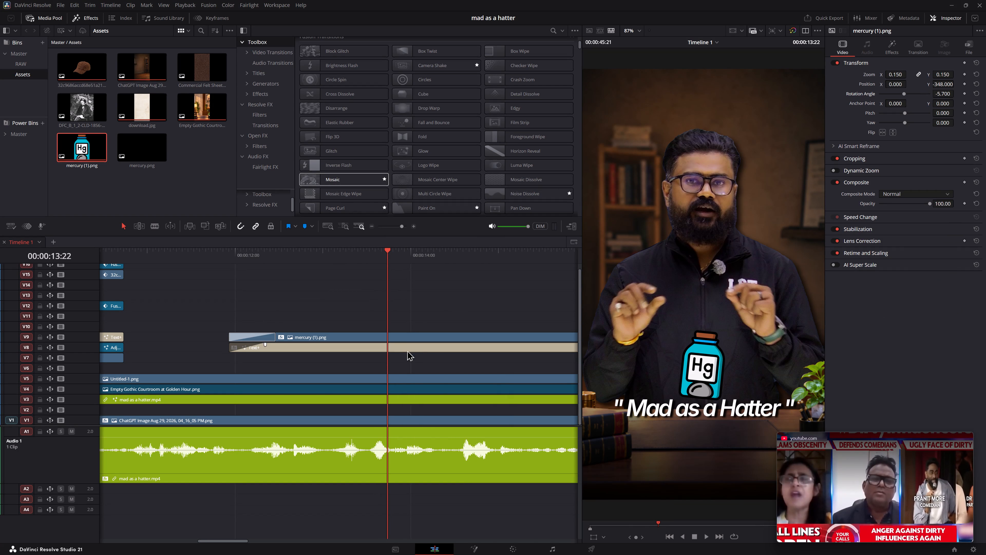
# Play back the mercury bottle and copied title from about 00:00:11:22, lowering the monitoring volume to about -8 dB.
pyautogui.moveTo(423, 301); pyautogui.dragTo(384, 295, button='middle')
pyautogui.click(384, 295)
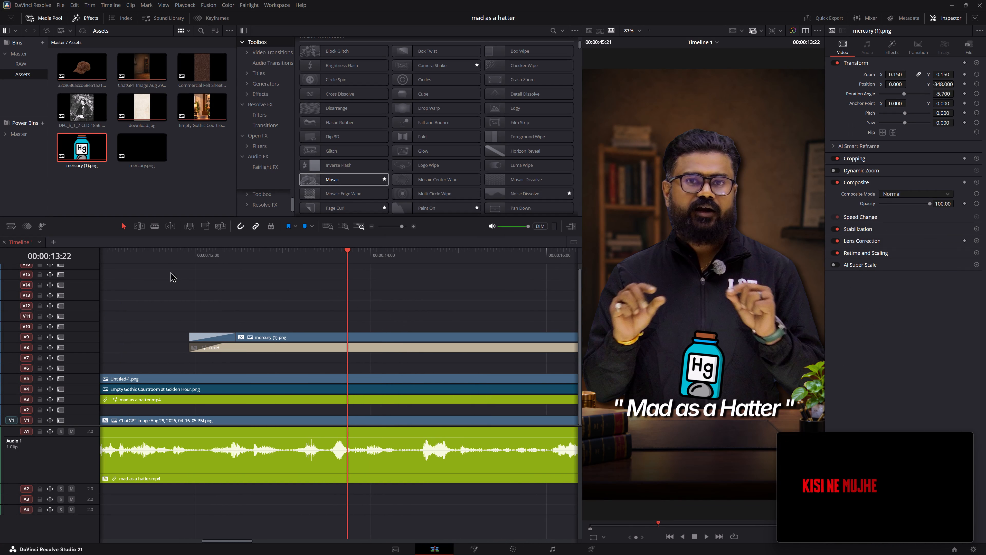
pyautogui.press('c')
pyautogui.press('c')
pyautogui.press('space')
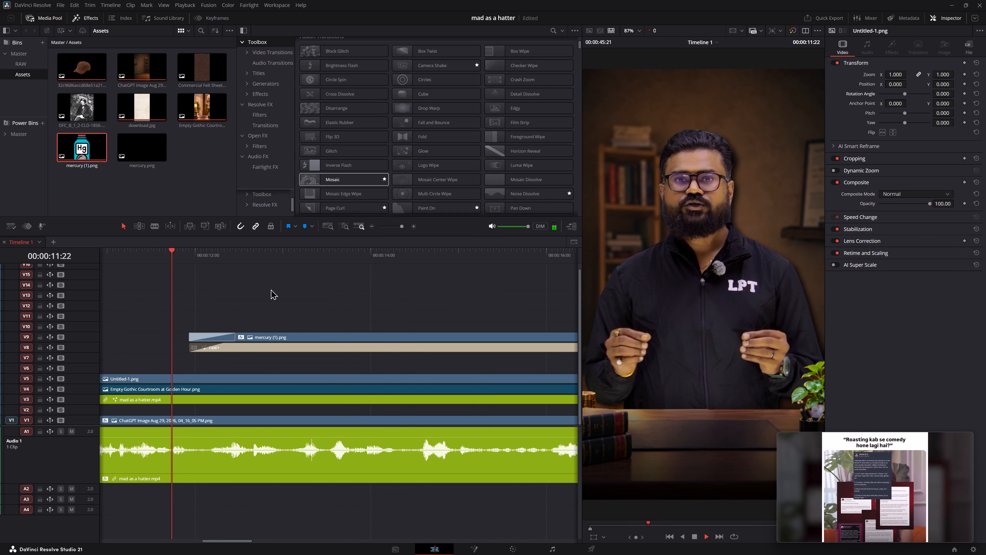
pyautogui.press('space')
pyautogui.press('space')
pyautogui.press('space')
pyautogui.click(520, 226)
pyautogui.press('space')
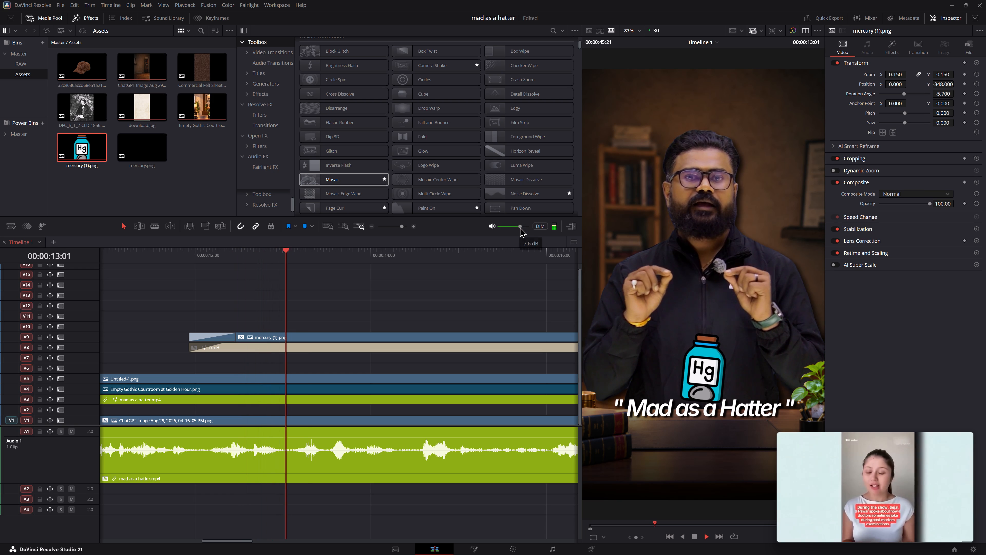
# Play the mercury bottle section on to 00:00:13:25 with the monitoring volume lowered, and save the project.
pyautogui.press('space')
pyautogui.click(513, 227)
pyautogui.click(487, 287)
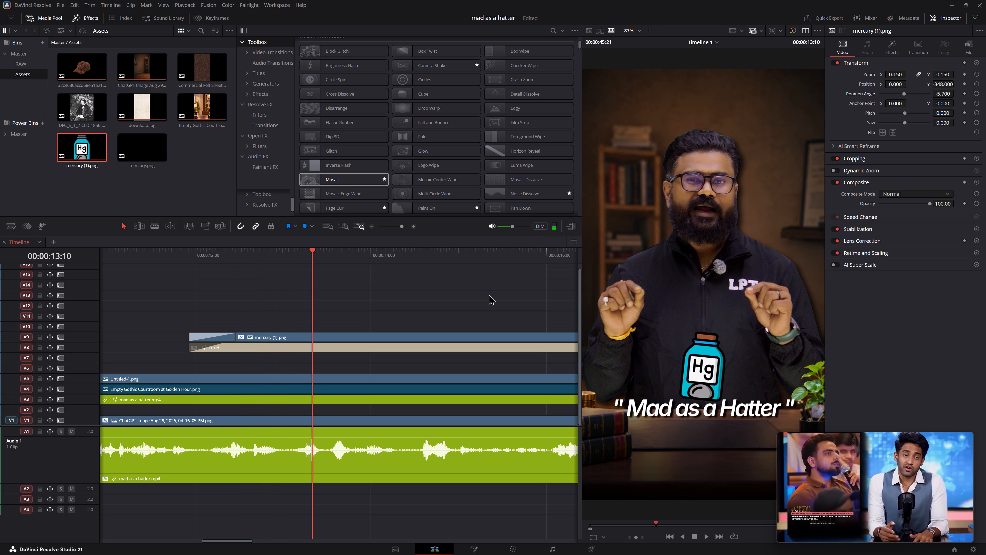
pyautogui.press('space')
pyautogui.press('space')
pyautogui.hotkey('ctrl', 's')
pyautogui.hotkey('ctrl', 's')
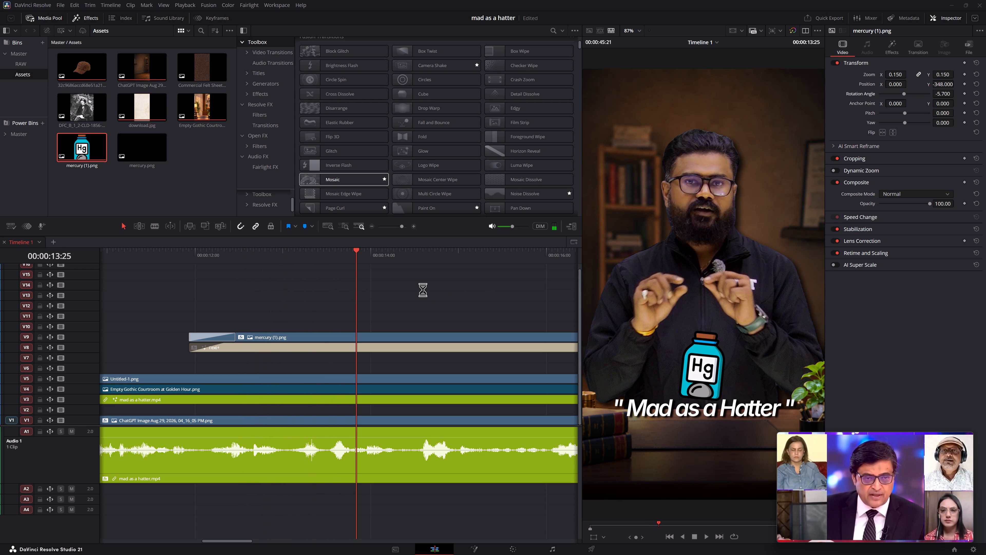
# Replay the bottle and title entrance up to 00:00:13:09, then set the monitoring volume to about -16 dB.
pyautogui.keyDown('alt'); pyautogui.scroll(-3, 419, 294); pyautogui.keyUp('alt')
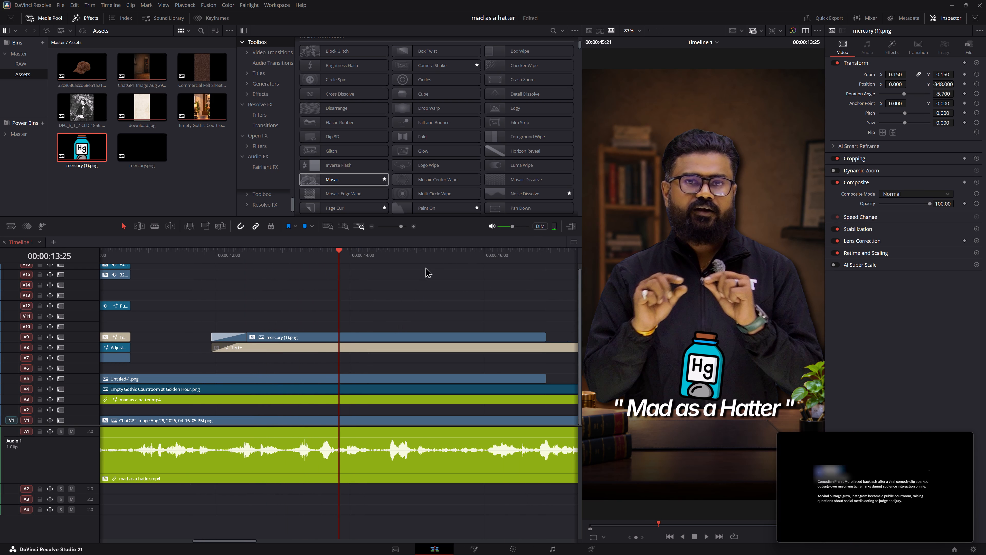
pyautogui.click(508, 227)
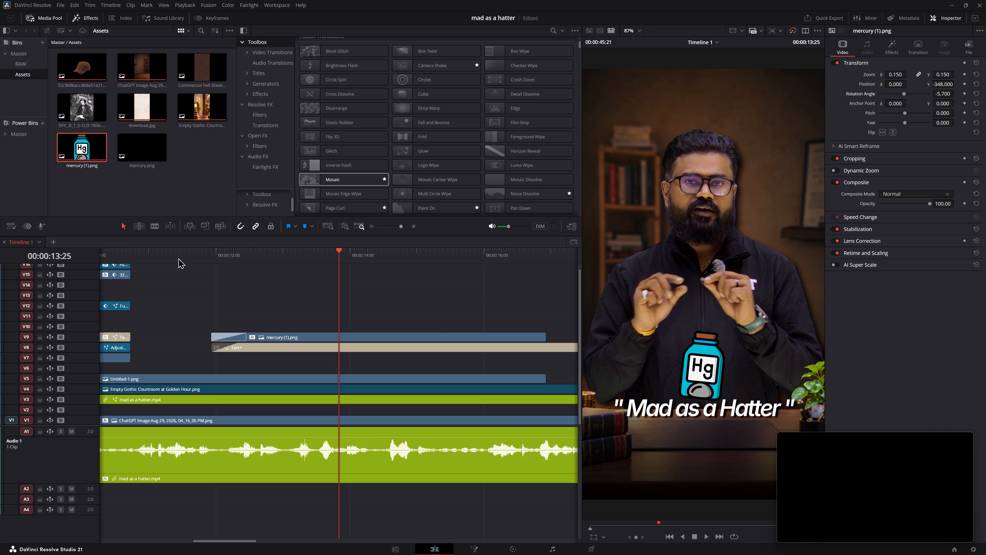
pyautogui.write('cc')
pyautogui.press('space')
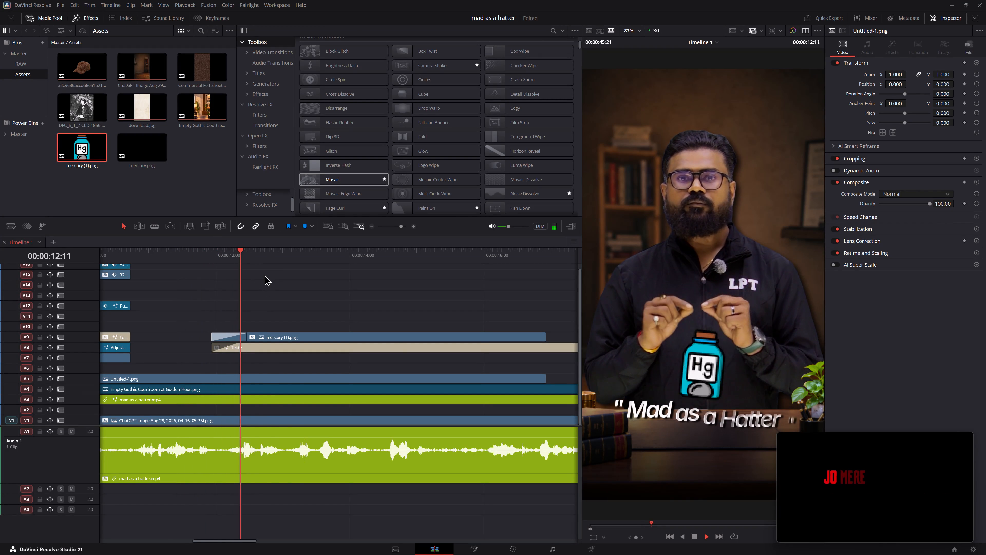
pyautogui.press('space')
pyautogui.click(384, 346)
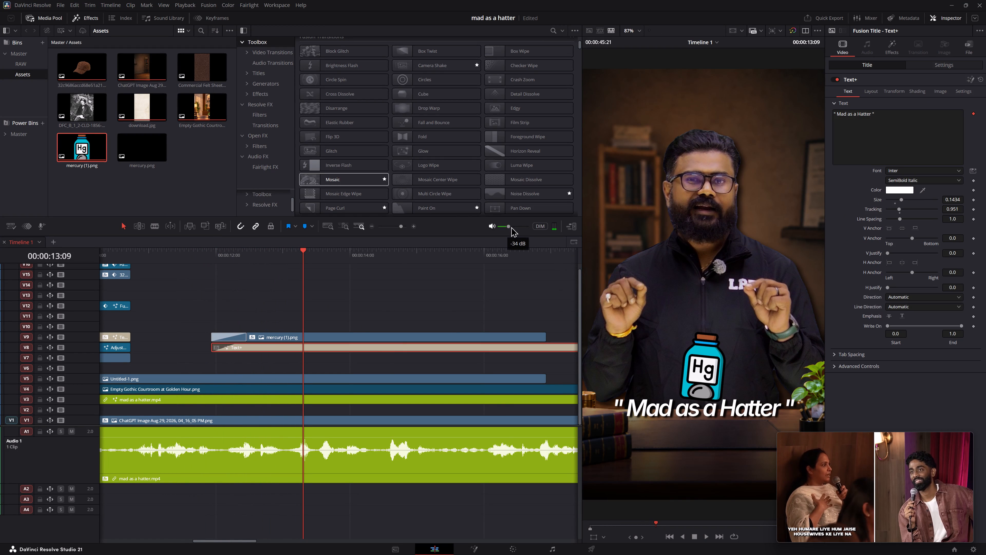
pyautogui.moveTo(511, 227); pyautogui.dragTo(514, 228)
pyautogui.hotkey('alt', 'Tab')
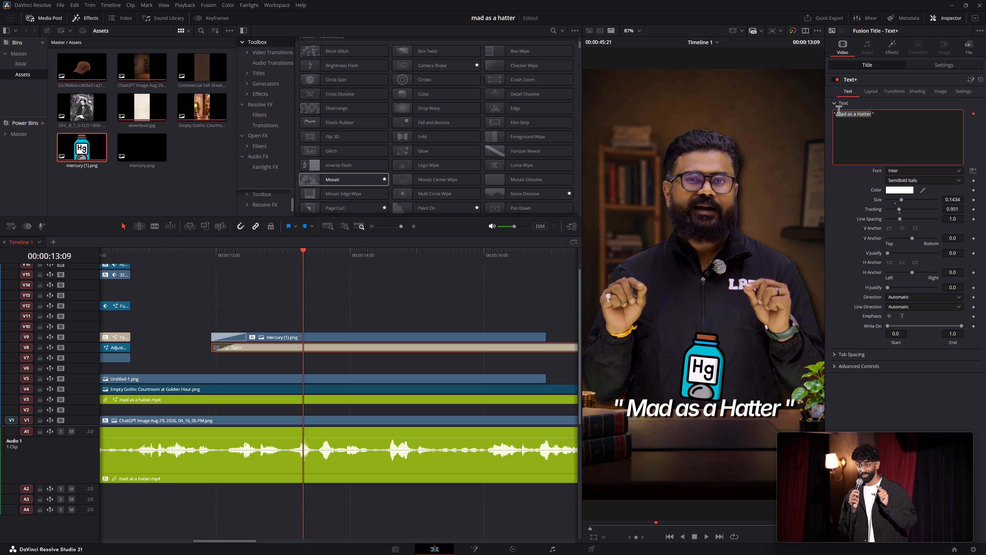
pyautogui.moveTo(839, 110); pyautogui.dragTo(839, 111)
pyautogui.press('BackSpace')
pyautogui.press('BackSpace')
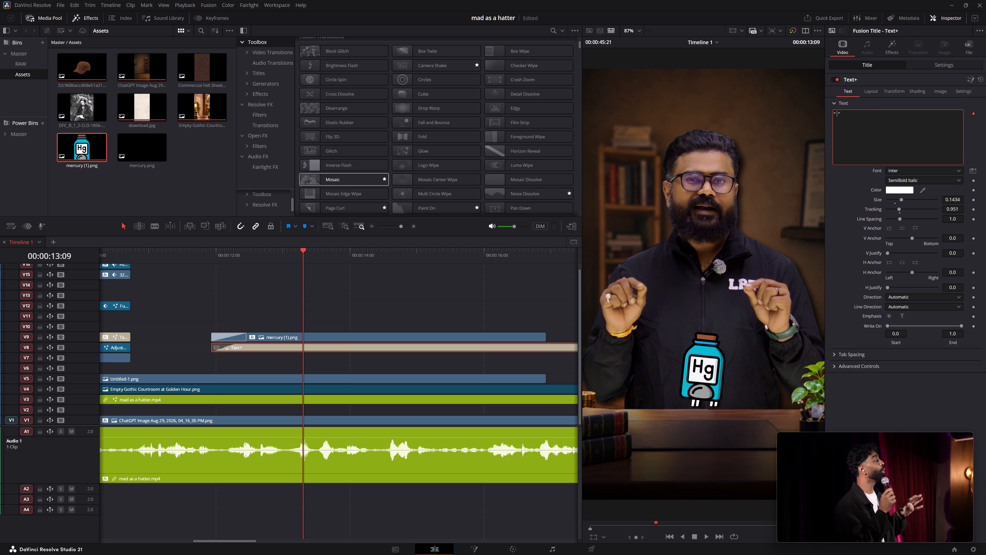
pyautogui.press('Right')
pyautogui.press('BackSpace')
pyautogui.press('BackSpace')
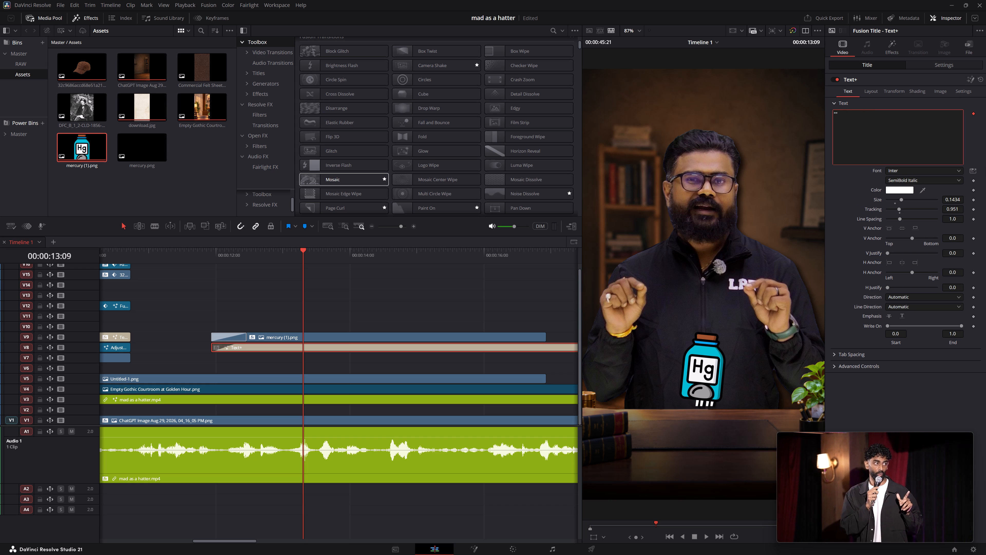
pyautogui.hotkey('ctrl', 'v')
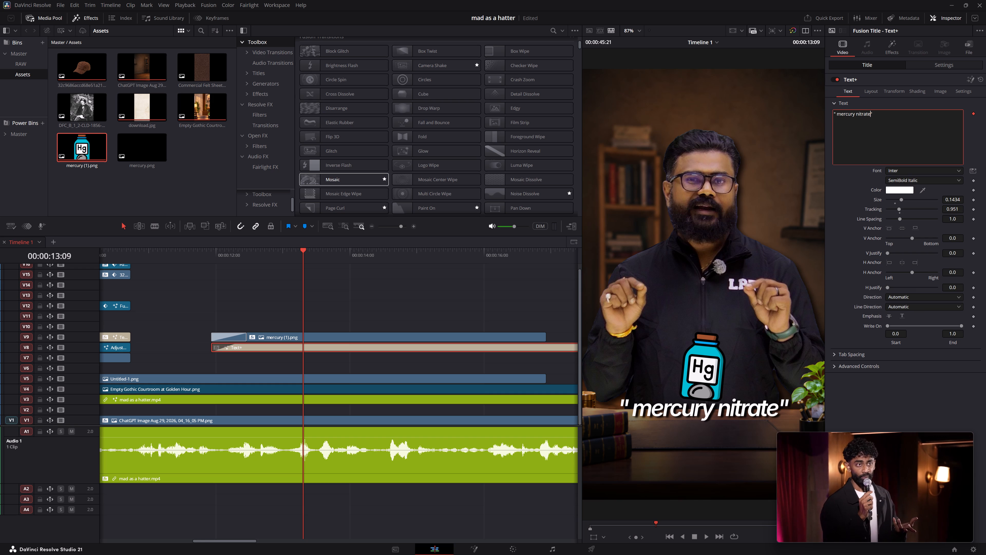
# Capitalise both words and remove the leading space so the title reads "Mercury Nitrate".
pyautogui.hotkey('ctrl', 'Left')
pyautogui.press('Right')
pyautogui.press('BackSpace')
pyautogui.hotkey('shift', 'n')
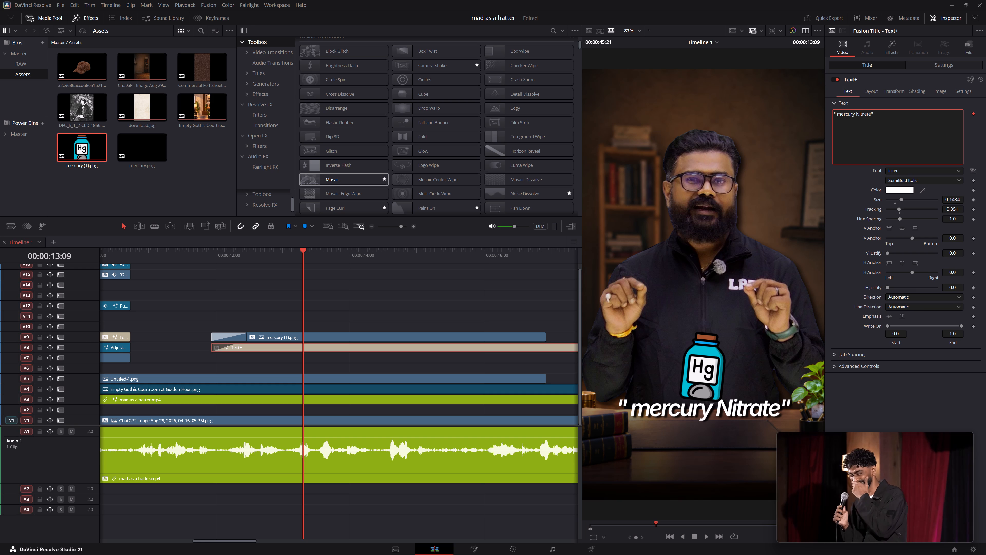
pyautogui.hotkey('ctrl', 'Left')
pyautogui.hotkey('ctrl', 'Left')
pyautogui.press('Right')
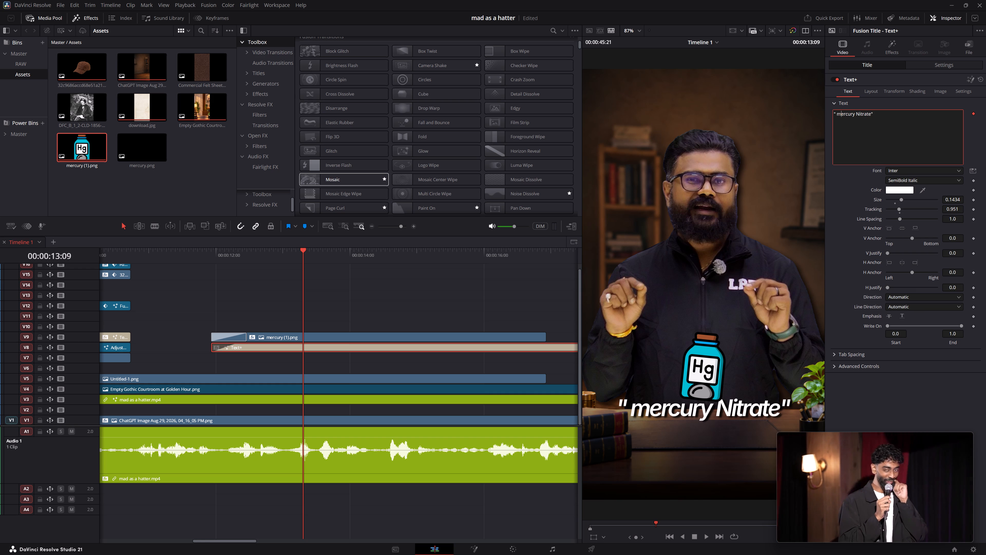
pyautogui.press('BackSpace')
pyautogui.press('BackSpace')
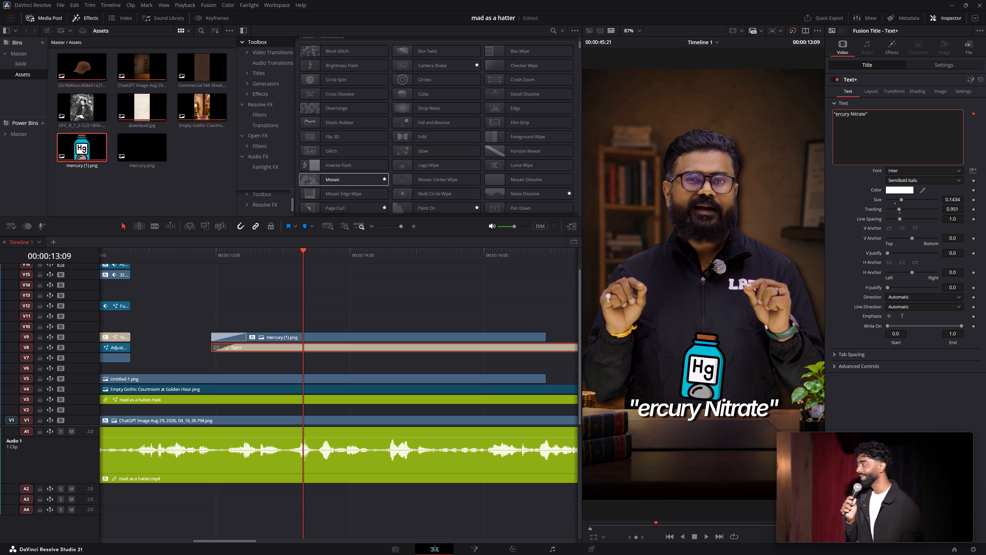
pyautogui.hotkey('shift', 'm')
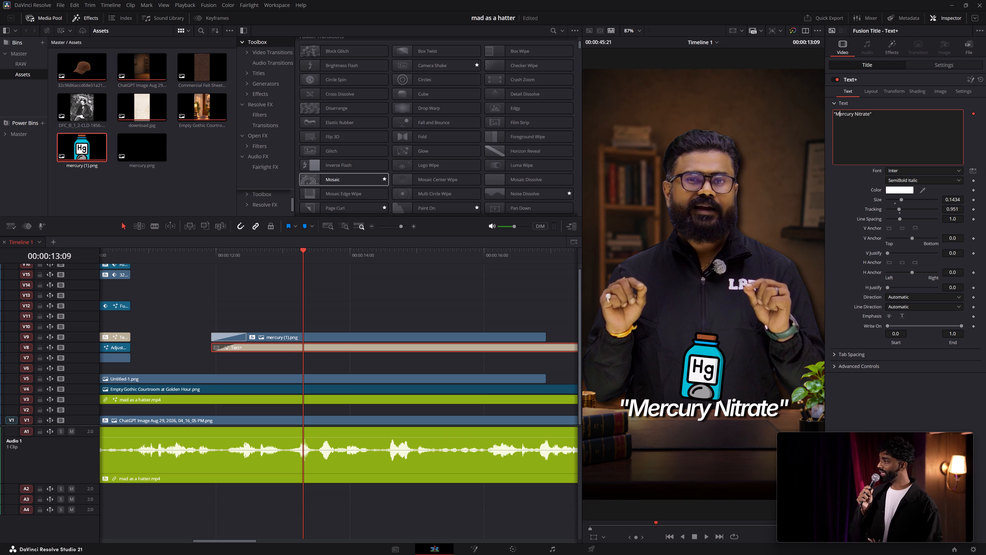
pyautogui.click(420, 315)
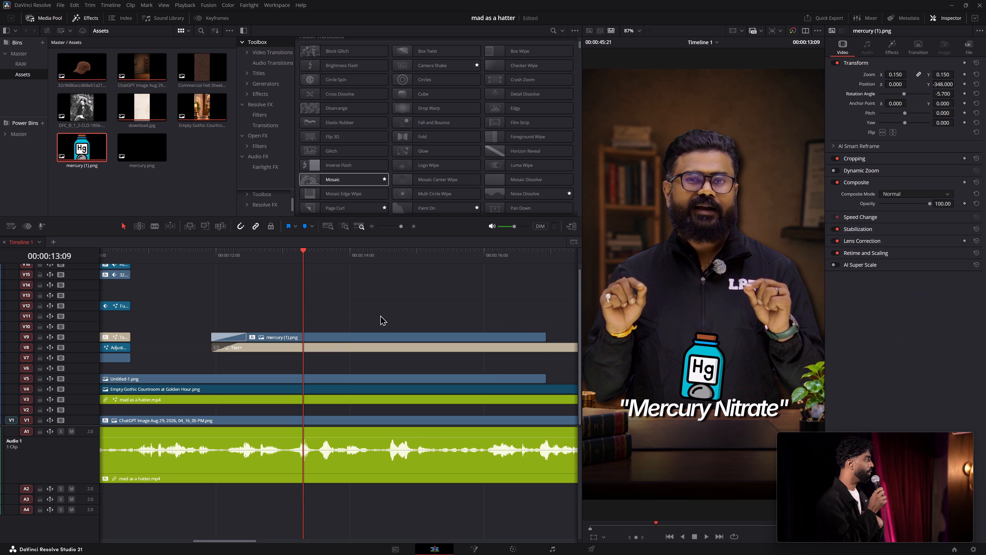
# Play the new title's entrance, then raise the mercury bottle on V9 to a Y position of -333.
pyautogui.click(184, 260)
pyautogui.press('space')
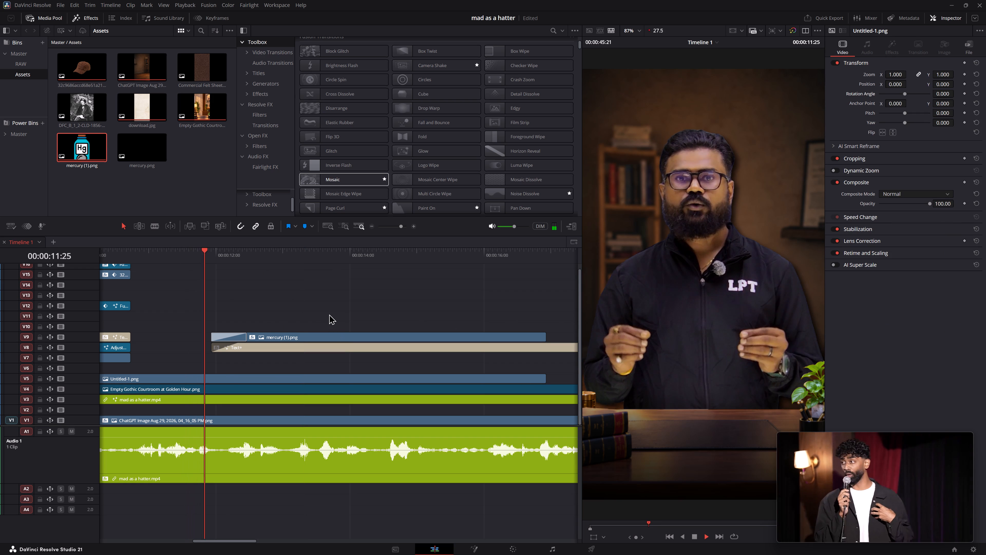
pyautogui.press('space')
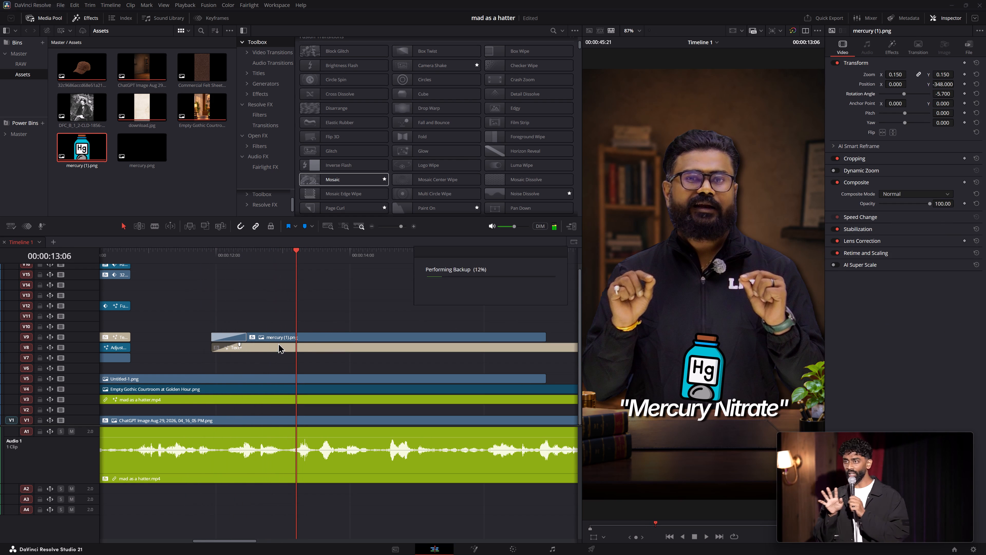
pyautogui.click(278, 343)
pyautogui.click(280, 340)
pyautogui.moveTo(944, 84); pyautogui.dragTo(950, 84)
# Play the reel from about 00:00:13:06 to 00:00:19:11 to check the bottle and title, and save the project.
pyautogui.press('space')
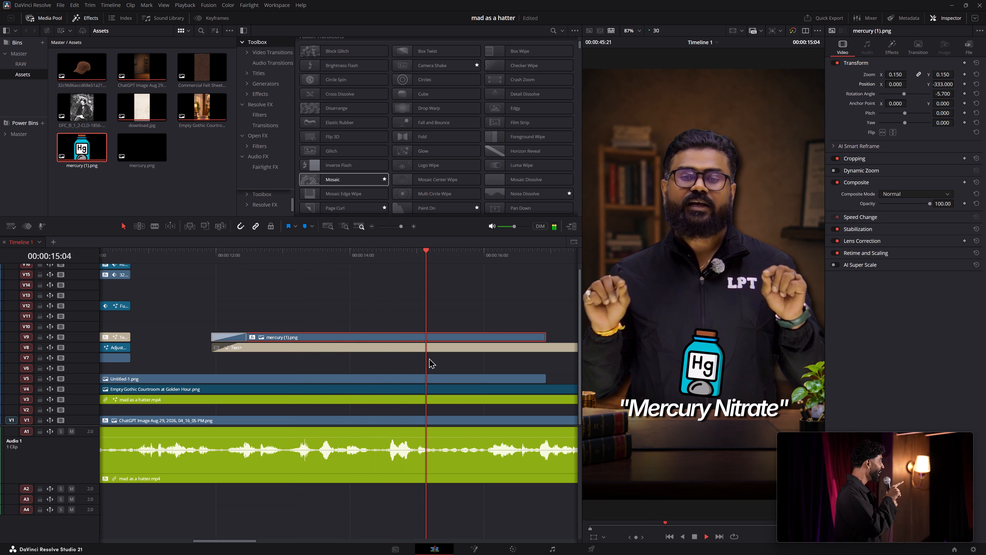
pyautogui.press('space')
pyautogui.press('space')
pyautogui.press('space')
pyautogui.press('space')
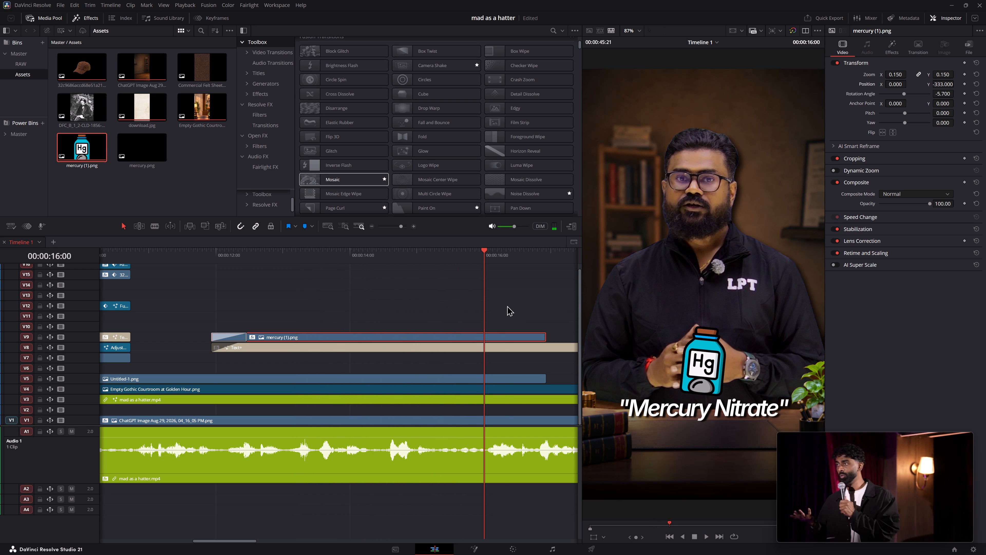
pyautogui.press('space')
pyautogui.moveTo(509, 298); pyautogui.dragTo(399, 294, button='middle')
pyautogui.press('space')
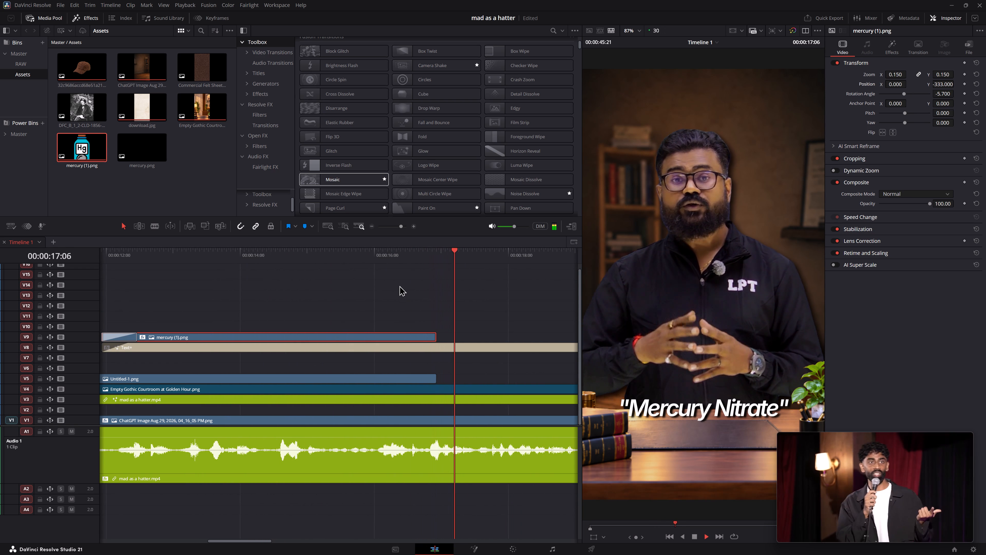
pyautogui.keyDown('alt'); pyautogui.scroll(-1, 399, 285); pyautogui.keyUp('alt')
pyautogui.hotkey('ctrl', 's')
pyautogui.hotkey('ctrl', 's')
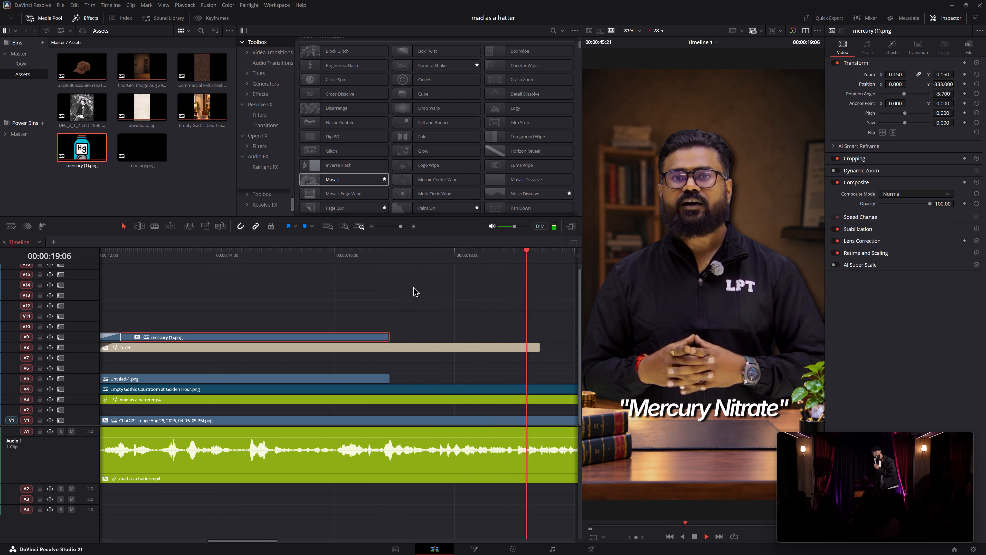
pyautogui.press('space')
# Raise the monitoring volume slightly, replay from about 00:00:14 to the bottle clip's end, and park the playhead at 00:00:16:01.
pyautogui.moveTo(406, 295); pyautogui.dragTo(464, 286, button='middle')
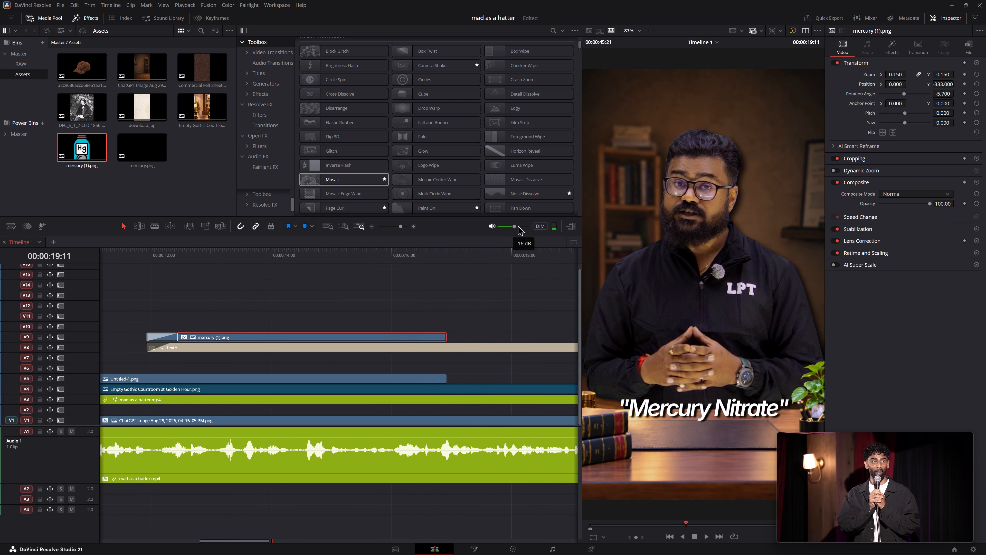
pyautogui.click(518, 225)
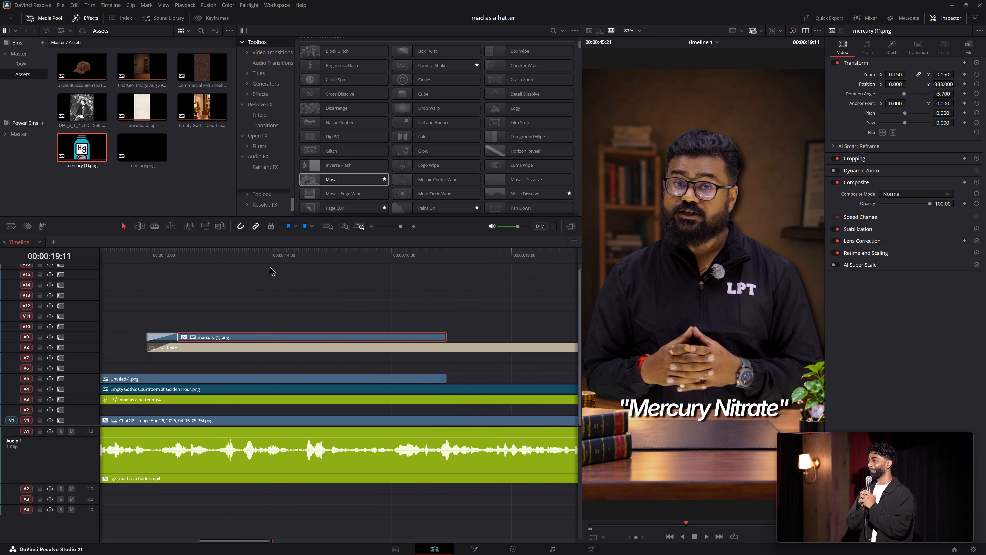
pyautogui.click(265, 262)
pyautogui.press('space')
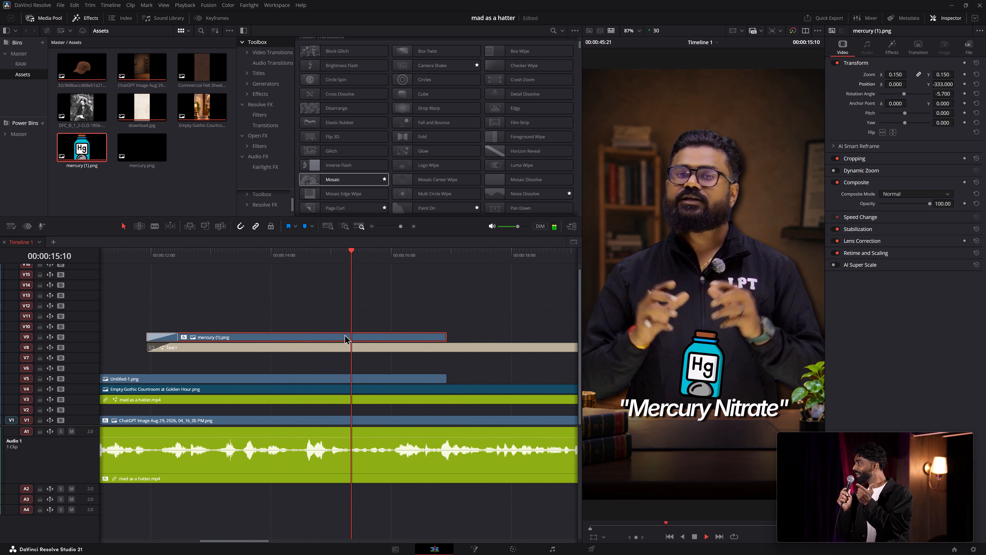
pyautogui.press('space')
pyautogui.press('space')
pyautogui.press('space')
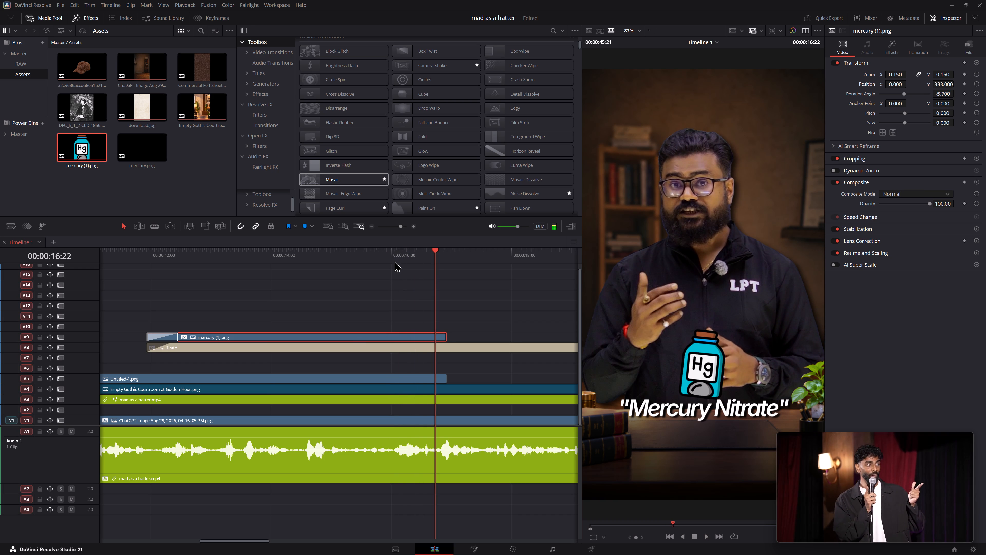
pyautogui.moveTo(395, 254); pyautogui.dragTo(393, 257)
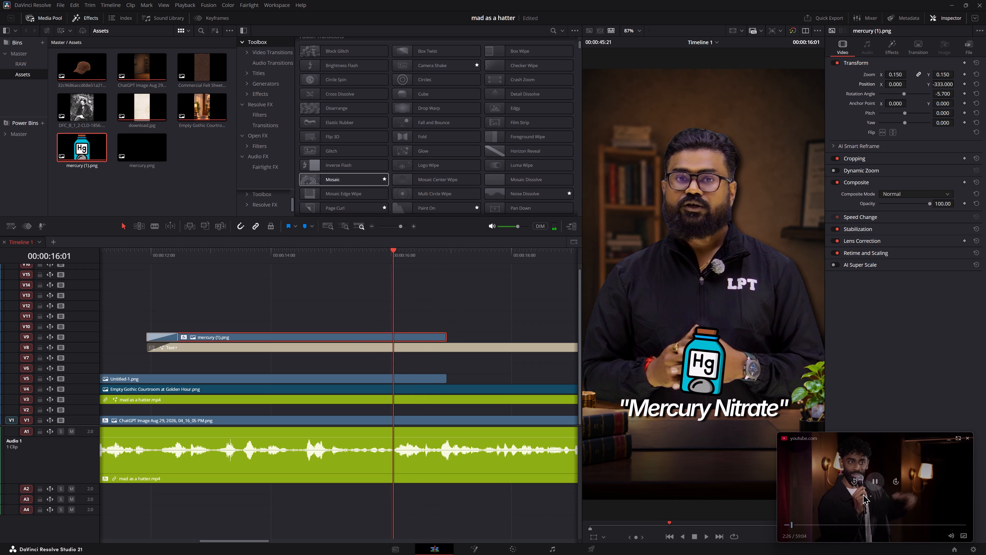
# Shrink the picture-in-picture YouTube video slightly.
pyautogui.click(868, 478)
pyautogui.moveTo(779, 436); pyautogui.dragTo(787, 441)
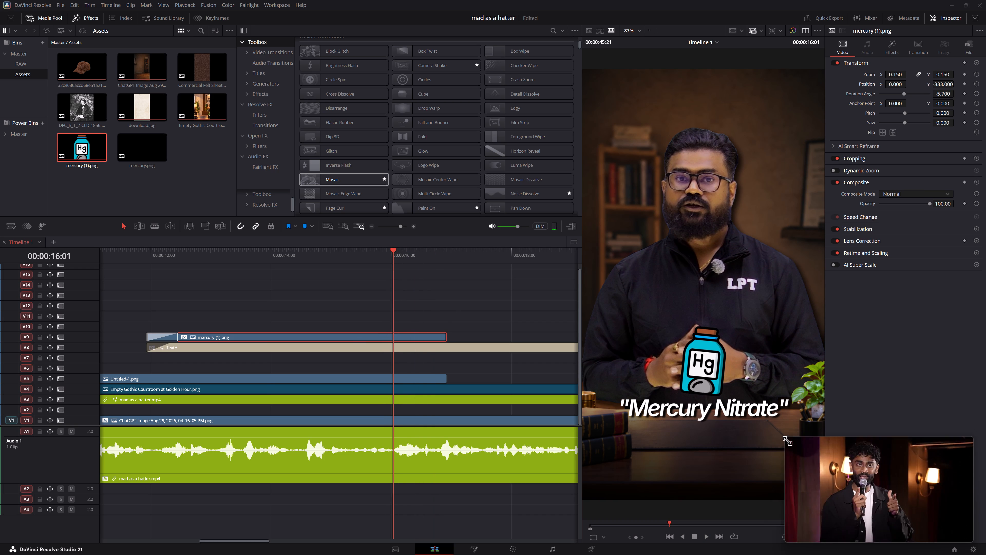
# Resize the picture-in-picture YouTube video to a smaller size, clear of the viewer's preview frame.
pyautogui.moveTo(787, 441); pyautogui.dragTo(868, 487)
pyautogui.moveTo(880, 495); pyautogui.dragTo(884, 500)
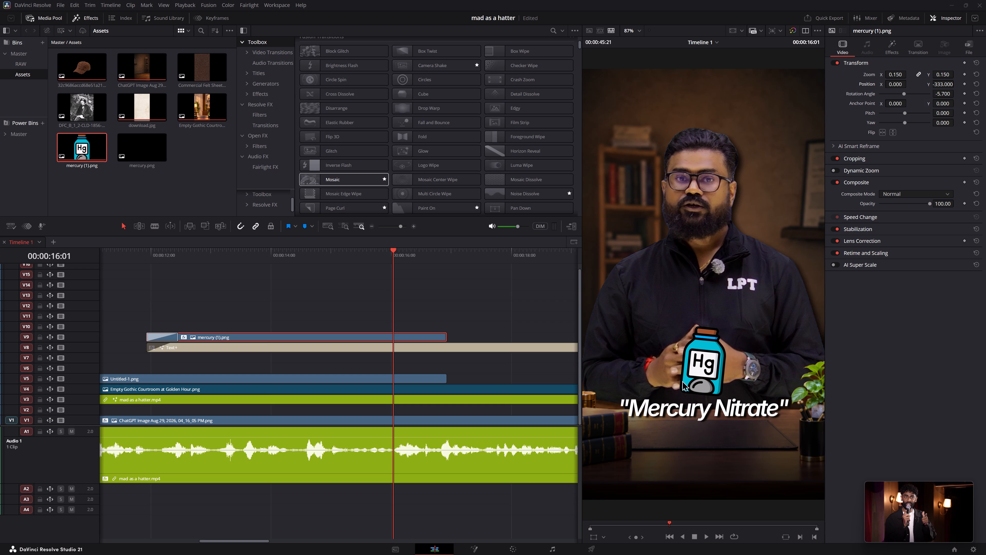
pyautogui.click(918, 508)
pyautogui.moveTo(867, 484); pyautogui.dragTo(843, 462)
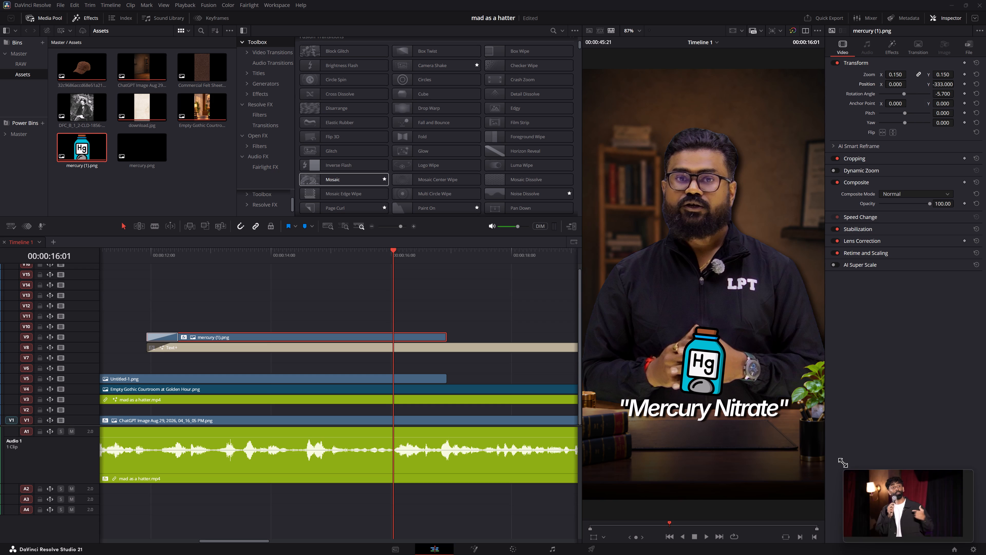
pyautogui.moveTo(843, 462); pyautogui.dragTo(826, 448)
pyautogui.click(881, 388)
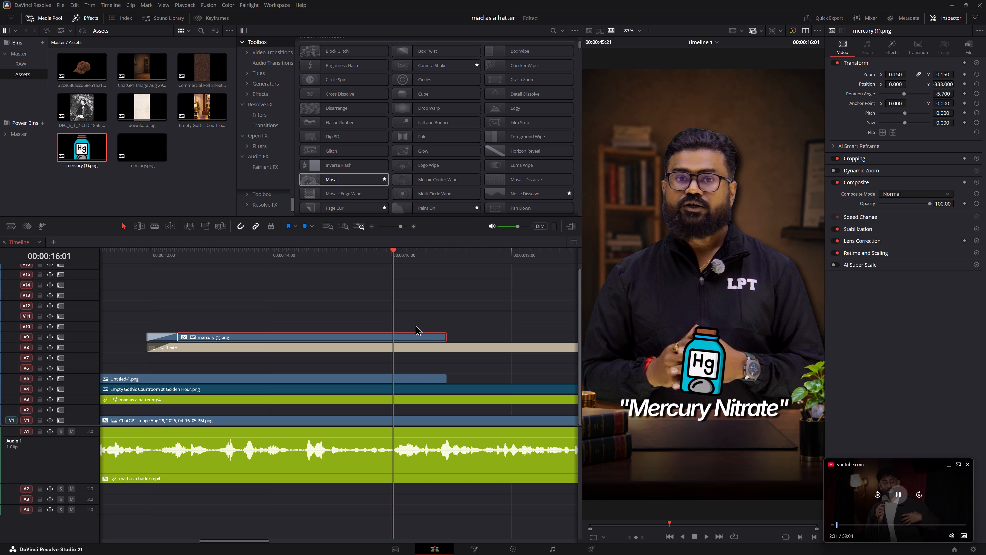
# Trim the ends of the mercury bottle clip on V9 and the Text+ title on V8 to 00:00:16:01.
pyautogui.moveTo(419, 283); pyautogui.dragTo(407, 359)
pyautogui.press('2')
pyautogui.click(441, 309)
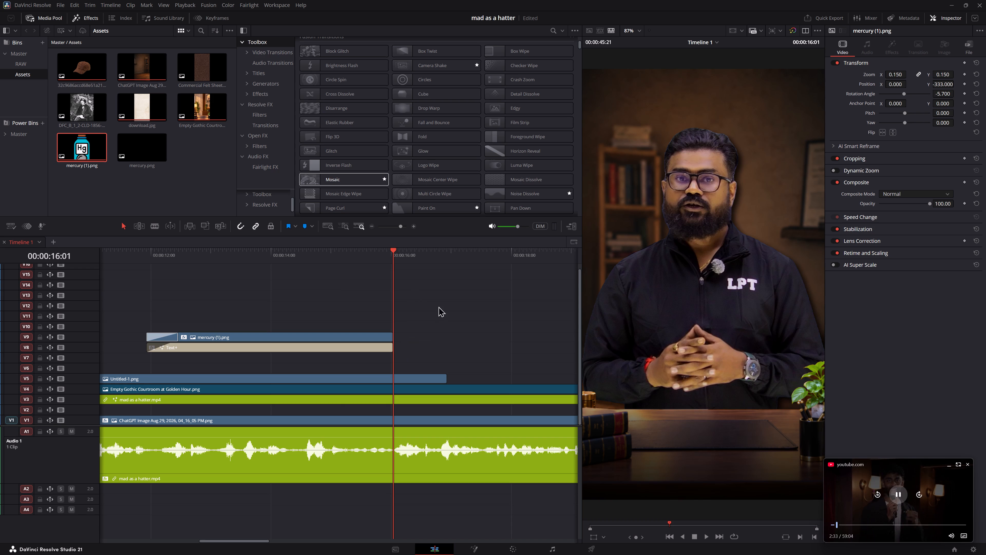
# Play the reel around the trimmed bottle and title ends, up to about 00:00:17:12, and replay the ending to check the cut.
pyautogui.click(339, 255)
pyautogui.press('space')
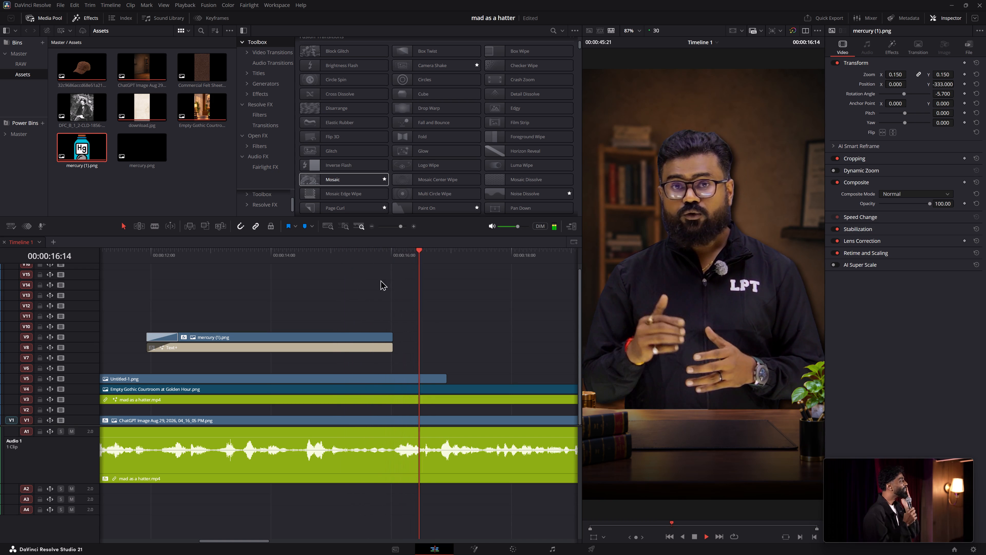
pyautogui.press('space')
pyautogui.press('space')
pyautogui.moveTo(492, 332); pyautogui.dragTo(418, 319, button='middle')
pyautogui.press('space')
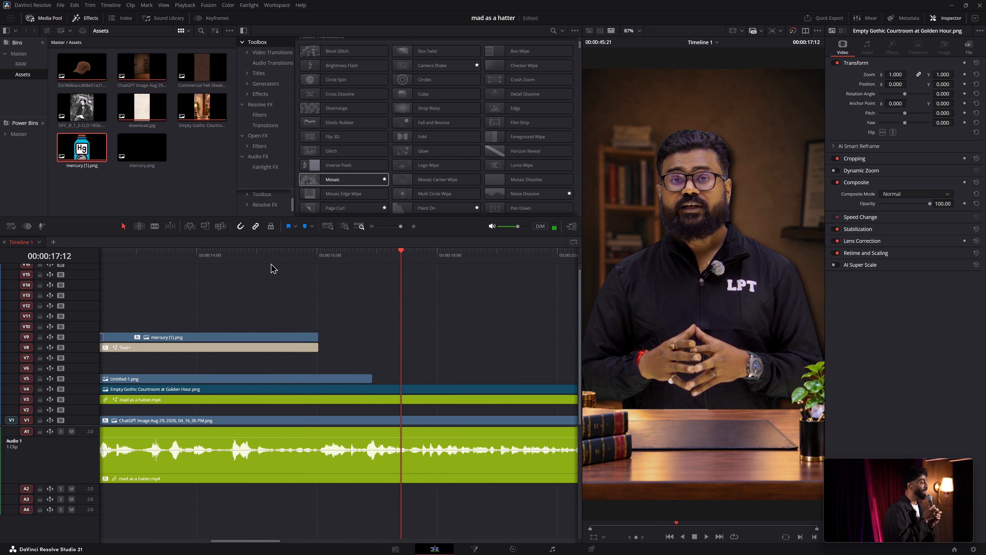
pyautogui.click(208, 254)
pyautogui.press('space')
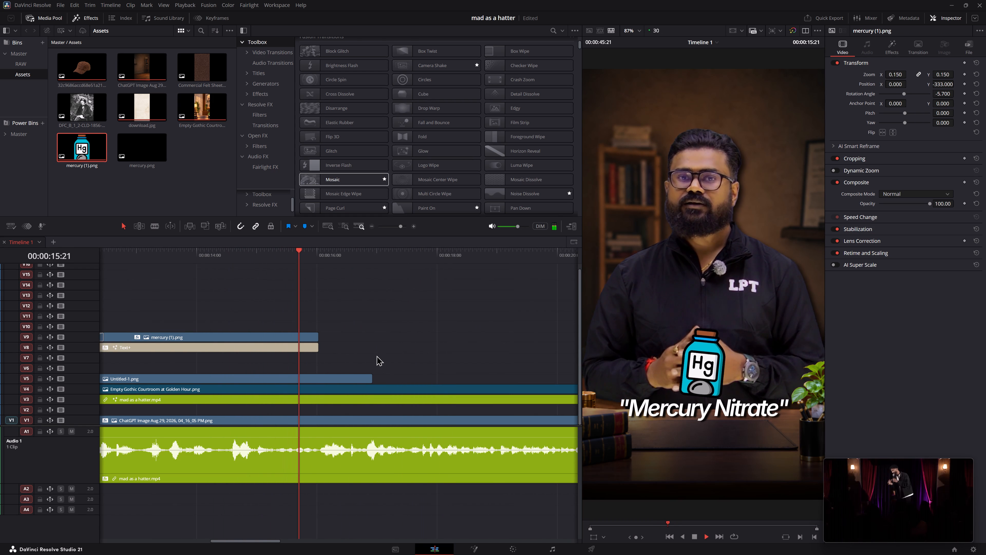
pyautogui.press('space')
# Extend the end of the Untitled-1.png clip on V5 to about 00:00:26.
pyautogui.keyDown('alt'); pyautogui.scroll(-6, 375, 362); pyautogui.keyUp('alt')
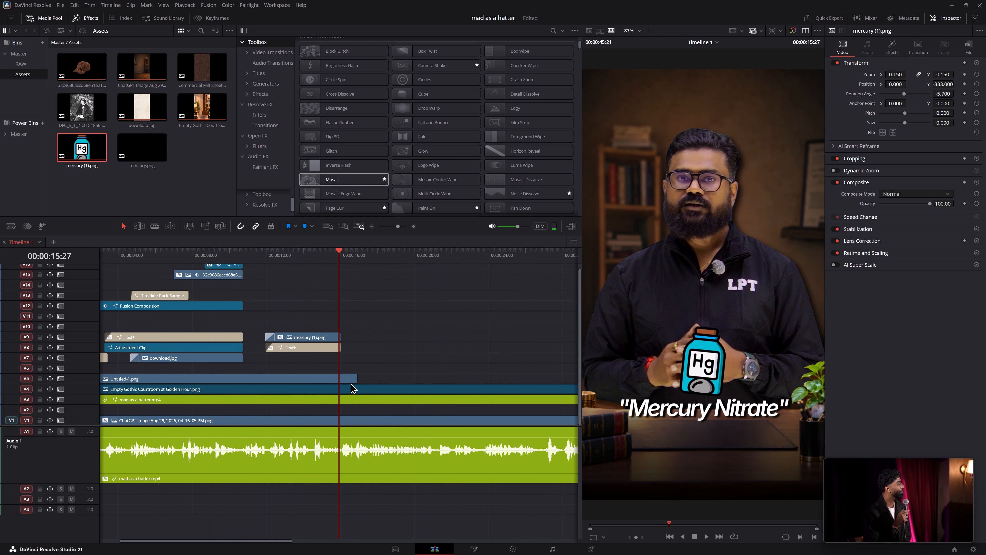
pyautogui.moveTo(353, 380); pyautogui.dragTo(518, 373)
pyautogui.click(448, 338)
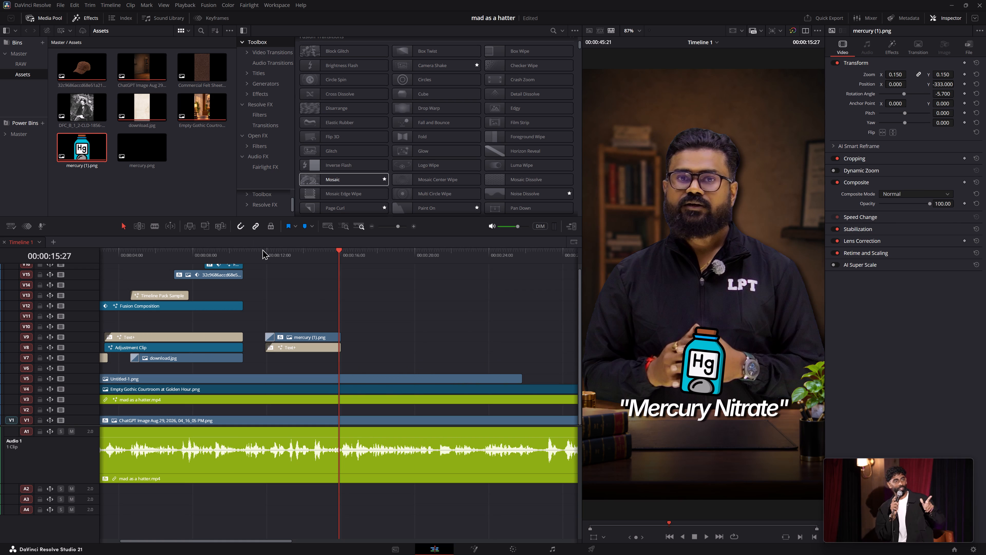
# Save the project and replay the bottle and title from just before 00:00:12, stopping at 00:00:14:07.
pyautogui.click(262, 249)
pyautogui.keyDown('alt'); pyautogui.scroll(6, 399, 294); pyautogui.keyUp('alt')
pyautogui.hotkey('ctrl', 's')
pyautogui.hotkey('ctrl', 's')
pyautogui.press('space')
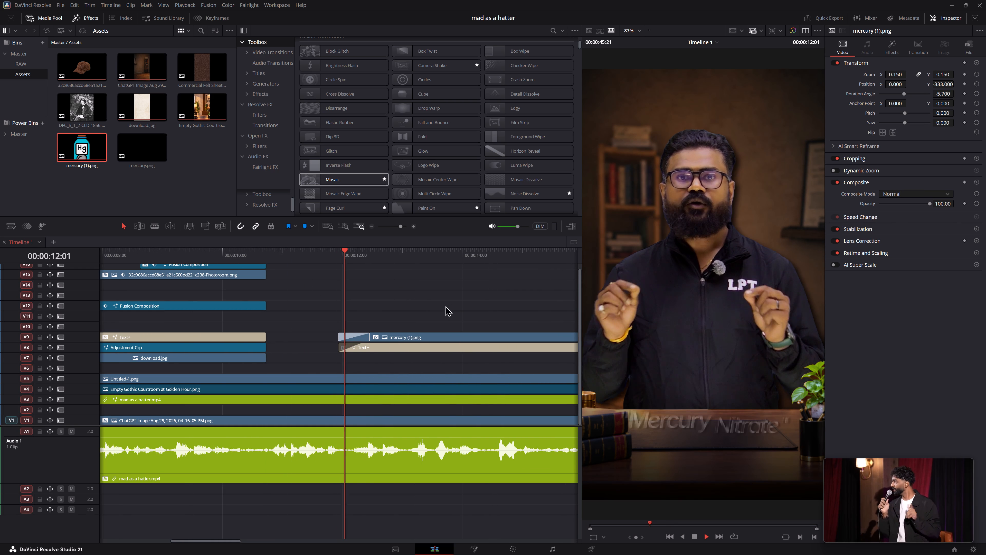
pyautogui.moveTo(405, 298); pyautogui.dragTo(303, 294, button='middle')
pyautogui.moveTo(413, 315); pyautogui.dragTo(358, 309, button='middle')
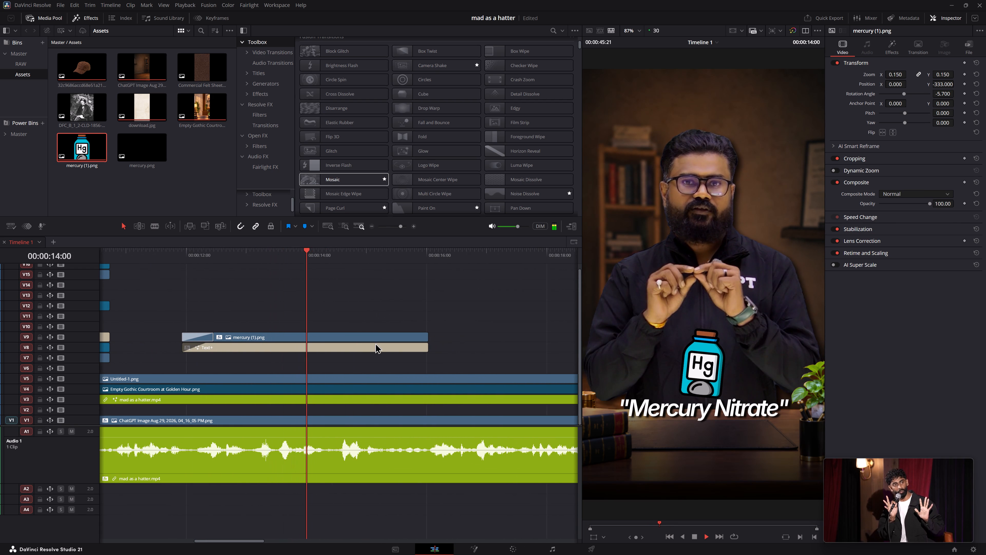
pyautogui.press('space')
# Copy the "Mercury Nitrate" text from the Text+ title on V8.
pyautogui.click(344, 351)
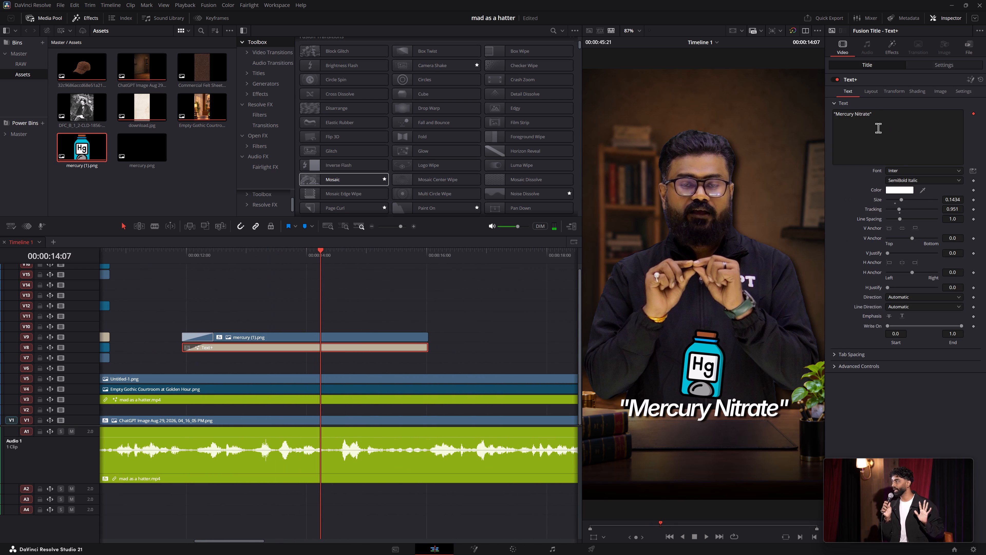
pyautogui.tripleClick(869, 115)
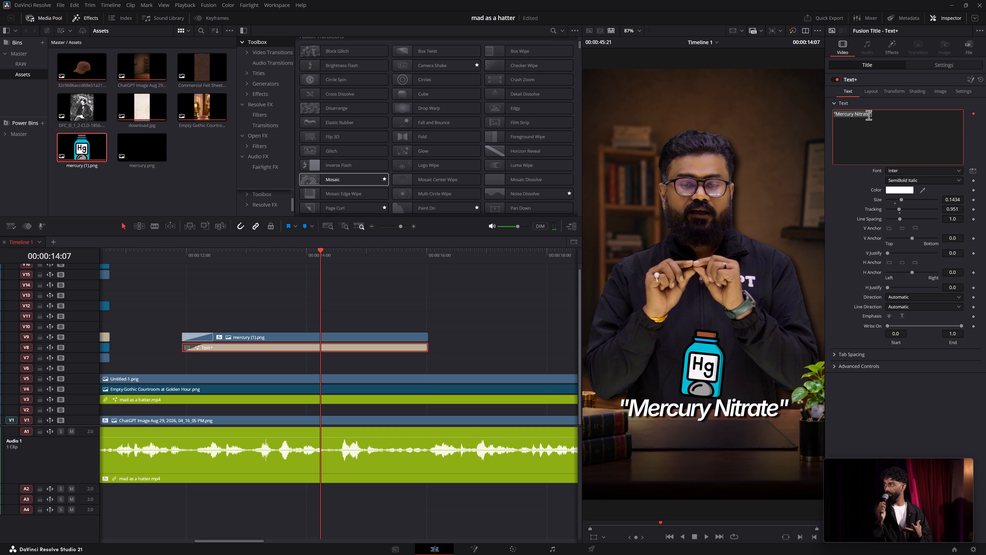
pyautogui.hotkey('ctrl', 'c')
pyautogui.click(886, 131)
# Switch to Chrome, enlarge and reposition its window, and open the Google Images results for mercury nitrate.
pyautogui.press('super+Tab')
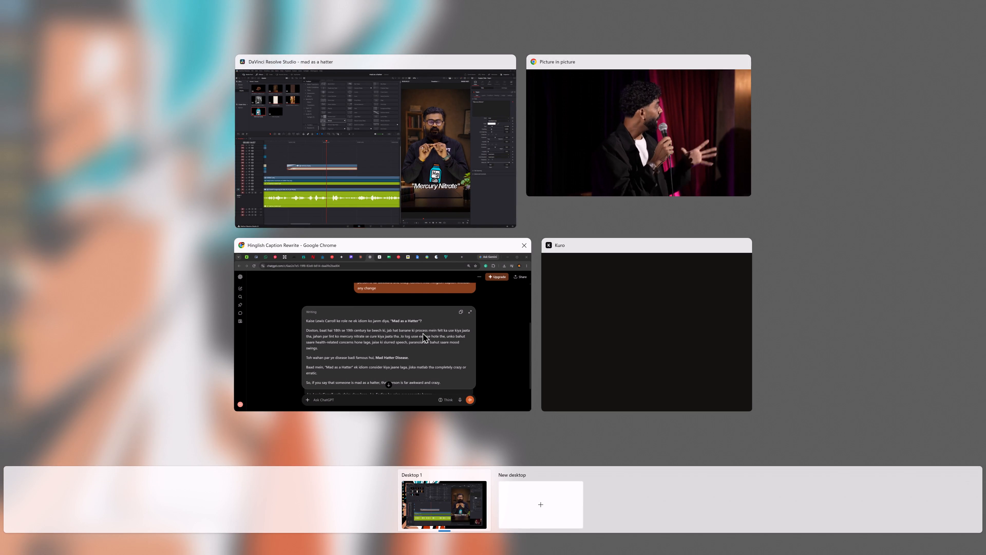
pyautogui.click(422, 333)
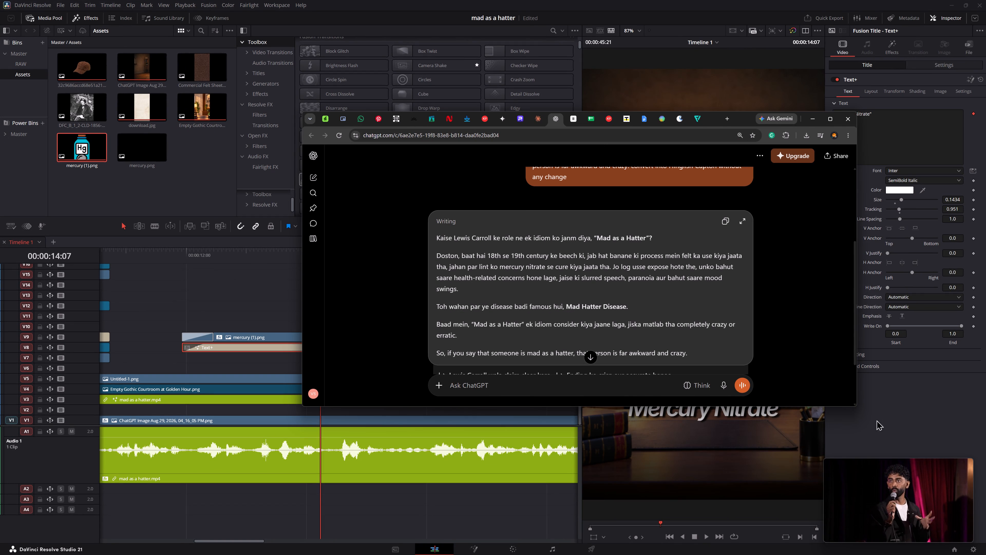
pyautogui.moveTo(859, 408); pyautogui.dragTo(911, 449)
pyautogui.moveTo(789, 124); pyautogui.dragTo(709, 121)
pyautogui.click(683, 118)
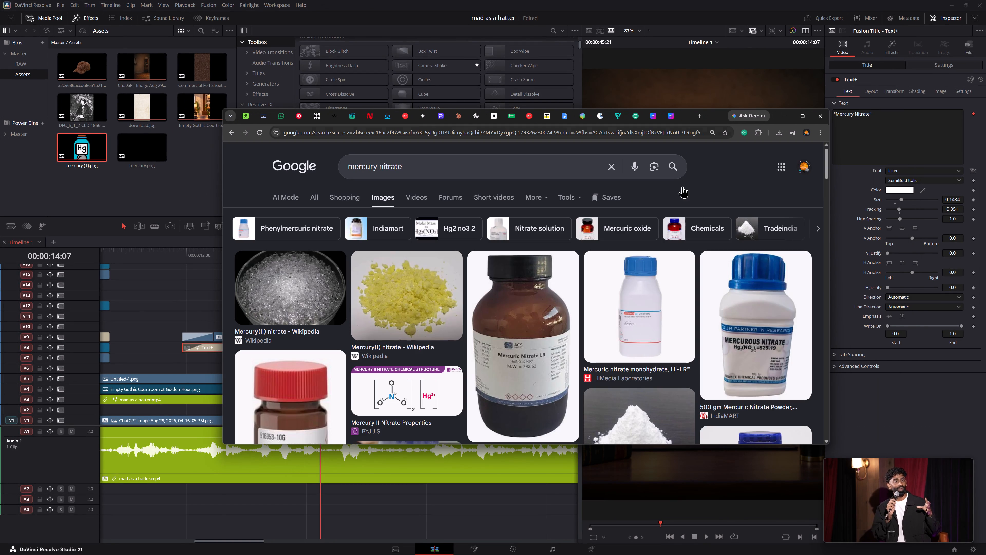
# Search Google Images for People damage "Mercury Nitrate", reusing the copied title text.
pyautogui.click(615, 163)
pyautogui.click(559, 164)
pyautogui.hotkey('ctrl', 'v')
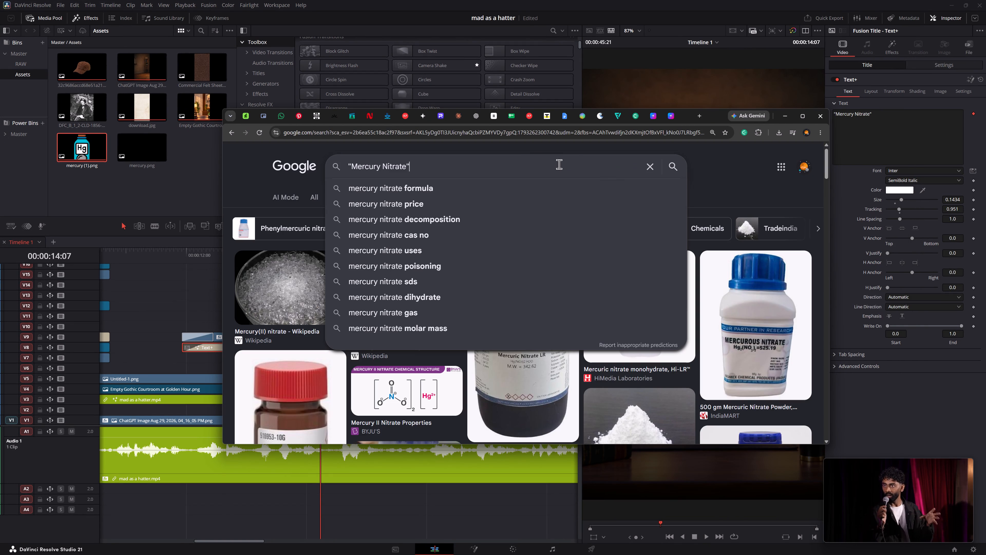
pyautogui.hotkey('ctrl', 'Left')
pyautogui.hotkey('ctrl', 'Left')
pyautogui.hotkey('ctrl', 'Left')
pyautogui.hotkey('ctrl', 'Left')
pyautogui.hotkey('ctrl', 'Left')
pyautogui.hotkey('ctrl', 'Left')
pyautogui.hotkey('ctrl', 'Left')
pyautogui.hotkey('ctrl', 'Left')
pyautogui.hotkey('ctrl', 'Left')
pyautogui.hotkey('ctrl', 'Left')
pyautogui.hotkey('ctrl', 'Left')
pyautogui.hotkey('ctrl', 'Left')
pyautogui.press('space')
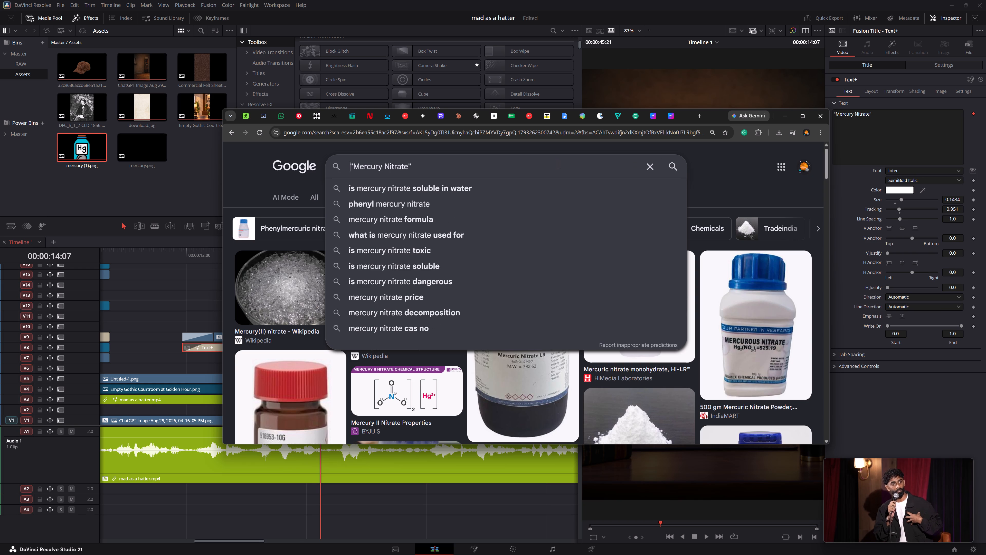
pyautogui.write('People')
pyautogui.press('space')
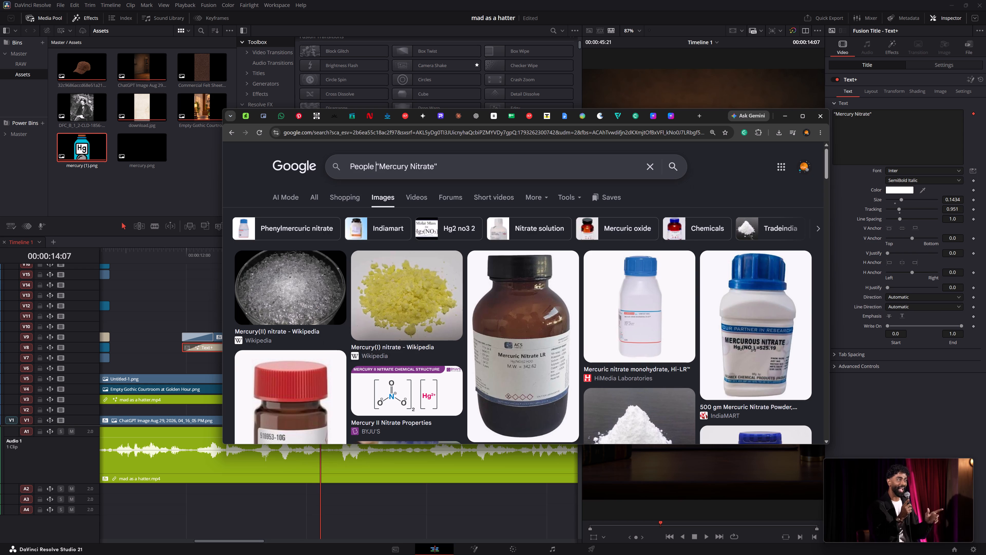
pyautogui.write('damage')
pyautogui.press('space')
pyautogui.press('Return')
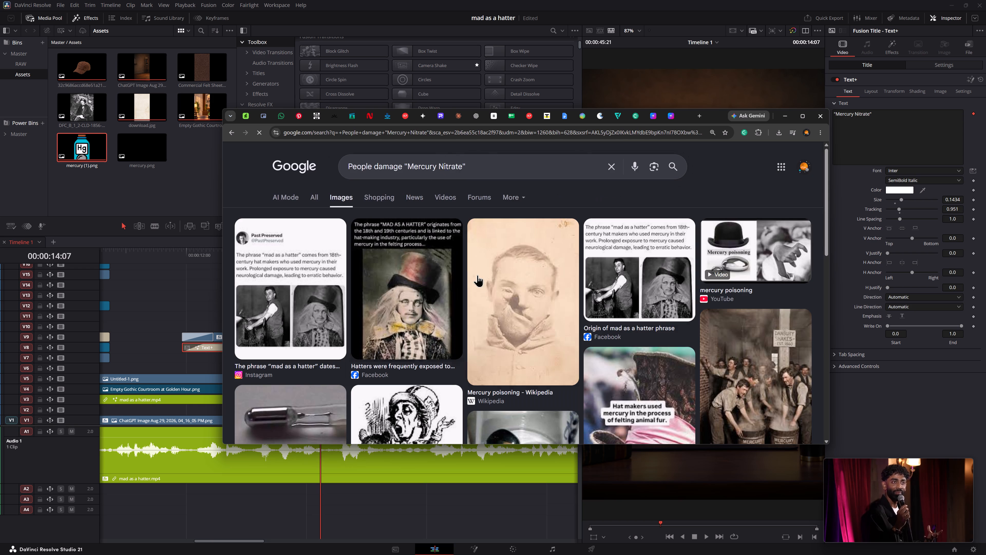
# Look through the image results for period pictures of people and hatters affected by mercury nitrate.
pyautogui.scroll(-1, 630, 307)
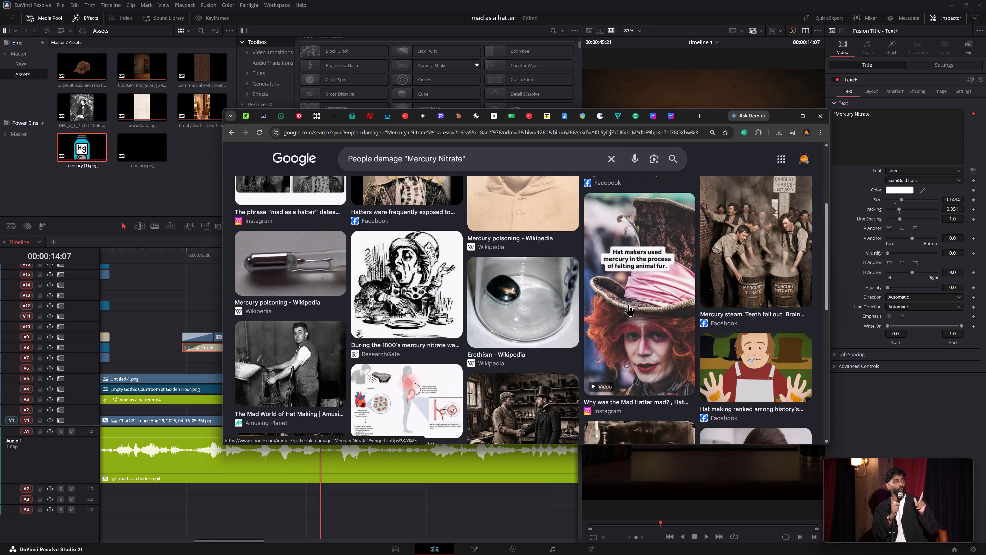
pyautogui.scroll(-1, 624, 304)
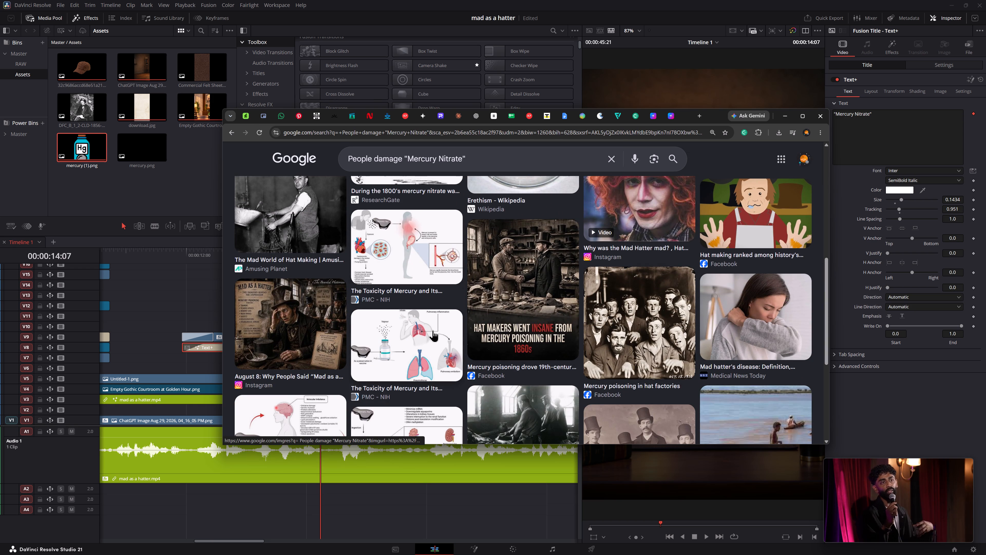
pyautogui.scroll(1, 433, 330)
pyautogui.scroll(-2, 433, 330)
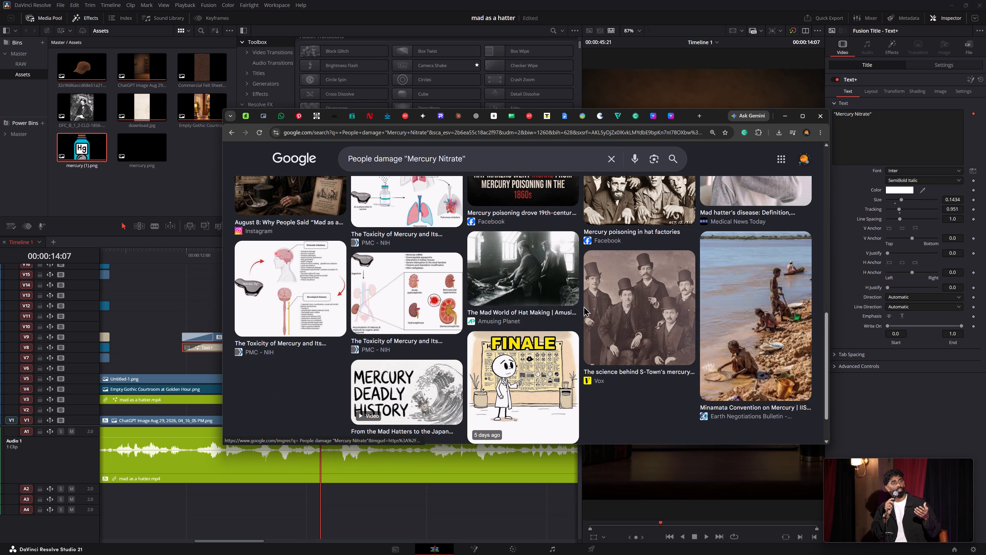
pyautogui.scroll(-1, 583, 306)
pyautogui.scroll(3, 504, 338)
pyautogui.scroll(-1, 504, 338)
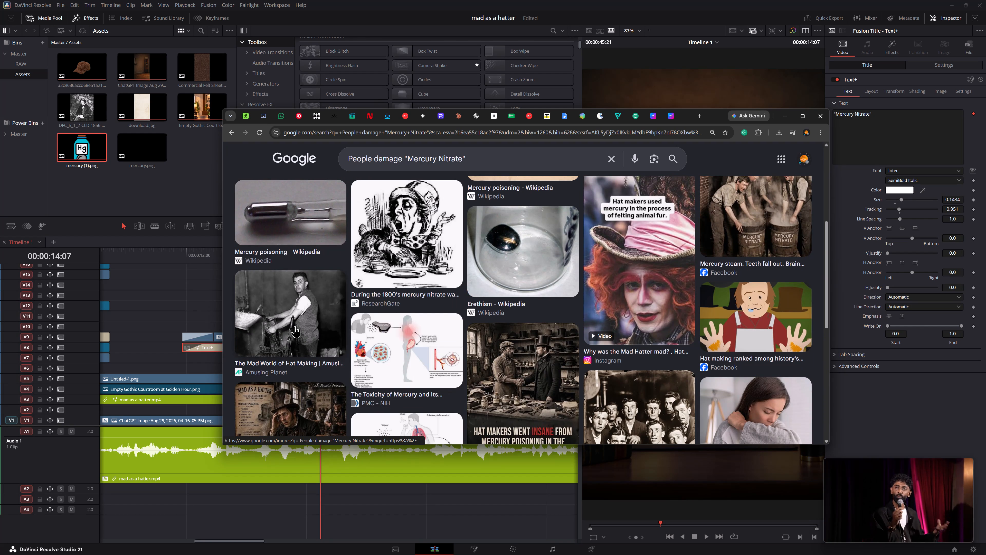
# Preview the Amusing Planet image "The Mad World of Hat Making" and examine its related images for hatter workshop pictures.
pyautogui.click(295, 326)
pyautogui.scroll(-1, 717, 291)
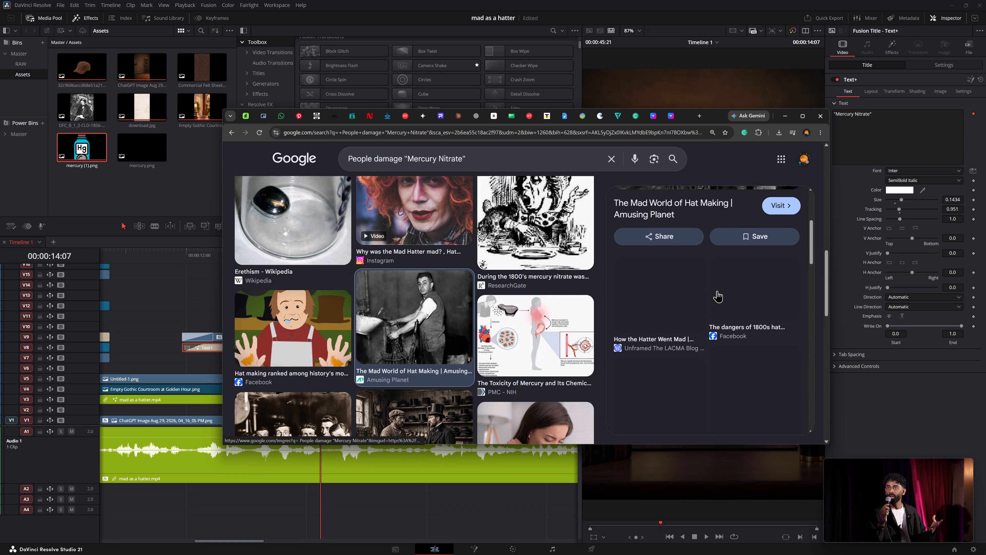
pyautogui.scroll(-1, 726, 288)
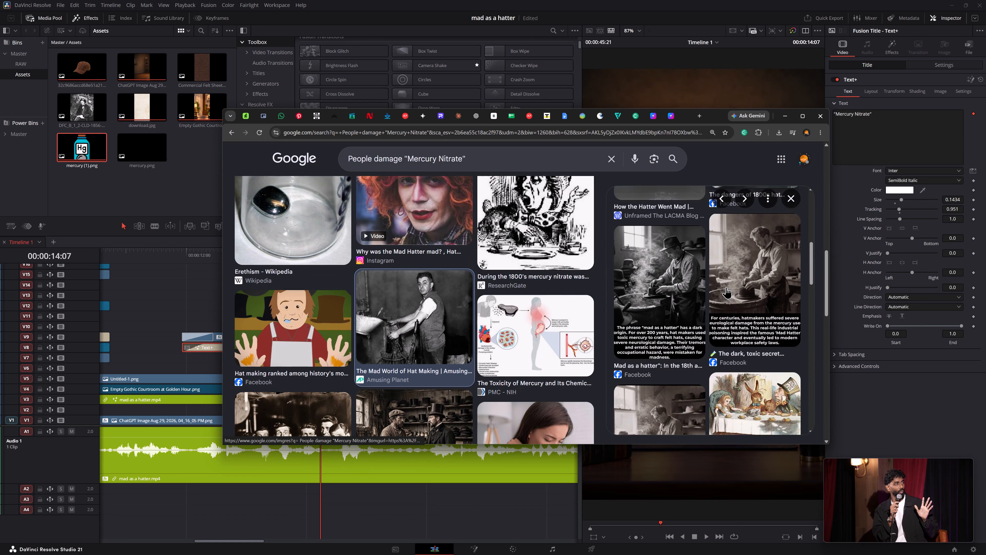
pyautogui.scroll(3, 706, 279)
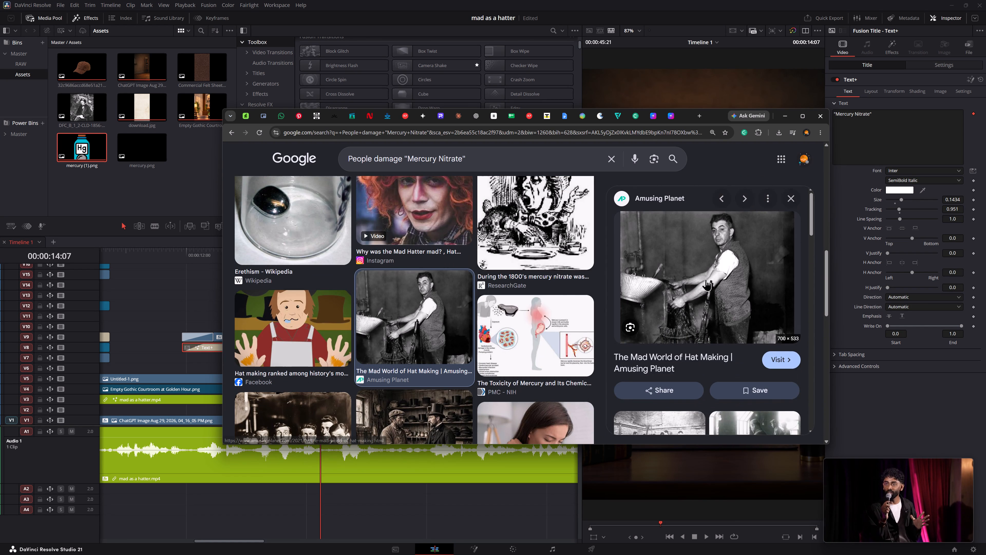
pyautogui.scroll(-3, 706, 279)
pyautogui.scroll(-1, 740, 301)
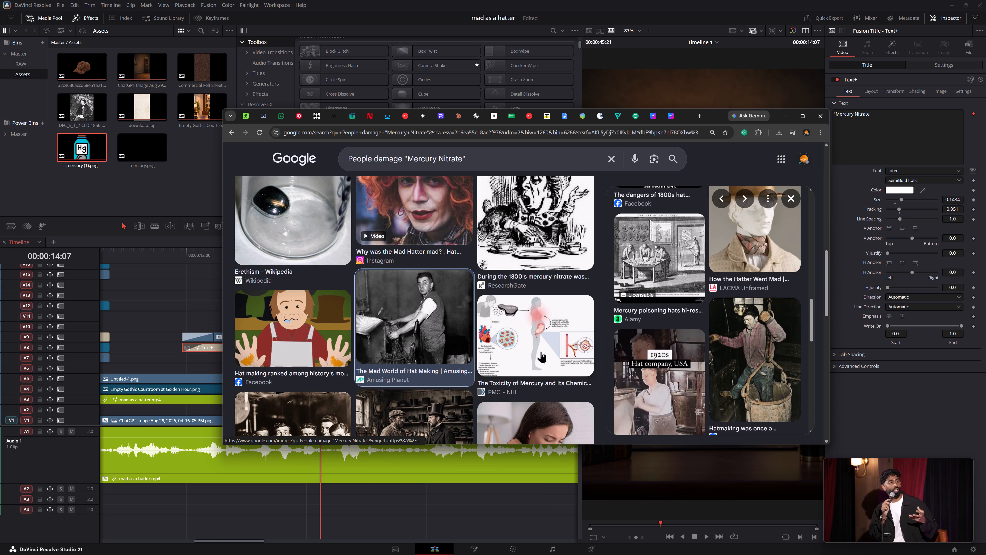
pyautogui.scroll(-1, 698, 343)
pyautogui.scroll(-1, 726, 360)
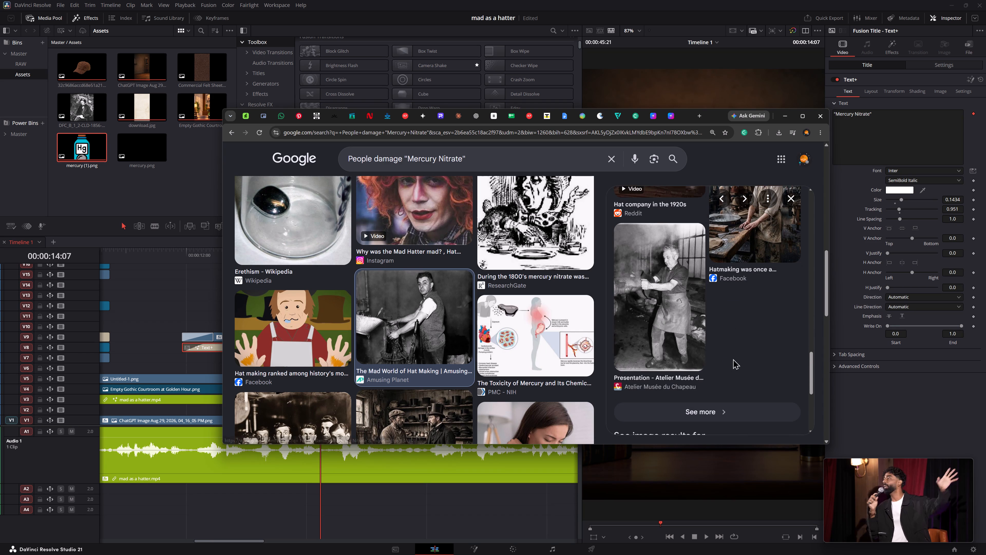
pyautogui.scroll(9, 738, 359)
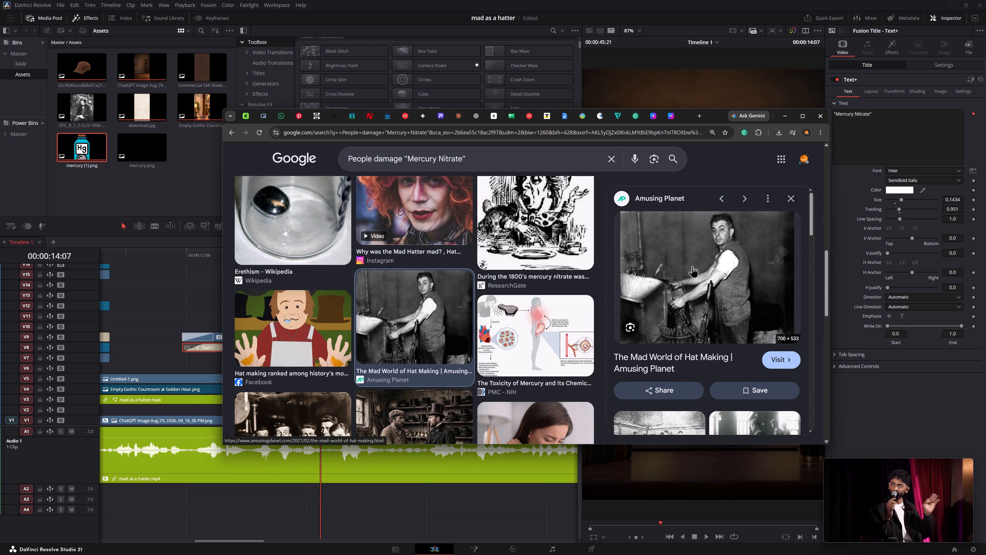
pyautogui.scroll(-3, 692, 266)
pyautogui.scroll(2, 696, 276)
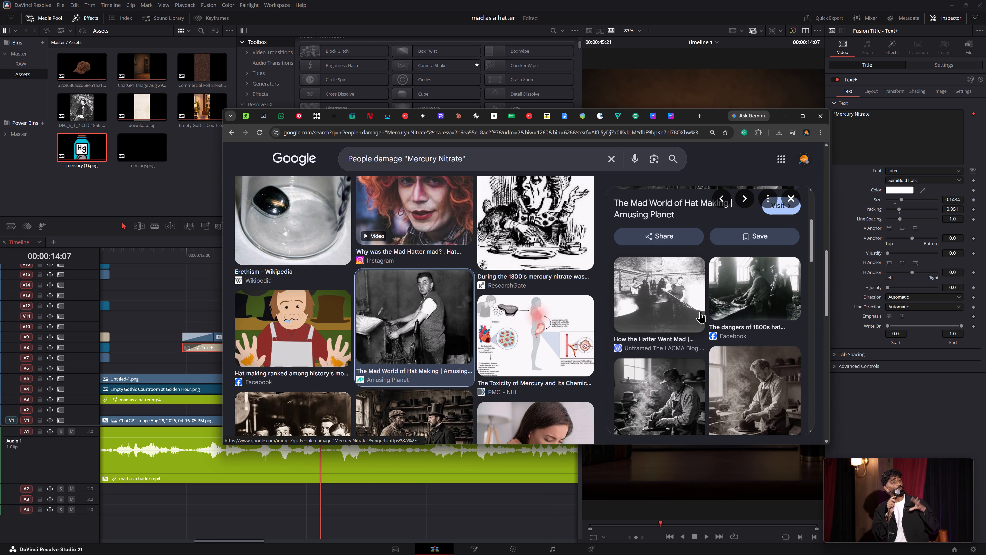
pyautogui.scroll(-1, 700, 312)
pyautogui.scroll(2, 700, 312)
pyautogui.scroll(-2, 717, 274)
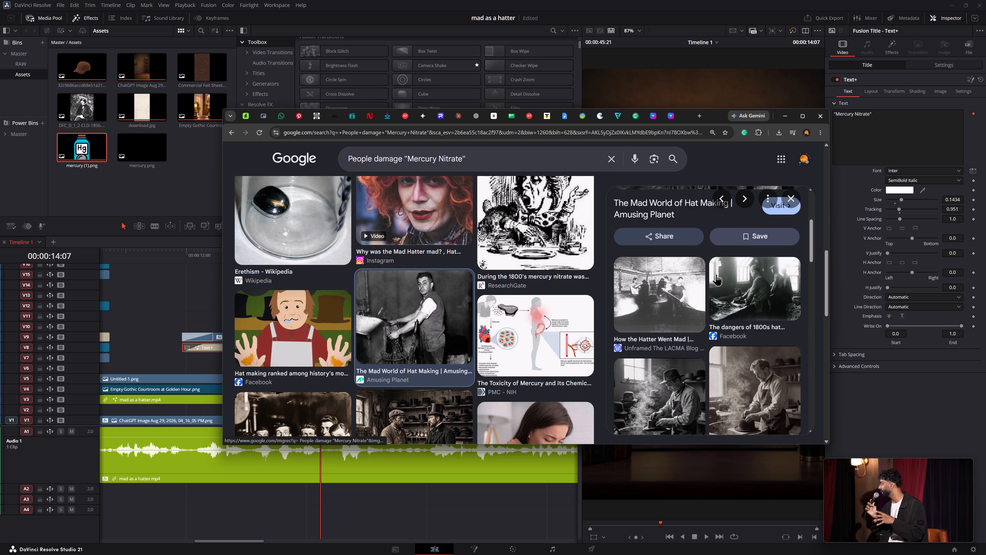
pyautogui.scroll(1, 689, 277)
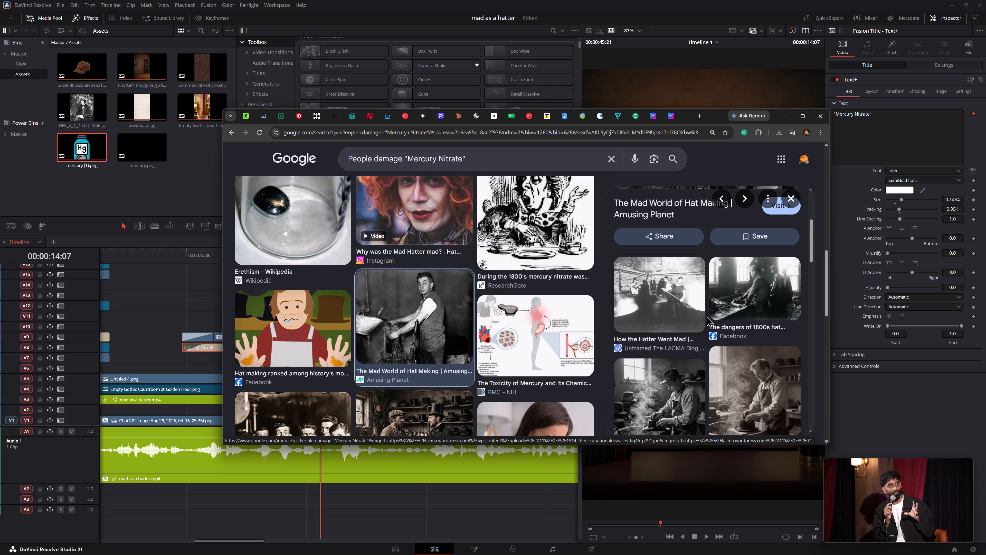
pyautogui.scroll(-1, 706, 316)
# Preview the related Facebook "Mad as a hatter" image of a hatter over a steaming pot and examine its related images.
pyautogui.click(665, 259)
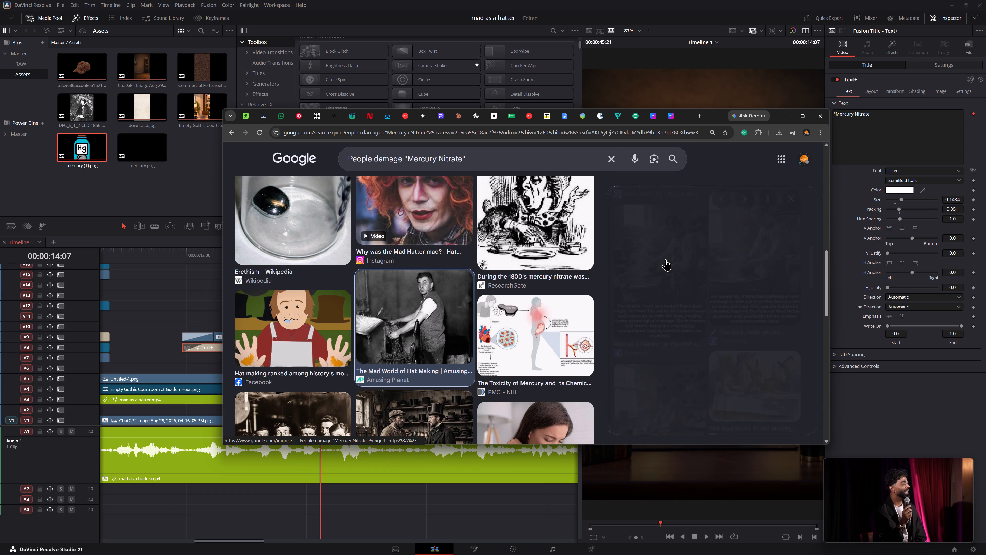
pyautogui.scroll(-1, 731, 267)
pyautogui.scroll(-1, 723, 290)
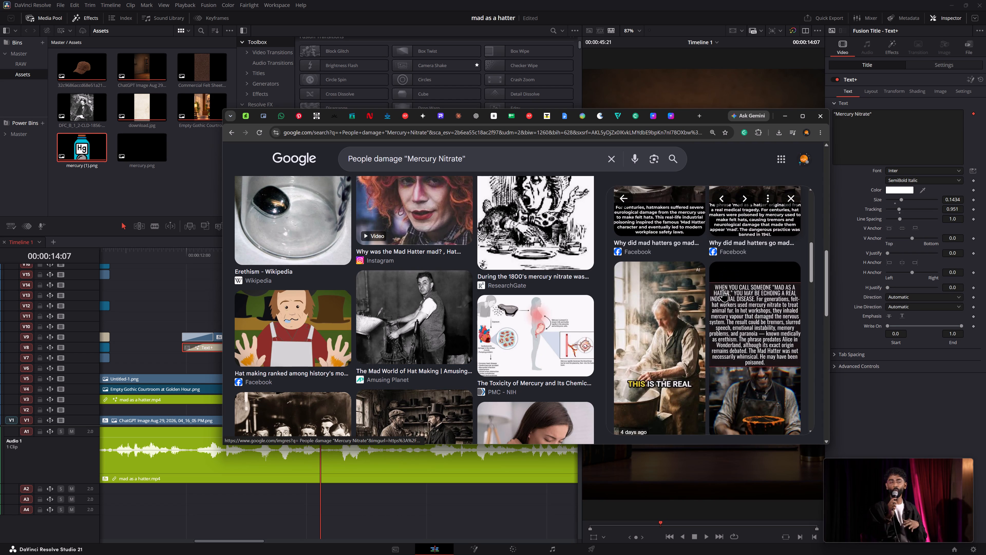
pyautogui.scroll(-1, 724, 289)
# Preview the black-and-white History Vault image "How 1800s hatters got mercury poisoning from felt hats" and look through its related images.
pyautogui.click(770, 375)
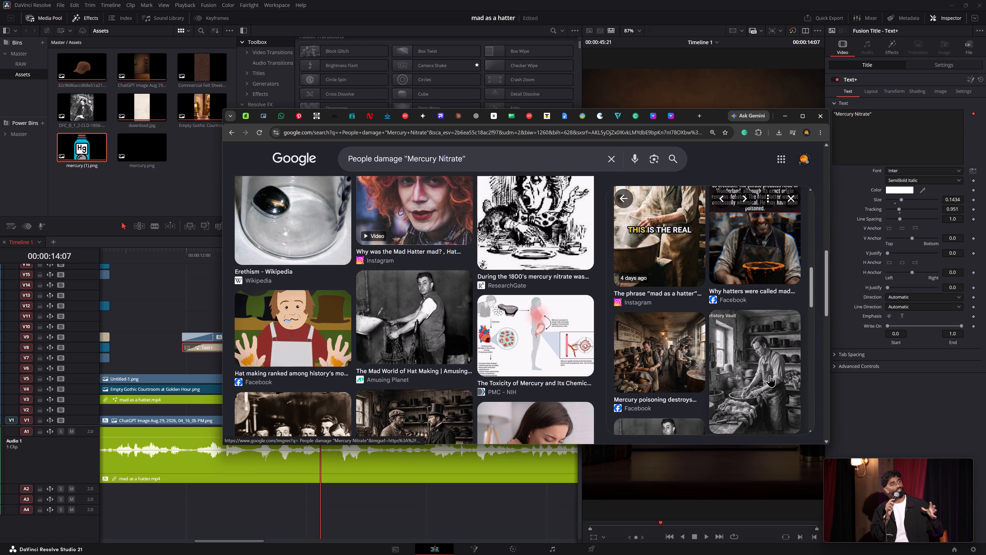
pyautogui.scroll(-1, 677, 257)
pyautogui.scroll(-2, 688, 300)
pyautogui.scroll(1, 687, 301)
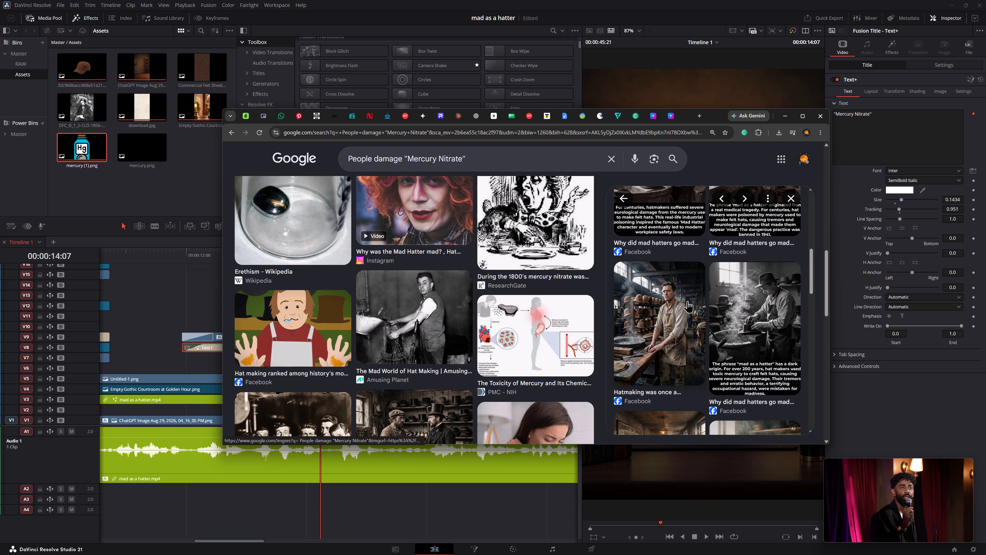
pyautogui.scroll(-1, 687, 301)
pyautogui.scroll(1, 688, 297)
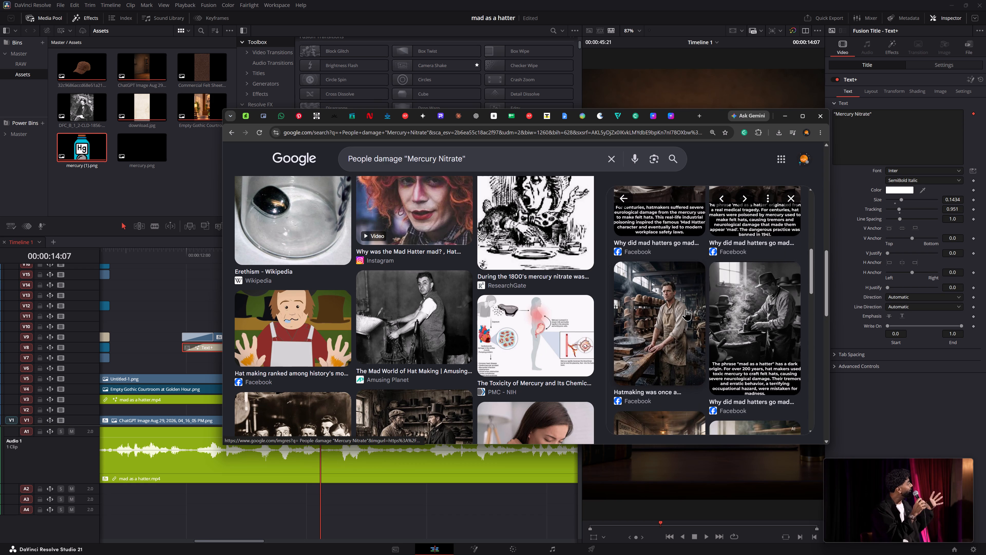
# Preview the related image "Hatmaking was once a hazardous profession", and return to the History Vault hatter image.
pyautogui.click(685, 311)
pyautogui.scroll(-1, 737, 299)
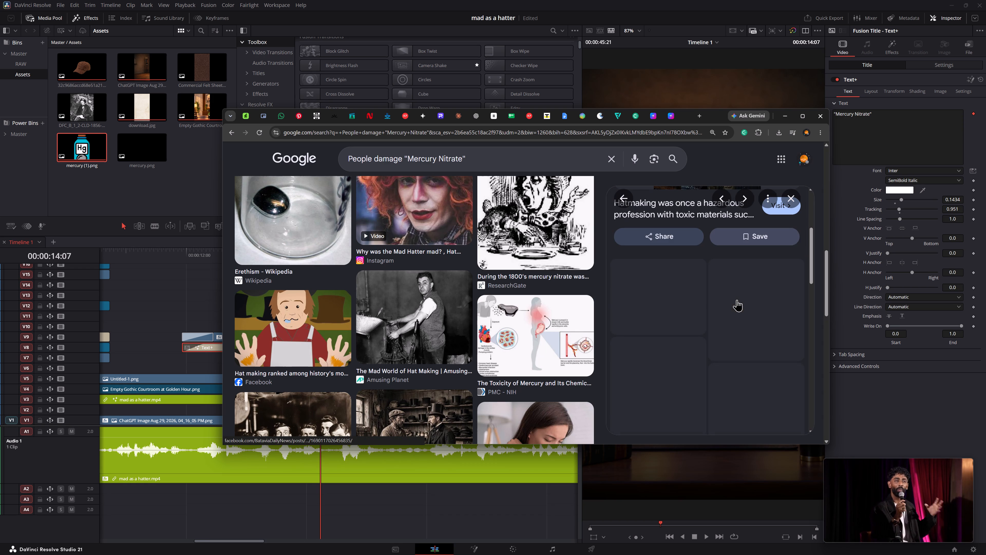
pyautogui.scroll(2, 716, 330)
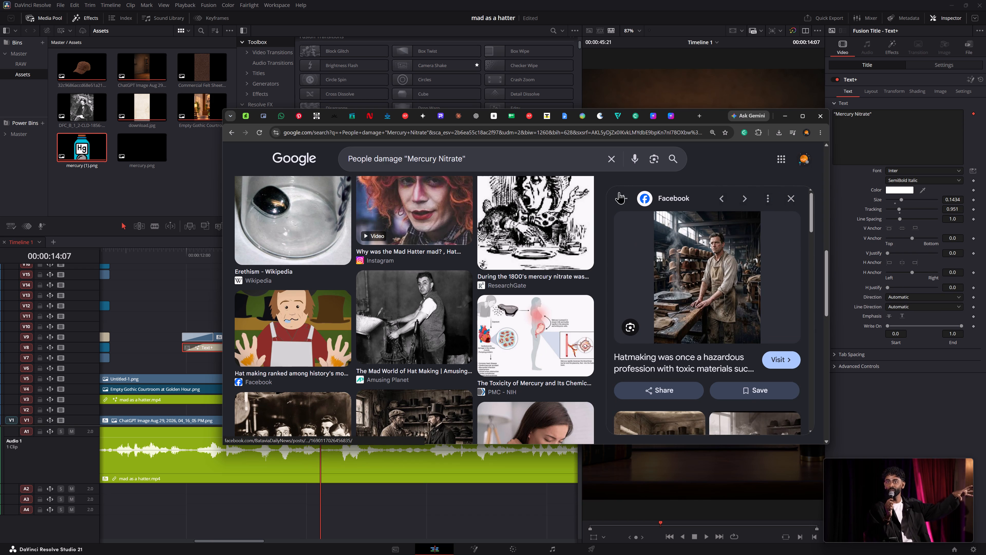
pyautogui.click(619, 192)
pyautogui.scroll(1, 667, 336)
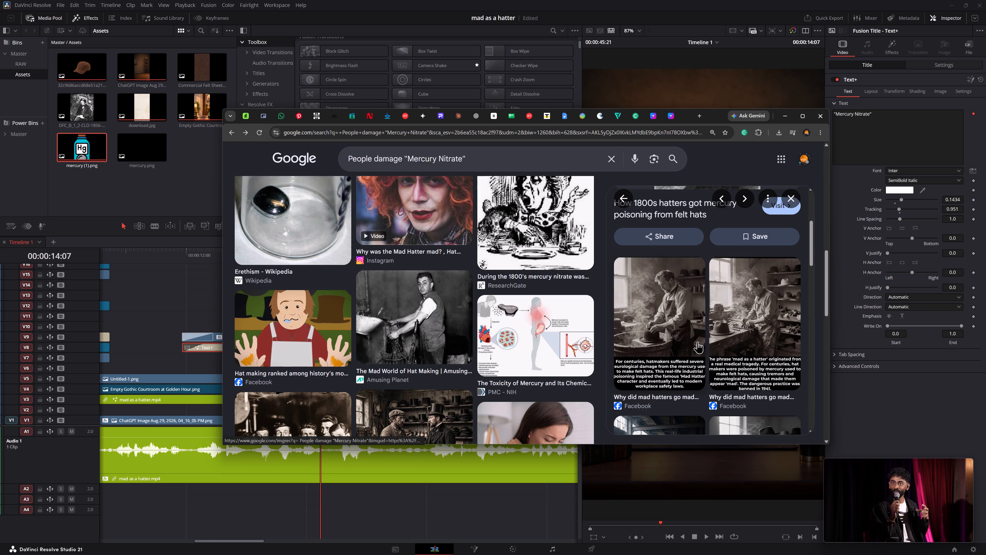
pyautogui.scroll(3, 737, 365)
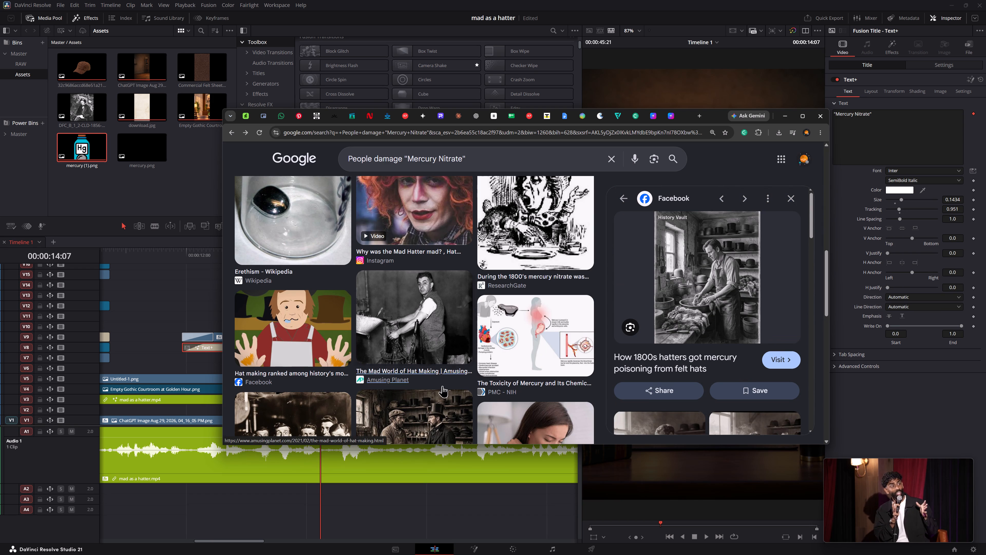
# Save the Amusing Planet "The Mad World of Hat Making" photo as hat-making-mercury-1 in Video 1's Assets folder.
pyautogui.click(407, 294)
pyautogui.rightClick(703, 252)
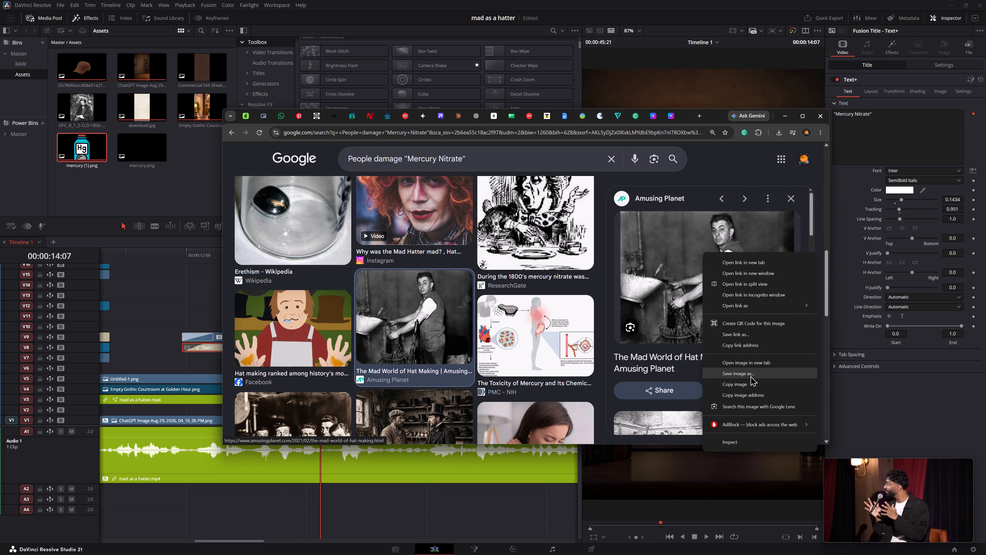
pyautogui.click(749, 372)
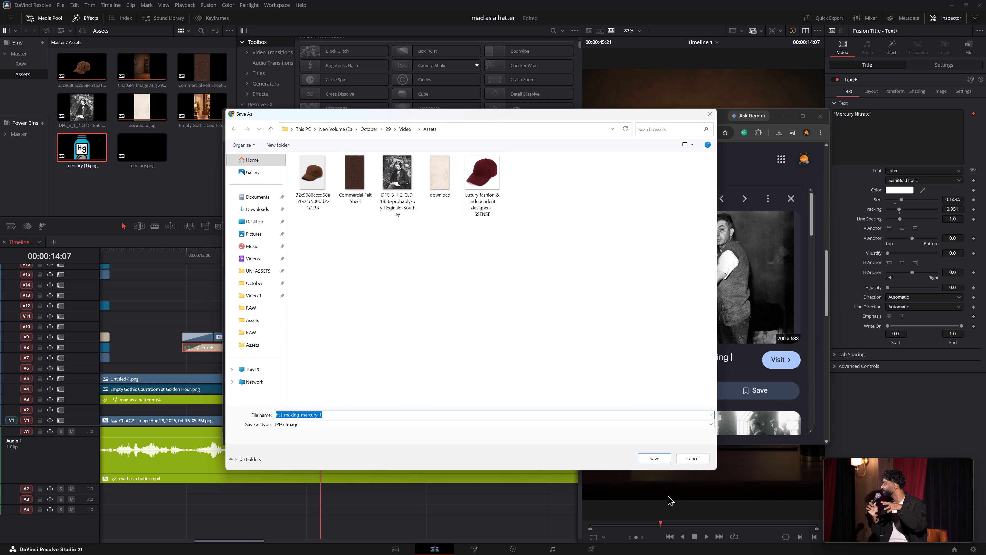
pyautogui.click(650, 456)
pyautogui.hotkey('alt', 'Tab')
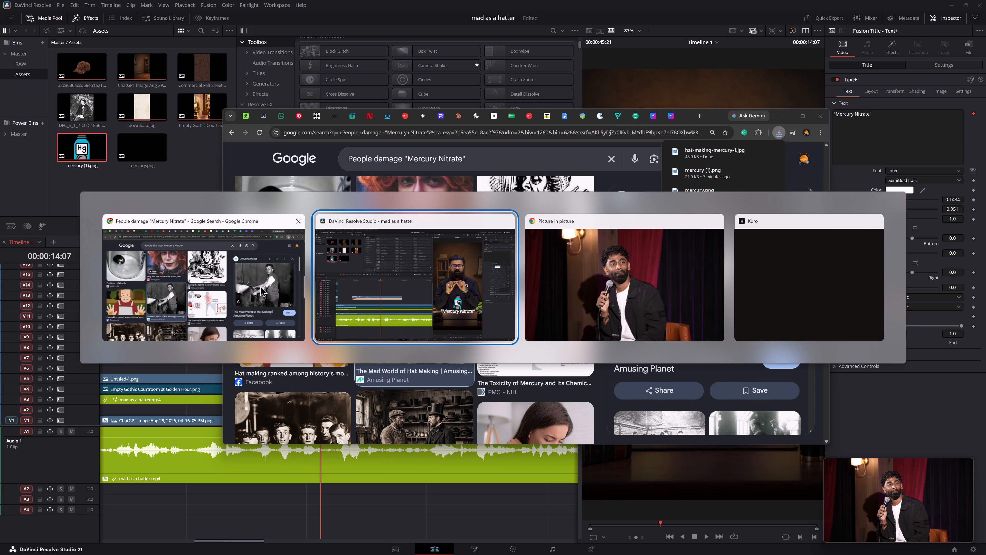
pyautogui.keyDown('alt'); pyautogui.click(258, 286); pyautogui.keyUp('alt')
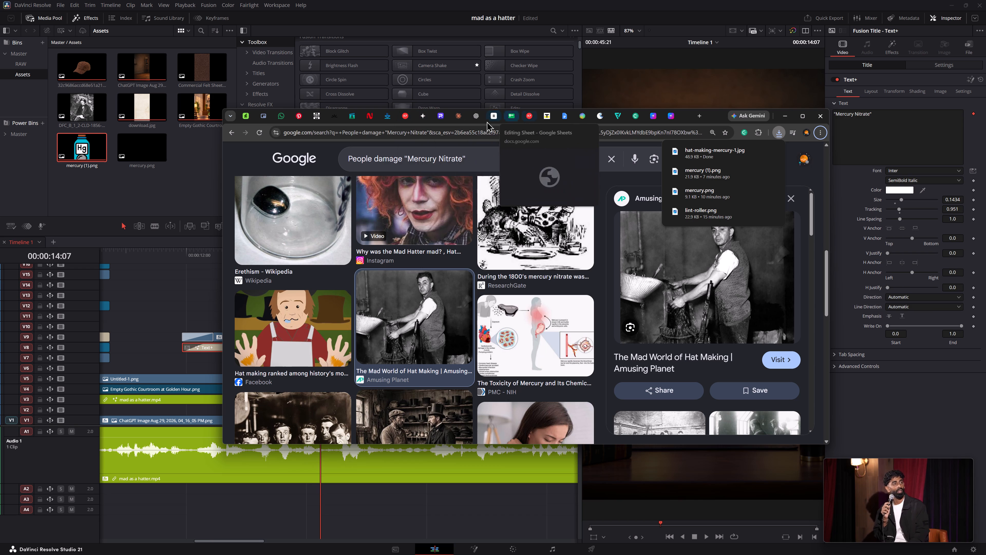
pyautogui.click(478, 118)
pyautogui.press('alt+super+Tab')
pyautogui.press('alt+super+Tab')
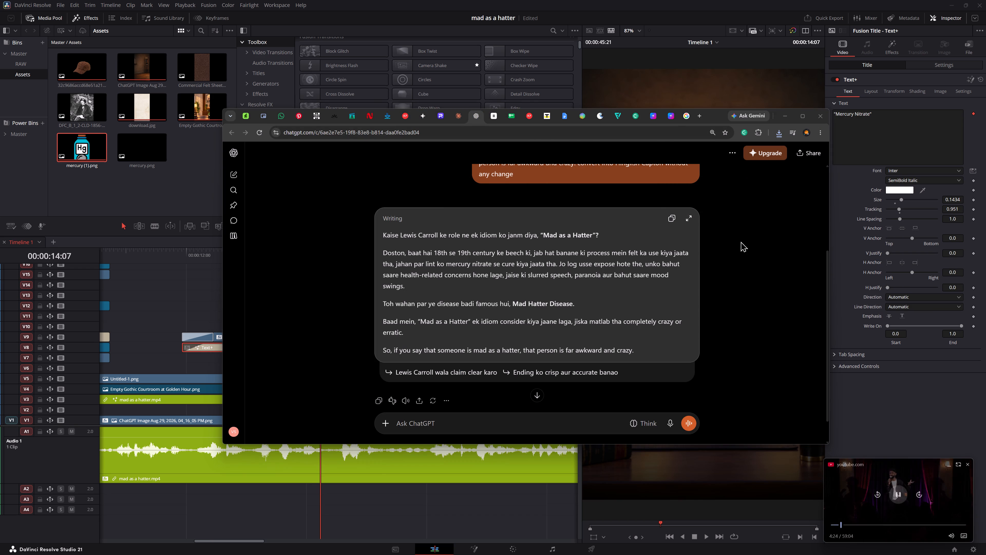
pyautogui.press('super+Tab')
pyautogui.click(619, 143)
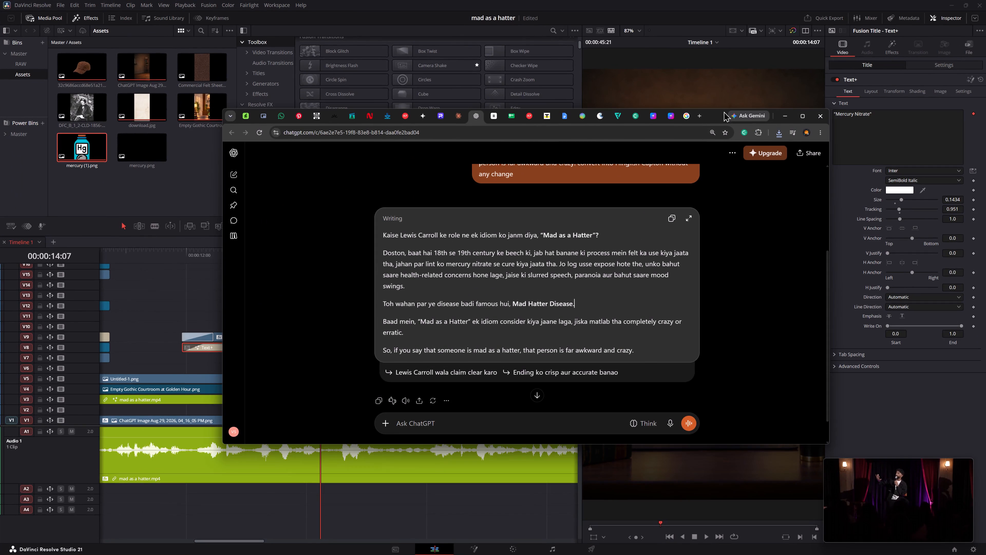
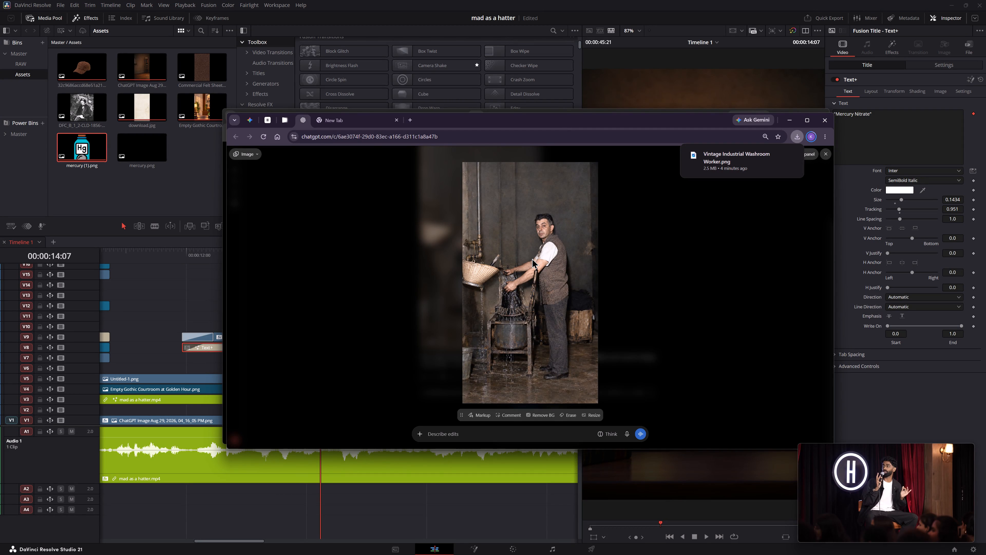
# Switch to DaVinci Resolve and import "Vintage Industrial Washroom Worker" from Video 1 > Assets into the Assets bin.
pyautogui.click(173, 199)
pyautogui.rightClick(196, 181)
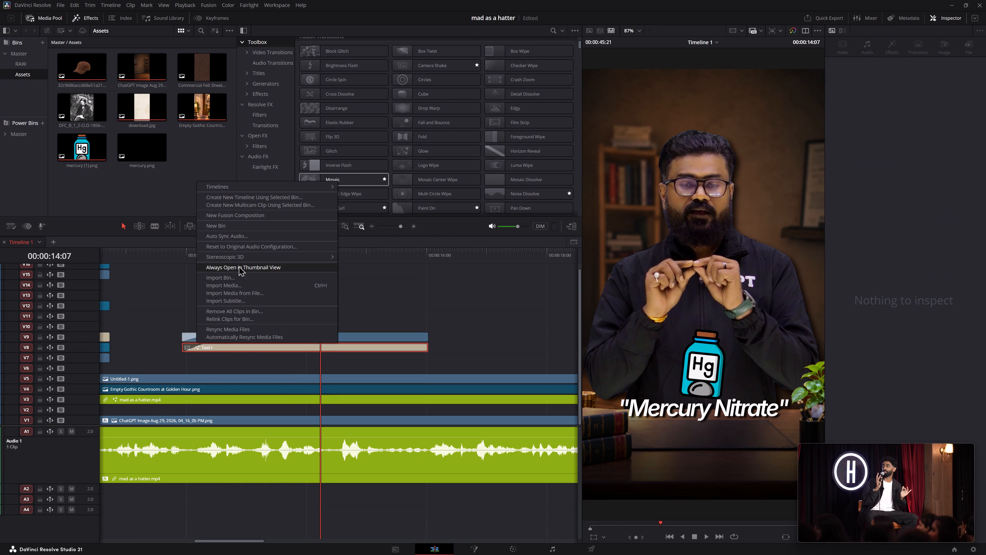
pyautogui.click(249, 284)
pyautogui.click(393, 231)
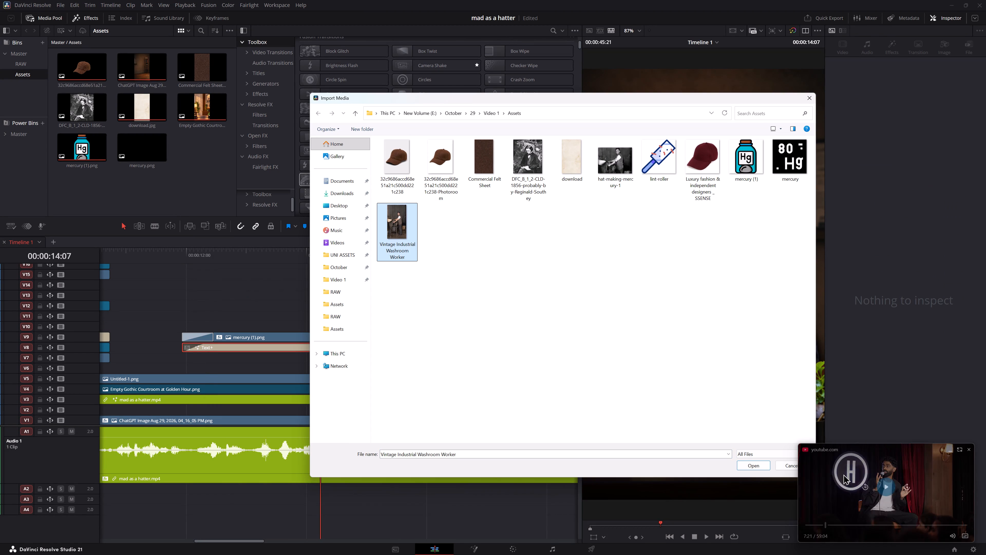
pyautogui.click(765, 467)
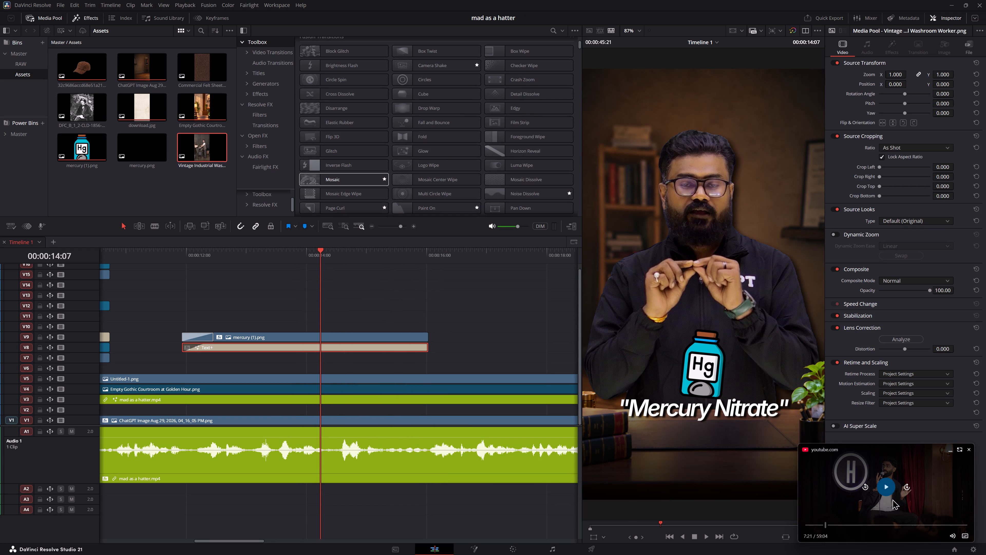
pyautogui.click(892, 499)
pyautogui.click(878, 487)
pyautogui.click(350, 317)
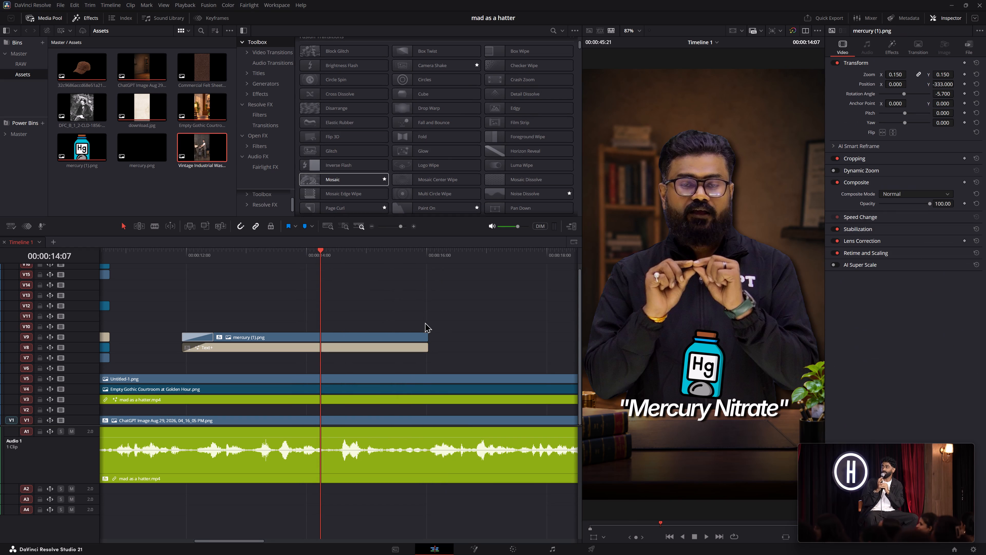
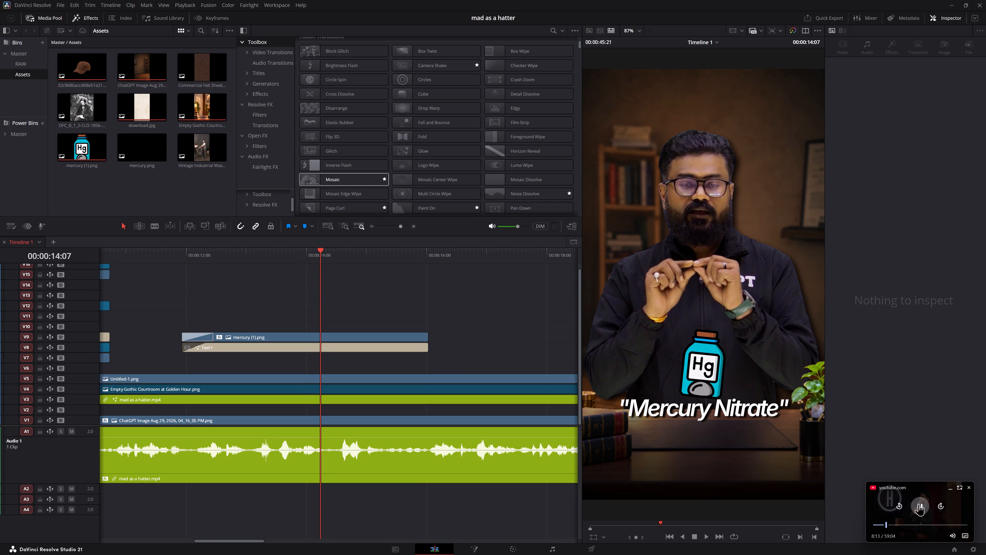
# Pause the floating YouTube video and dismiss its mini player.
pyautogui.click(918, 504)
pyautogui.click(950, 489)
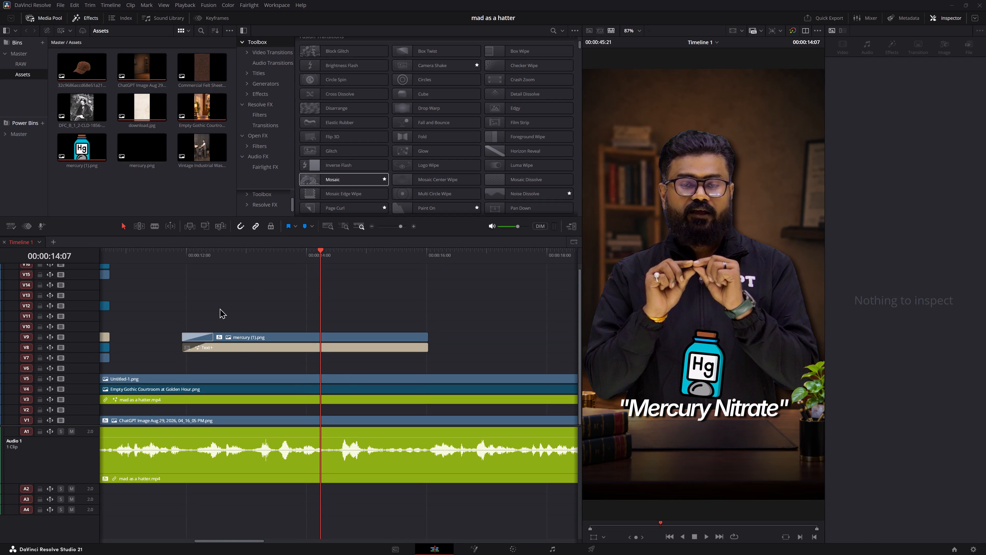
# Play through the mercury nitrate section from about 00:00:11:20 to its end, checking the bottle and text timing, and save the project.
pyautogui.click(179, 256)
pyautogui.press('space')
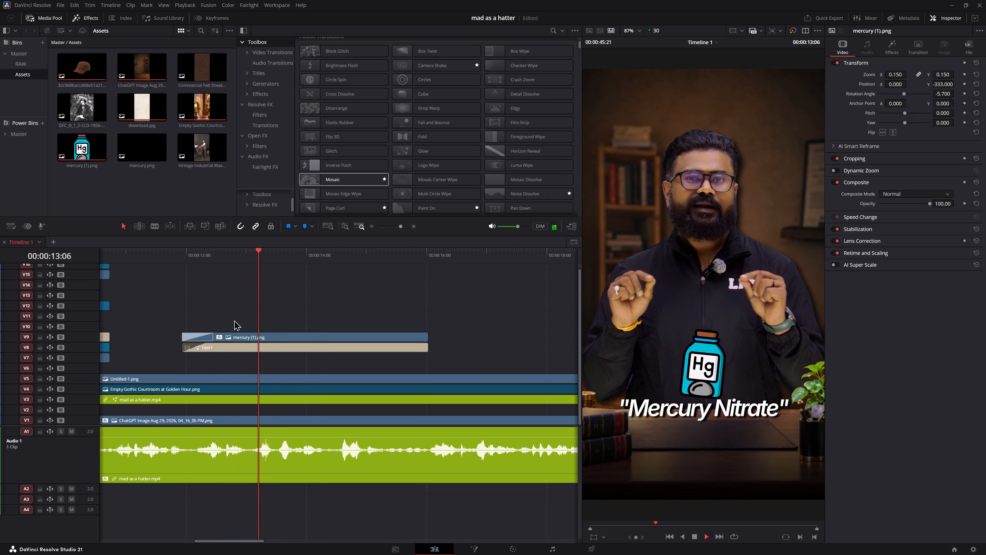
pyautogui.press('space')
pyautogui.click(167, 253)
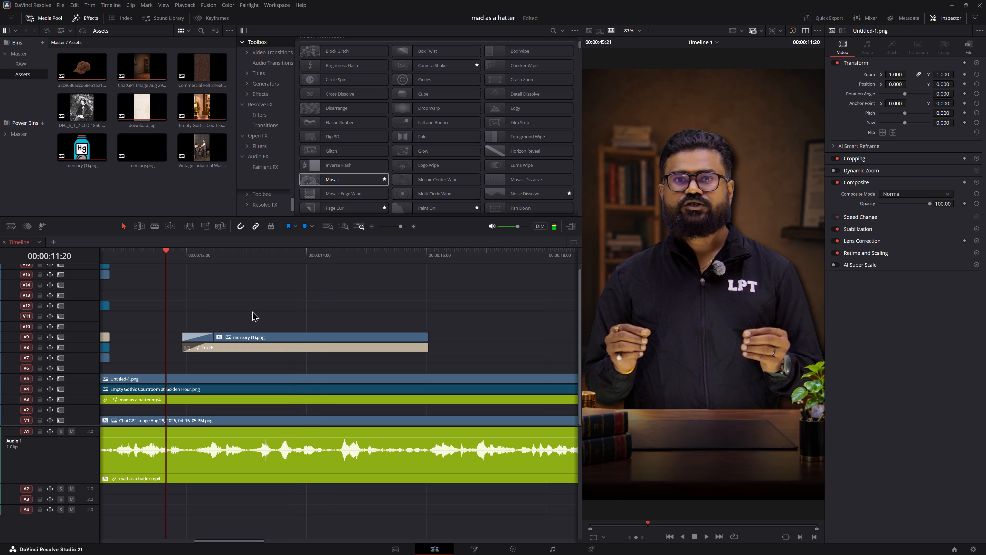
pyautogui.hotkey('ctrl', 's')
pyautogui.press('space')
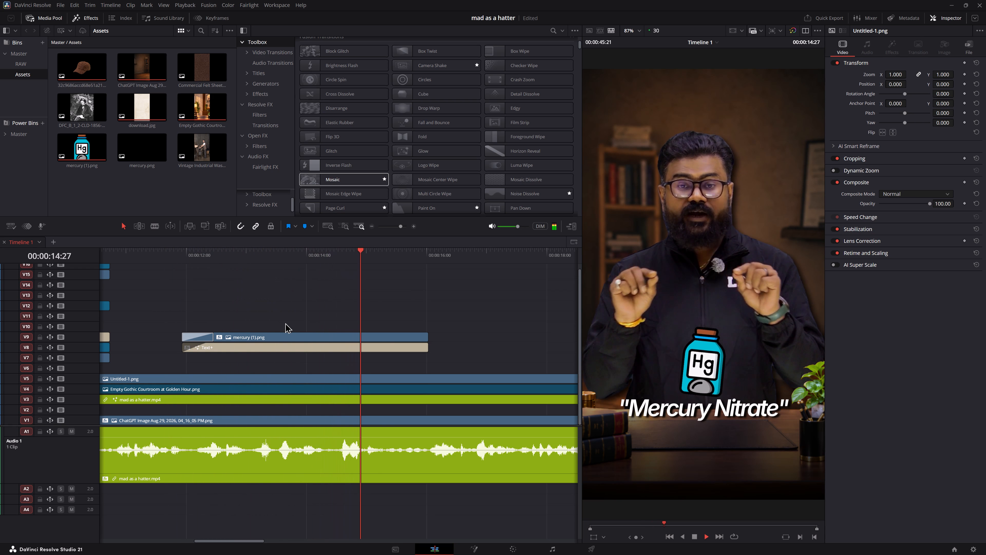
pyautogui.press('space')
pyautogui.hotkey('ctrl', 's')
pyautogui.hotkey('ctrl', 's')
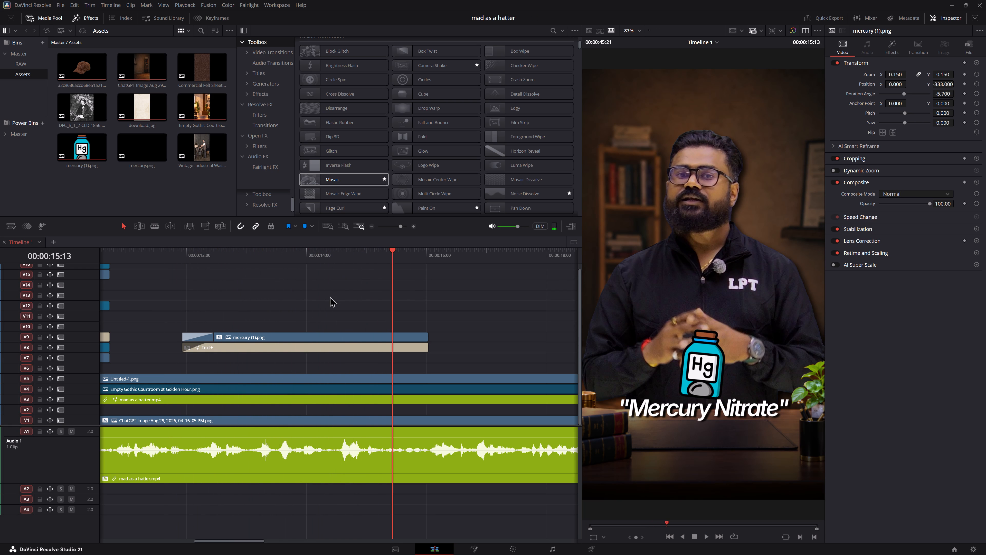
pyautogui.moveTo(192, 256); pyautogui.dragTo(190, 256)
pyautogui.press('space')
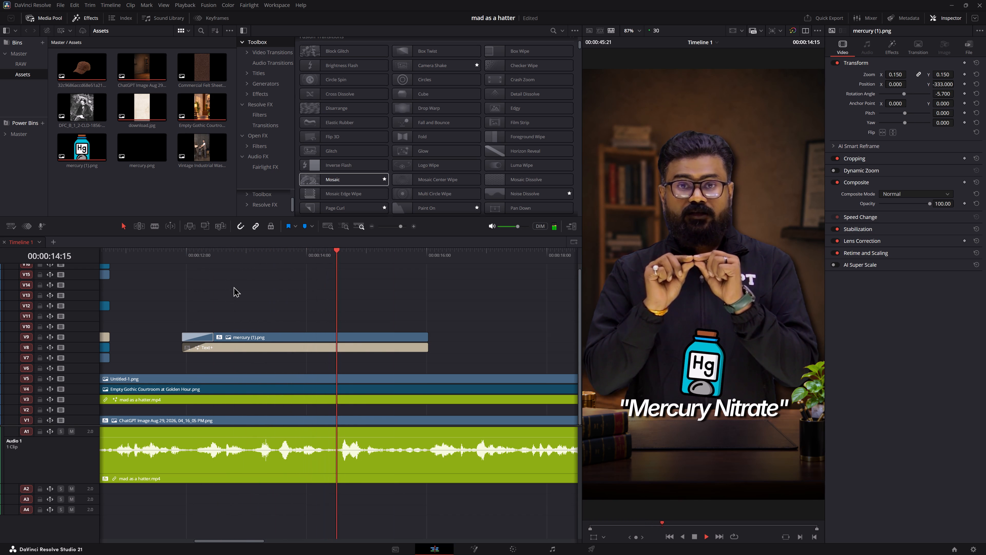
pyautogui.press('space')
pyautogui.press('space')
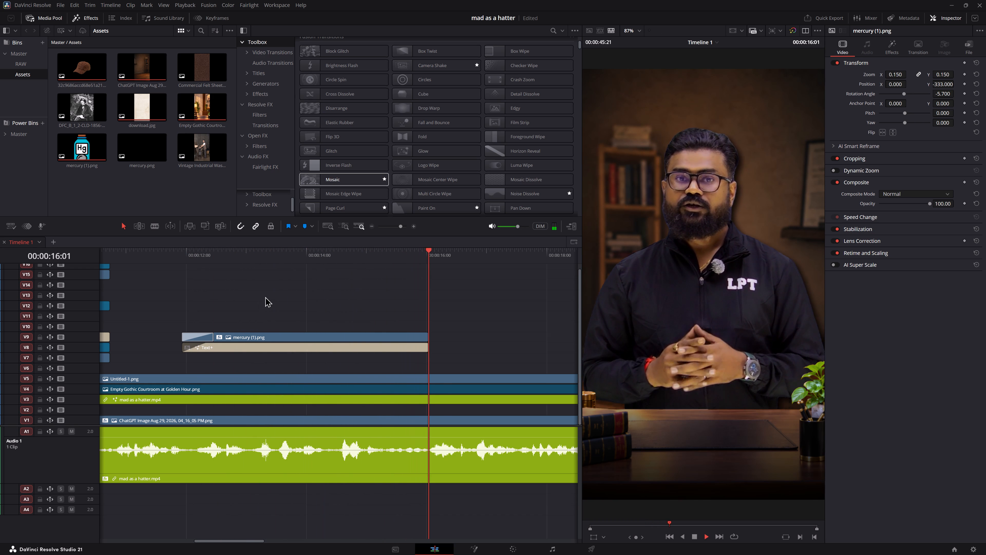
pyautogui.press('space')
pyautogui.moveTo(323, 301); pyautogui.dragTo(226, 294, button='middle')
pyautogui.click(260, 259)
pyautogui.press('space')
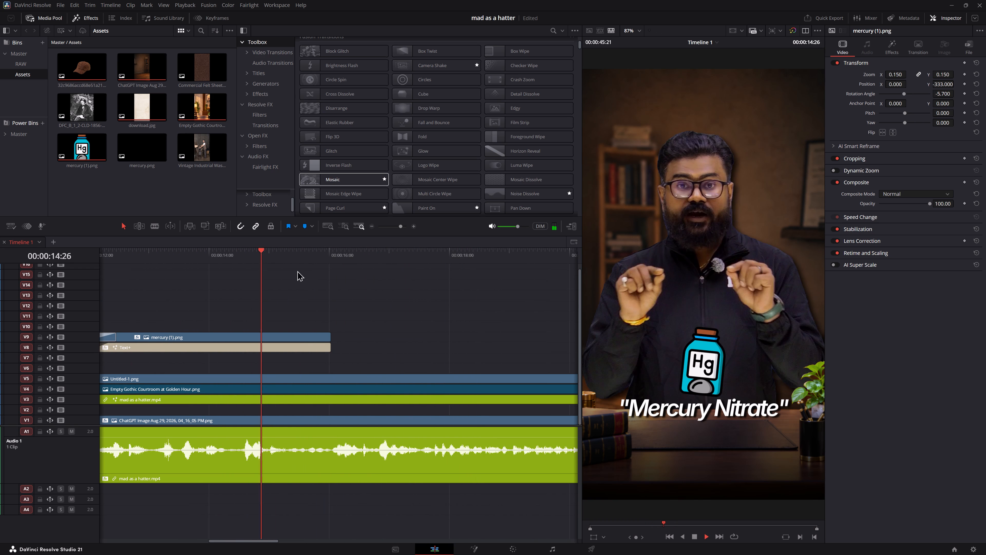
pyautogui.press('space')
pyautogui.hotkey('alt', 'Tab')
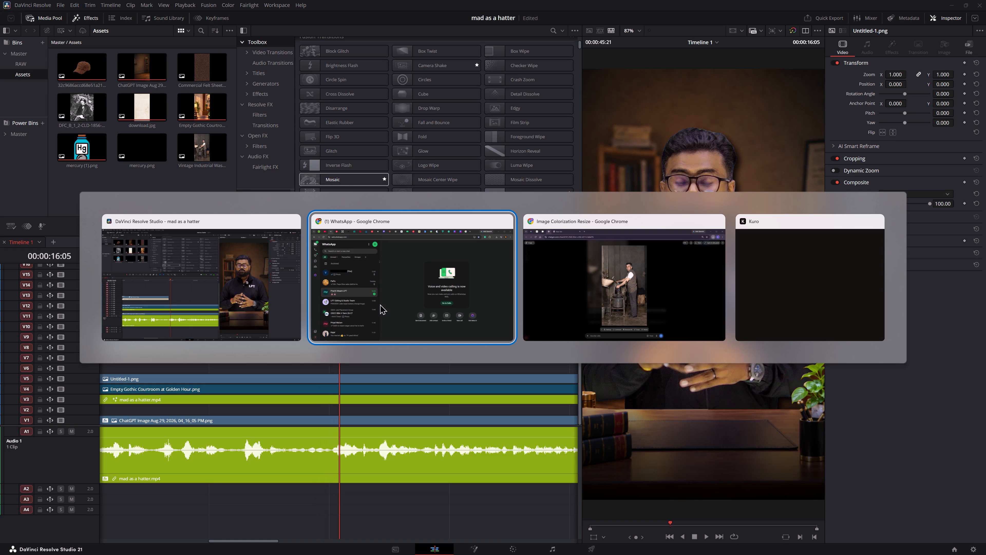
pyautogui.keyDown('alt'); pyautogui.click(261, 293); pyautogui.keyUp('alt')
# Replay the speech around the end of the mercury (1).png clip to find where the following sentence starts.
pyautogui.click(318, 255)
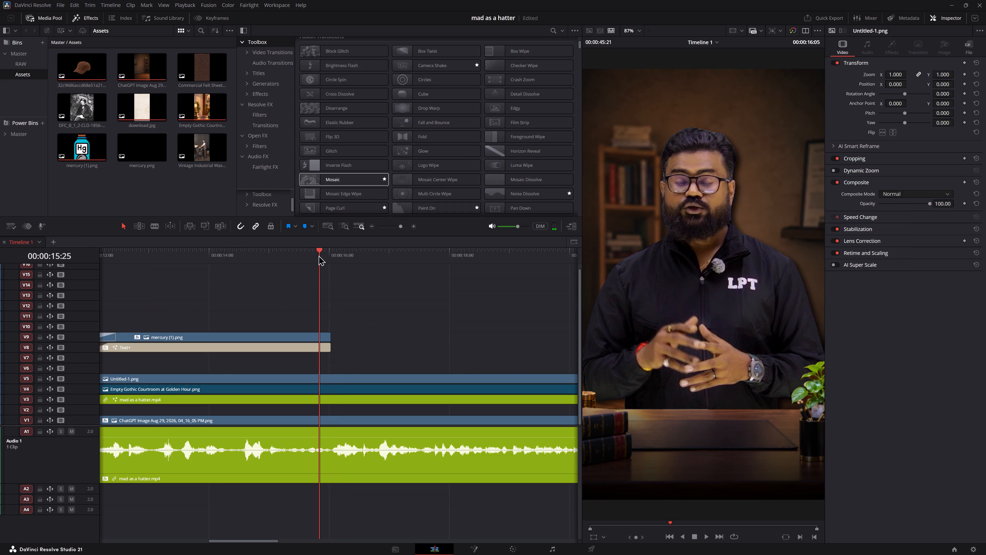
pyautogui.press('space')
pyautogui.press('space')
pyautogui.moveTo(352, 261); pyautogui.dragTo(340, 261)
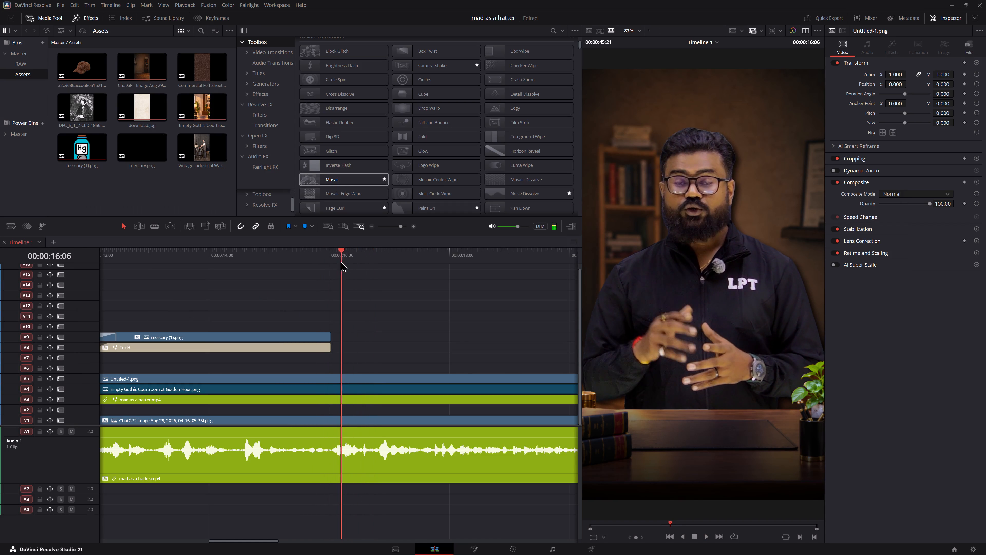
pyautogui.moveTo(340, 261); pyautogui.dragTo(330, 262)
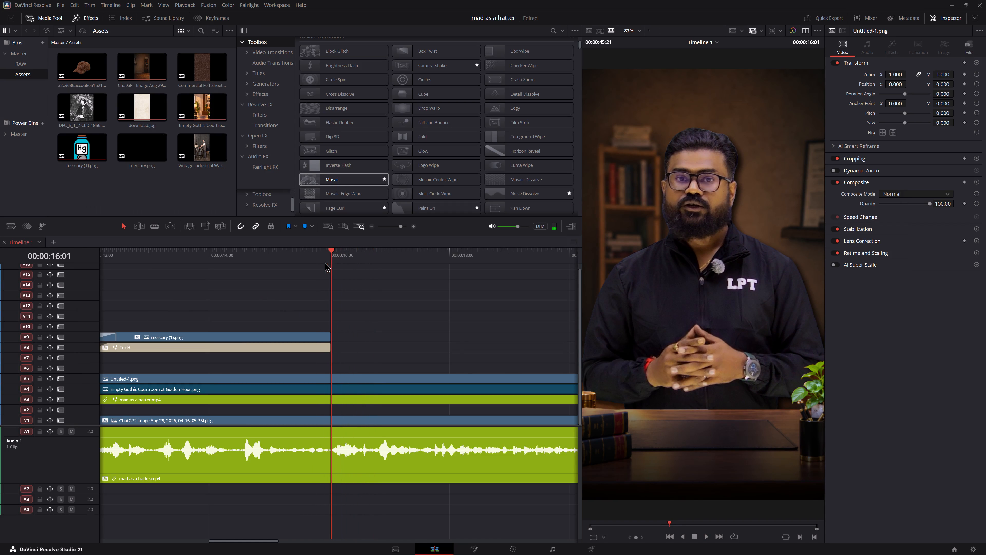
pyautogui.click(277, 247)
pyautogui.press('space')
pyautogui.click(275, 262)
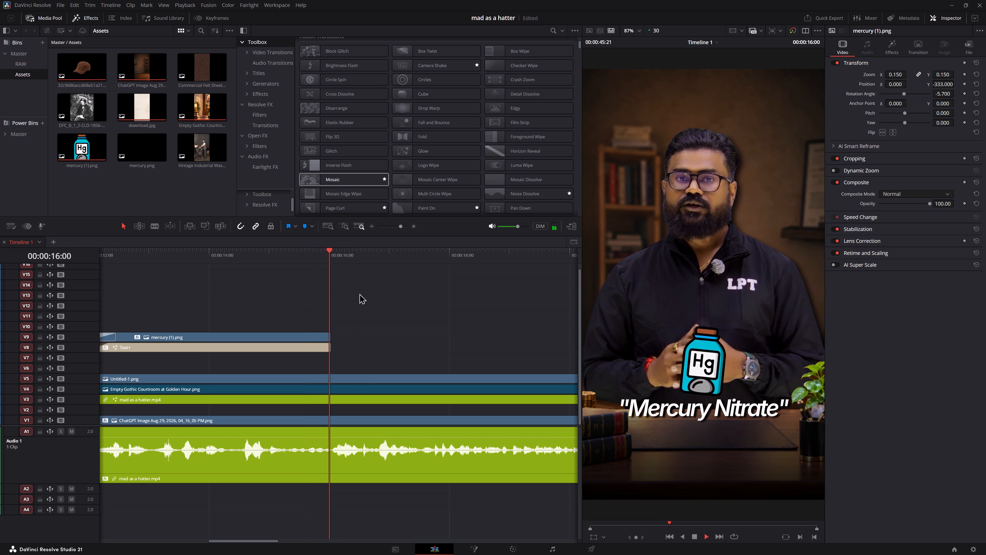
pyautogui.press('space')
pyautogui.moveTo(232, 256); pyautogui.dragTo(225, 256)
pyautogui.press('space')
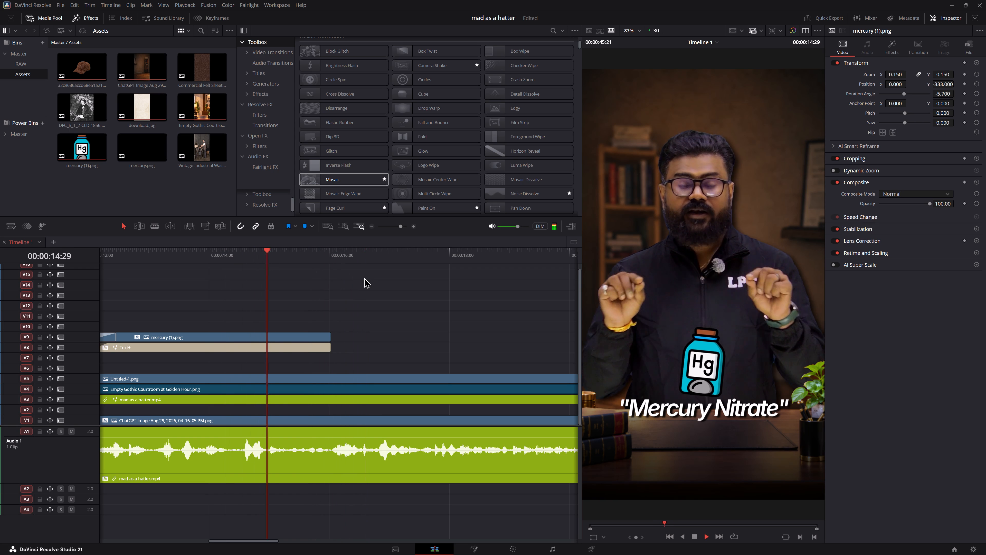
pyautogui.hotkey('ctrl', 's')
pyautogui.press('space')
pyautogui.press('space')
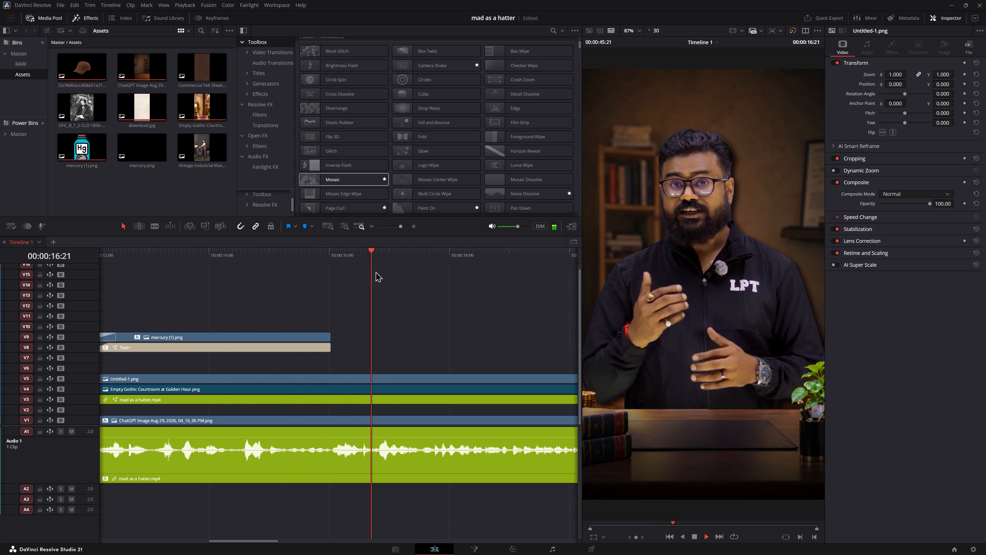
pyautogui.press('space')
# Add a Fusion Composition to track V6 at 00:00:16:01, right after the mercury nitrate graphics.
pyautogui.moveTo(339, 261); pyautogui.dragTo(335, 261)
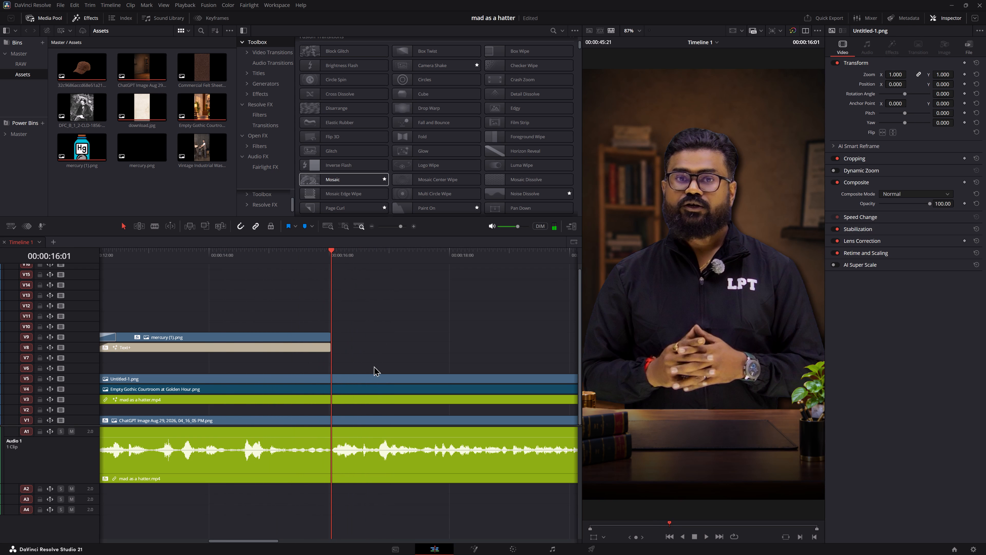
pyautogui.keyDown('alt'); pyautogui.scroll(-1, 377, 336); pyautogui.keyUp('alt')
pyautogui.keyDown('alt'); pyautogui.scroll(5, 375, 334); pyautogui.keyUp('alt')
pyautogui.hotkey('shift', 'space')
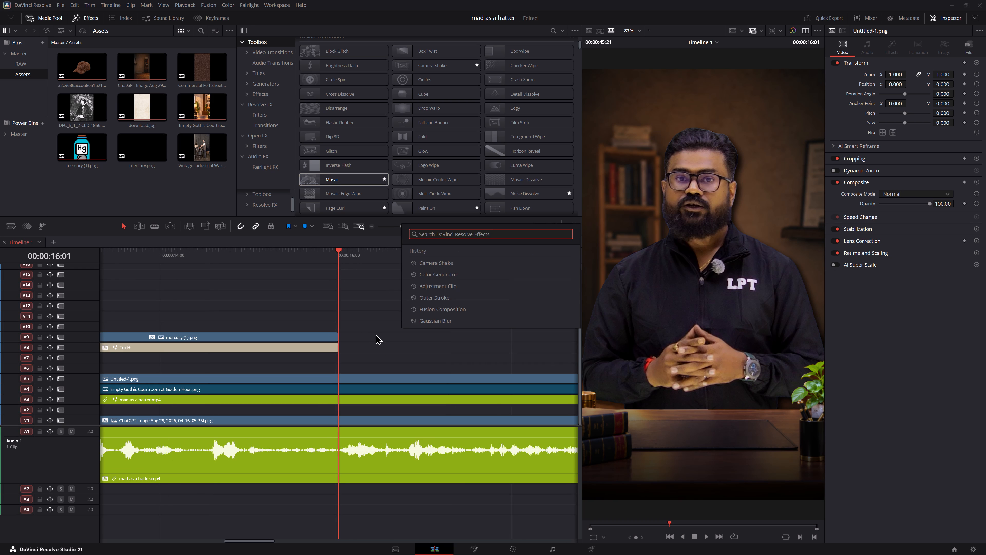
pyautogui.write('fusio')
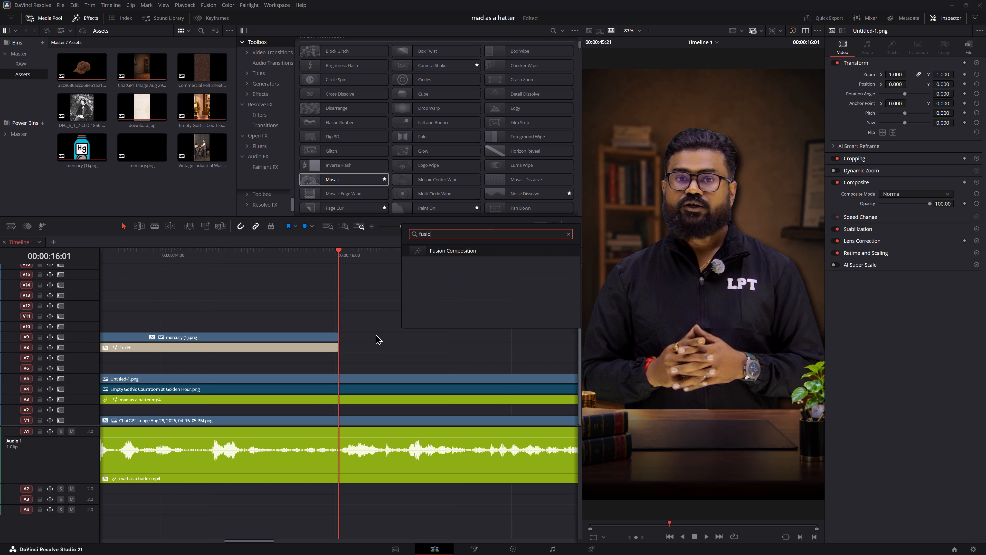
pyautogui.press('n')
pyautogui.press('Return')
pyautogui.keyDown('alt'); pyautogui.scroll(-4, 359, 308); pyautogui.keyUp('alt')
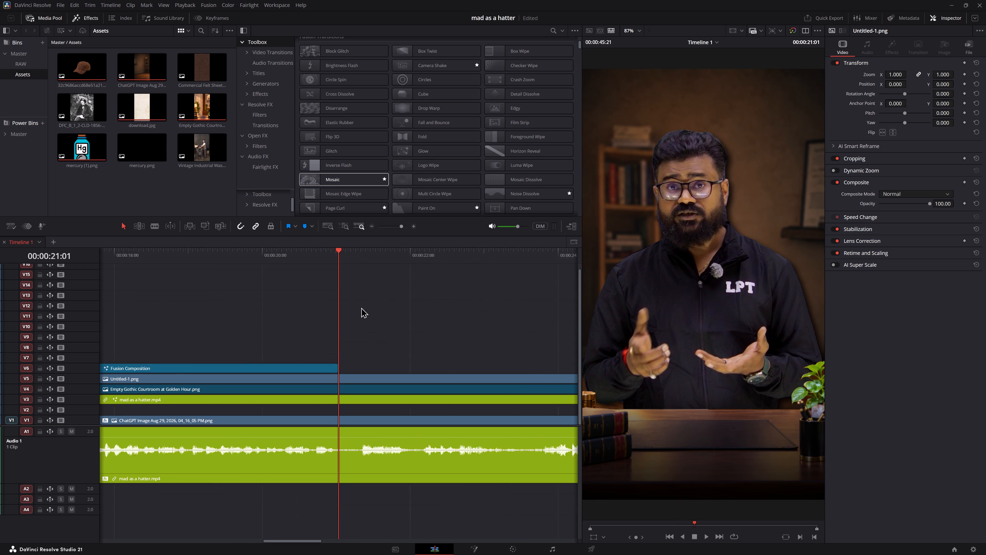
pyautogui.keyDown('alt'); pyautogui.scroll(-3, 361, 307); pyautogui.keyUp('alt')
pyautogui.keyDown('alt'); pyautogui.scroll(-4, 330, 322); pyautogui.keyUp('alt')
# Check the Fusion Composition's timing against the speech and align its start on V6 with the end of the mercury (1).png clip.
pyautogui.click(280, 257)
pyautogui.press('space')
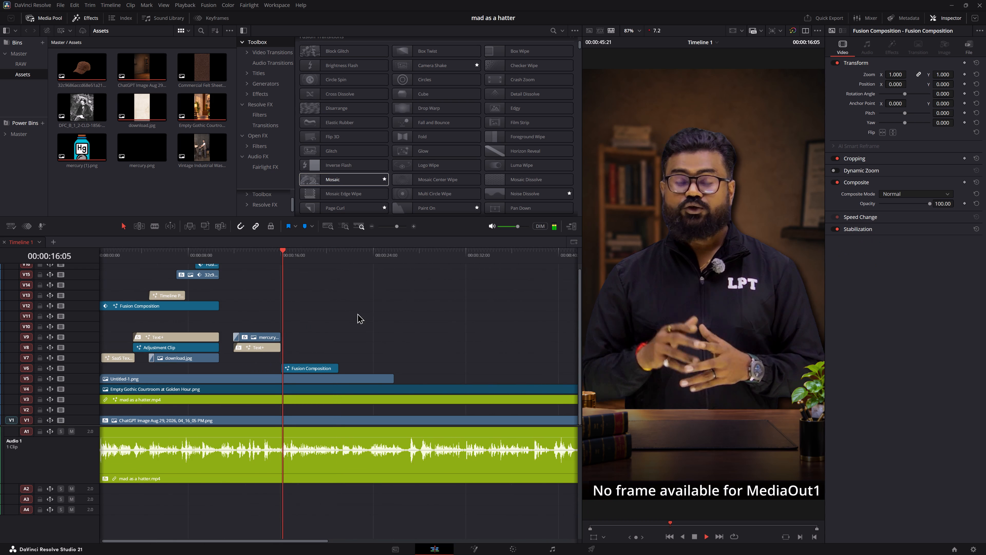
pyautogui.keyDown('alt'); pyautogui.scroll(7, 389, 327); pyautogui.keyUp('alt')
pyautogui.press('space')
pyautogui.moveTo(347, 368); pyautogui.dragTo(339, 368)
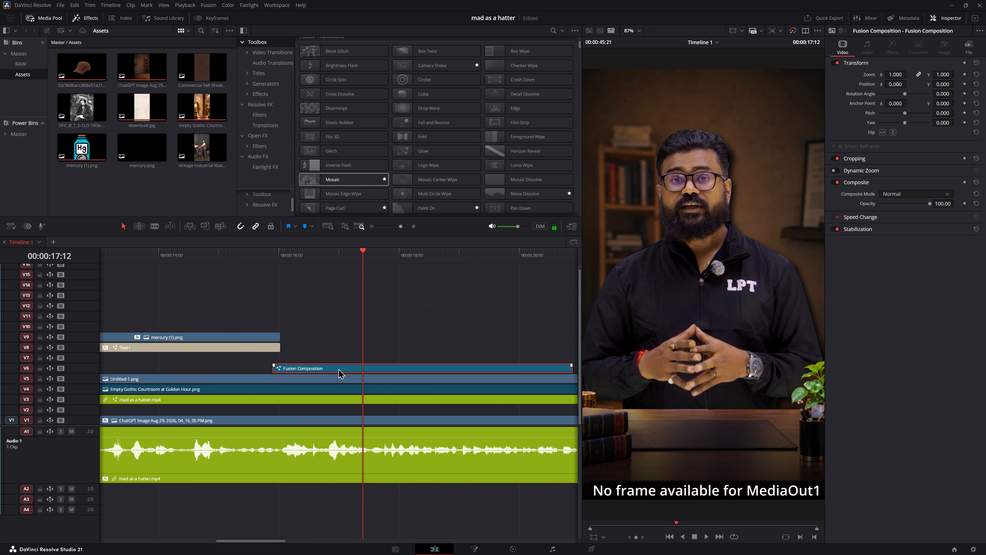
pyautogui.click(242, 258)
pyautogui.press('space')
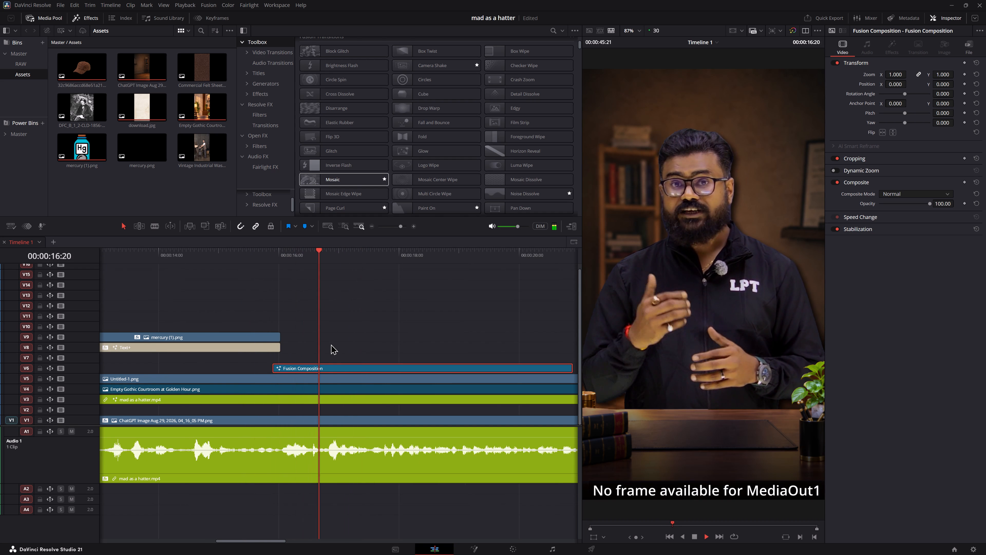
pyautogui.press('space')
pyautogui.moveTo(287, 249); pyautogui.dragTo(276, 252)
pyautogui.moveTo(293, 369); pyautogui.dragTo(301, 368)
# Play the speech over and beyond the Fusion Composition clip to judge how long it should last, saving the project.
pyautogui.press('space')
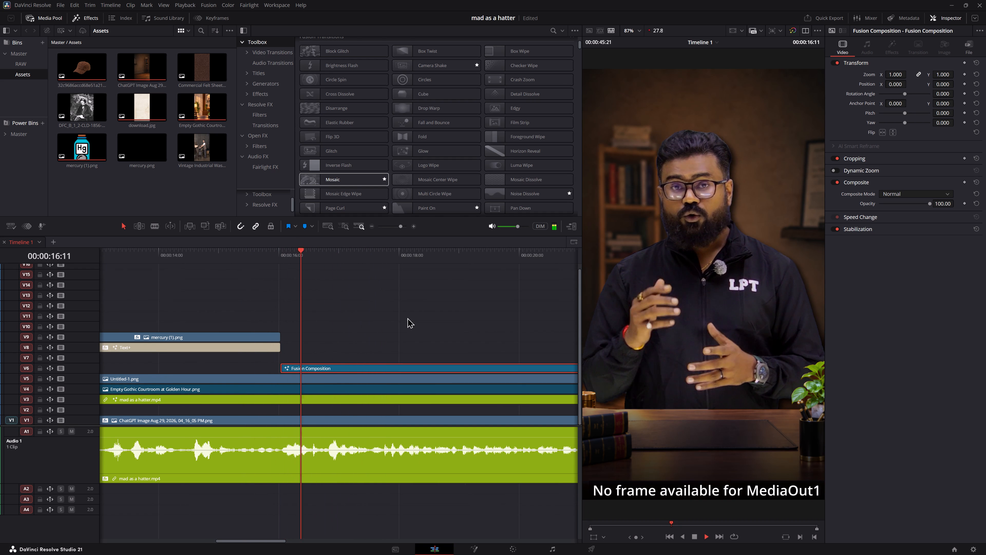
pyautogui.moveTo(432, 325); pyautogui.dragTo(372, 318, button='middle')
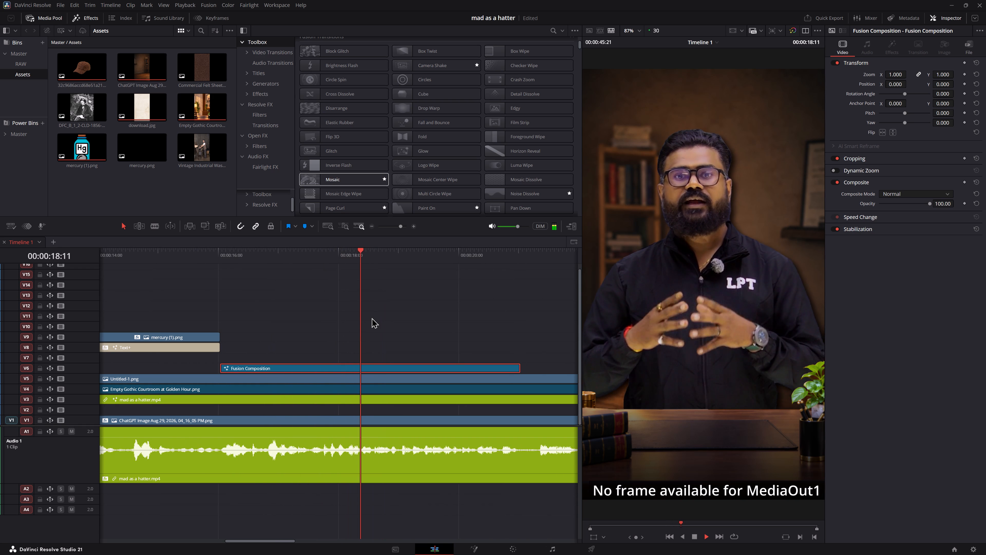
pyautogui.keyDown('alt'); pyautogui.scroll(-3, 372, 318); pyautogui.keyUp('alt')
pyautogui.hotkey('ctrl', 's')
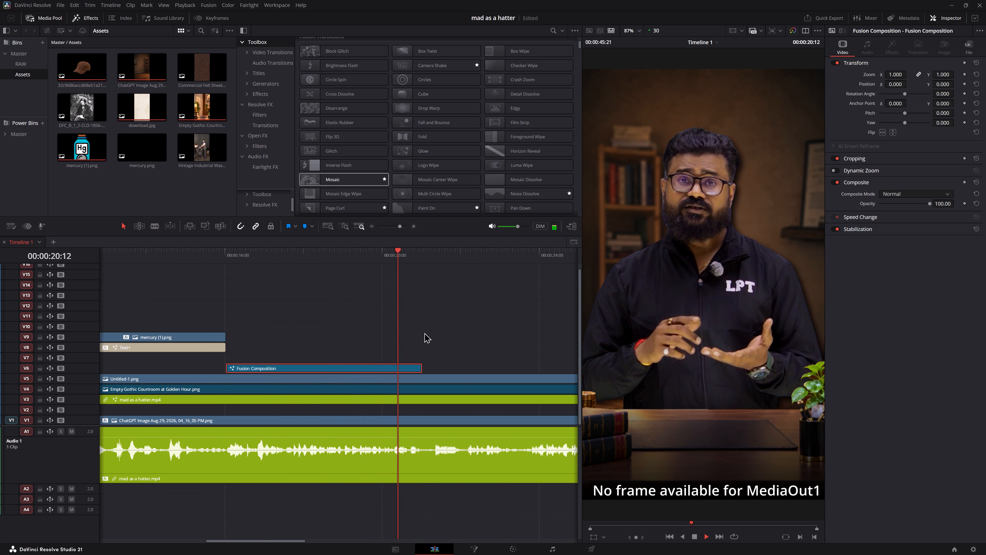
pyautogui.press('space')
pyautogui.moveTo(280, 256); pyautogui.dragTo(231, 255)
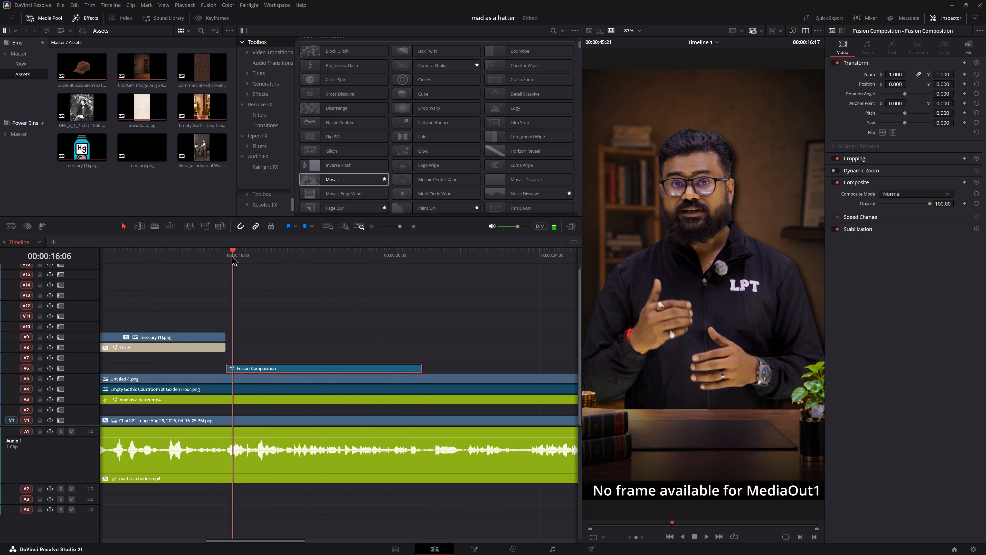
pyautogui.moveTo(231, 255); pyautogui.dragTo(228, 255)
pyautogui.press('space')
pyautogui.keyDown('alt'); pyautogui.scroll(4, 396, 318); pyautogui.keyUp('alt')
pyautogui.keyDown('alt'); pyautogui.scroll(-4, 396, 318); pyautogui.keyUp('alt')
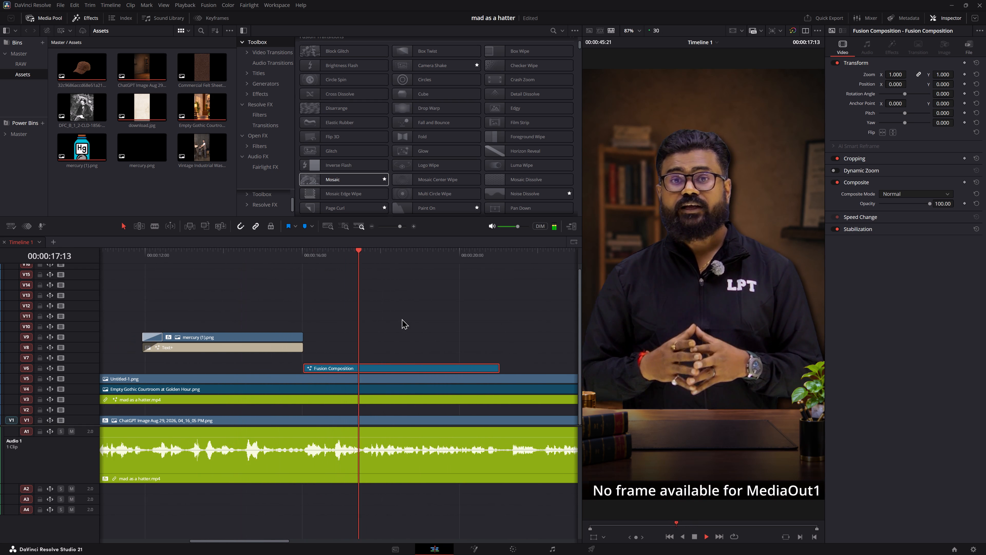
pyautogui.keyDown('ctrl'); pyautogui.scroll(-3, 402, 319); pyautogui.keyUp('ctrl')
pyautogui.hotkey('ctrl', 's')
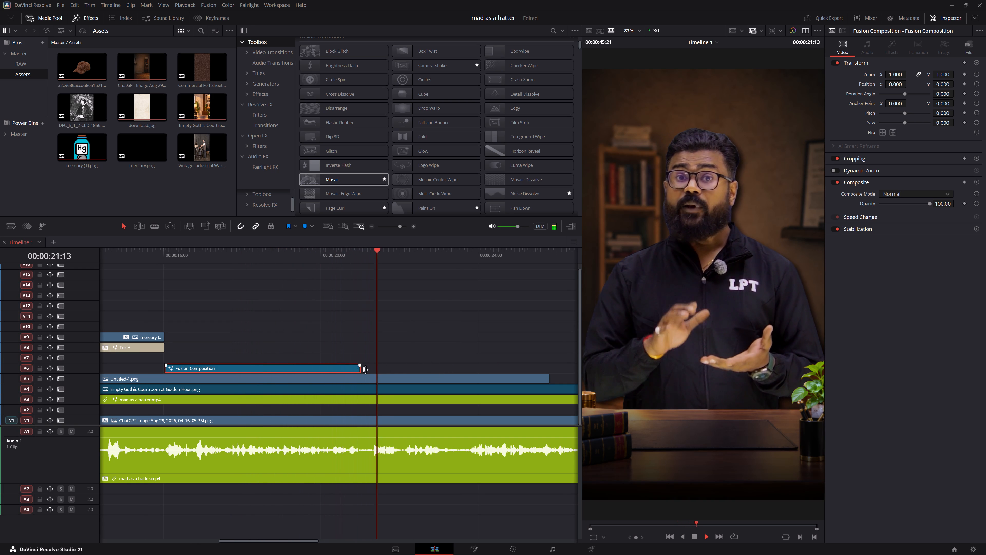
pyautogui.moveTo(448, 359); pyautogui.dragTo(392, 355, button='middle')
pyautogui.press('space')
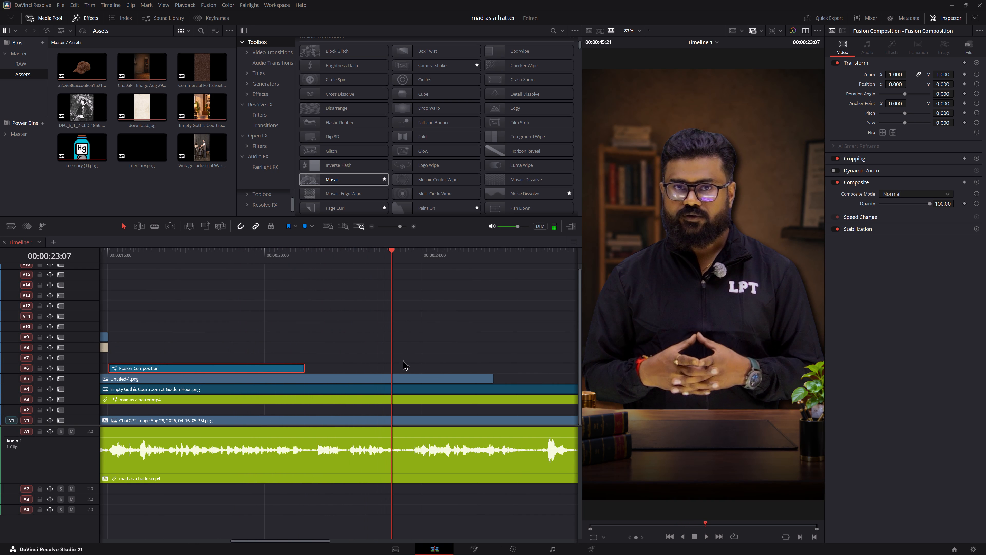
# Locate the end of the phrase and extend the Fusion Composition clip's end on V6 to about 00:00:22:05.
pyautogui.click(297, 251)
pyautogui.press('space')
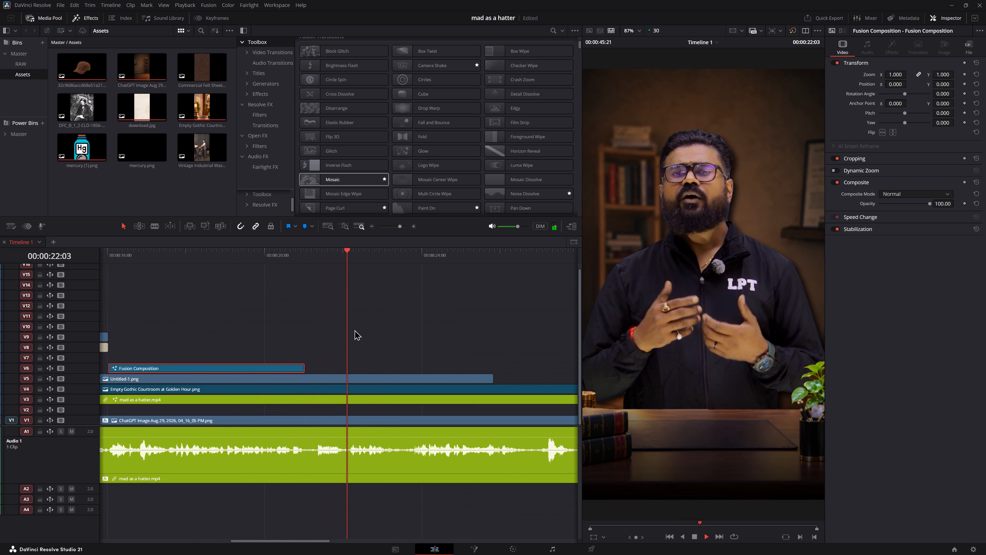
pyautogui.press('space')
pyautogui.moveTo(352, 249); pyautogui.dragTo(346, 249)
pyautogui.press('space')
pyautogui.press('space')
pyautogui.moveTo(349, 253); pyautogui.dragTo(342, 253)
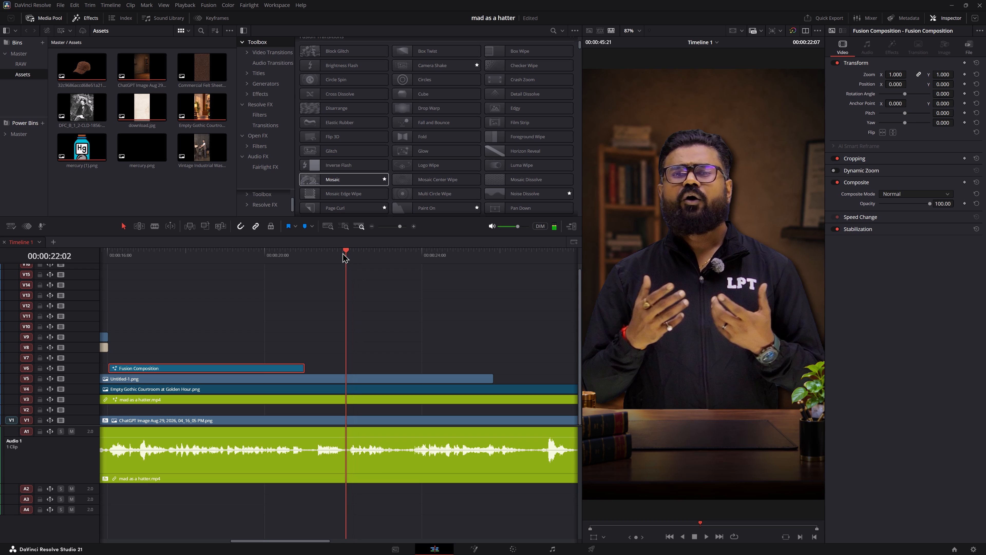
pyautogui.moveTo(342, 253); pyautogui.dragTo(334, 251)
pyautogui.press('space')
pyautogui.press('space')
pyautogui.press('Right')
pyautogui.press('Right')
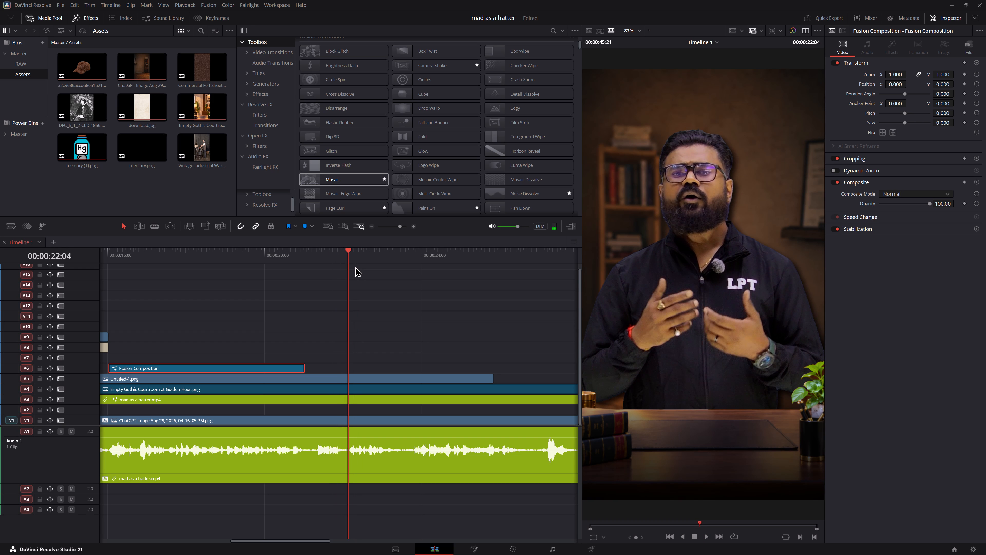
pyautogui.press('Right')
pyautogui.moveTo(300, 367); pyautogui.dragTo(357, 363)
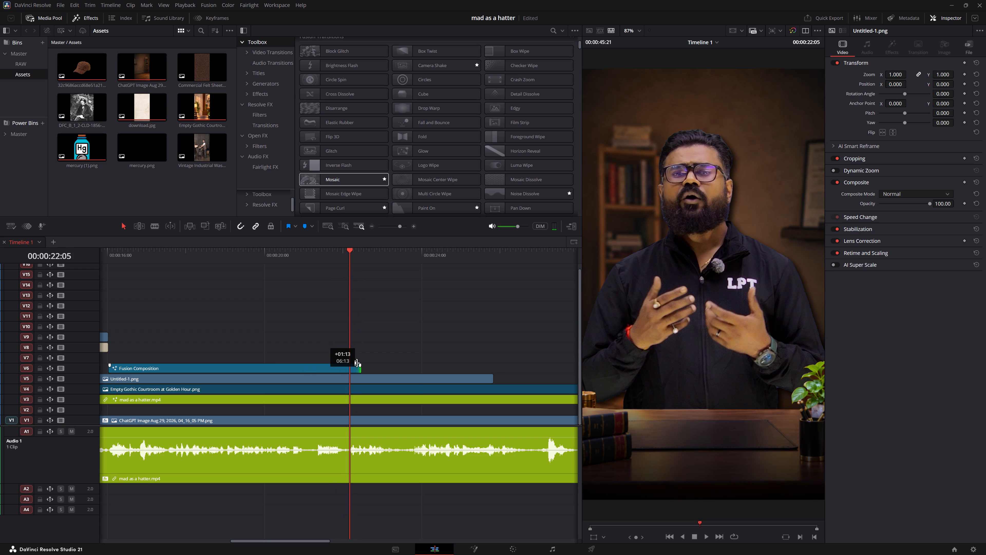
pyautogui.moveTo(357, 363); pyautogui.dragTo(348, 363)
# Play the transition from the mercury nitrate graphics into the Fusion Composition on V6 and select that clip.
pyautogui.click(101, 251)
pyautogui.press('space')
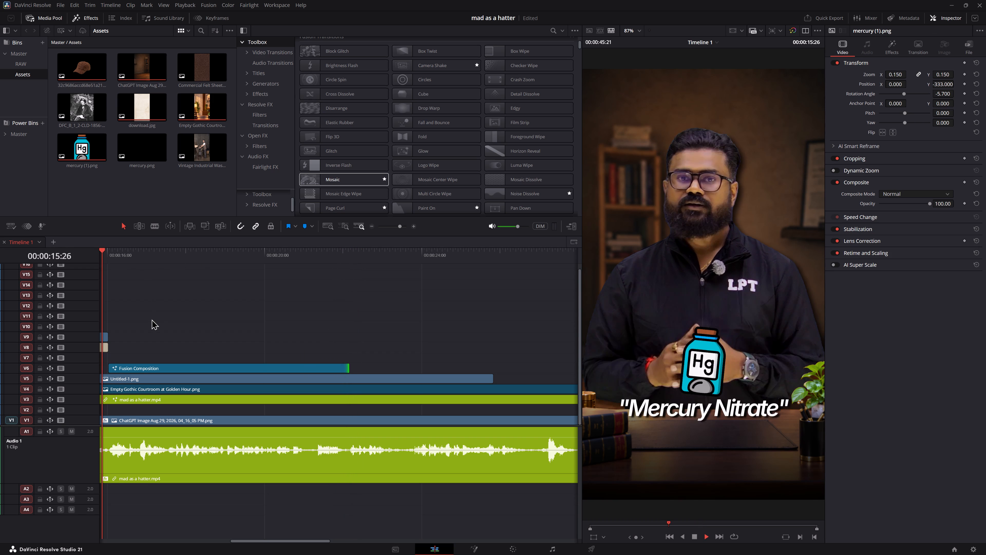
pyautogui.press('space')
pyautogui.click(129, 373)
pyautogui.click(130, 369)
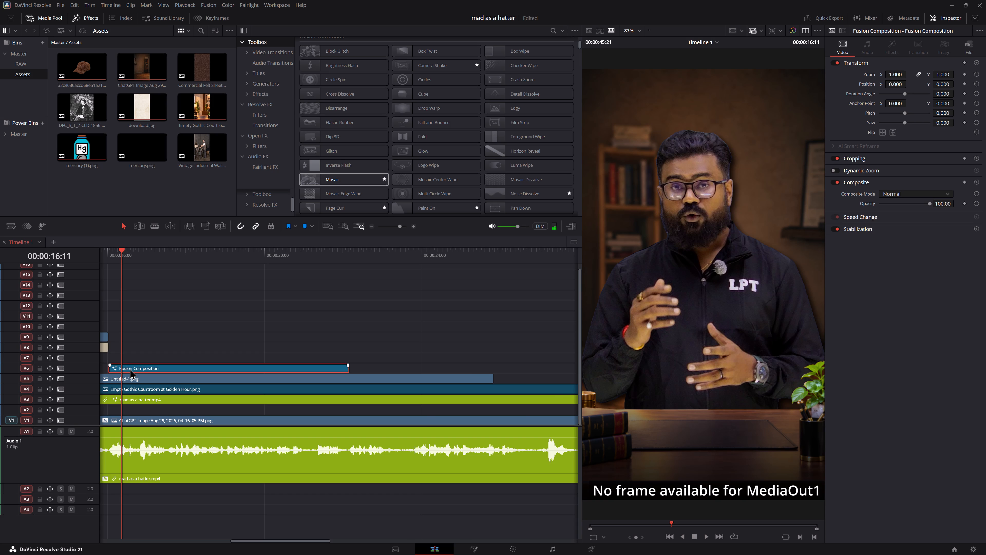
pyautogui.hotkey('ctrl', 'f')
pyautogui.hotkey('ctrl', 'f')
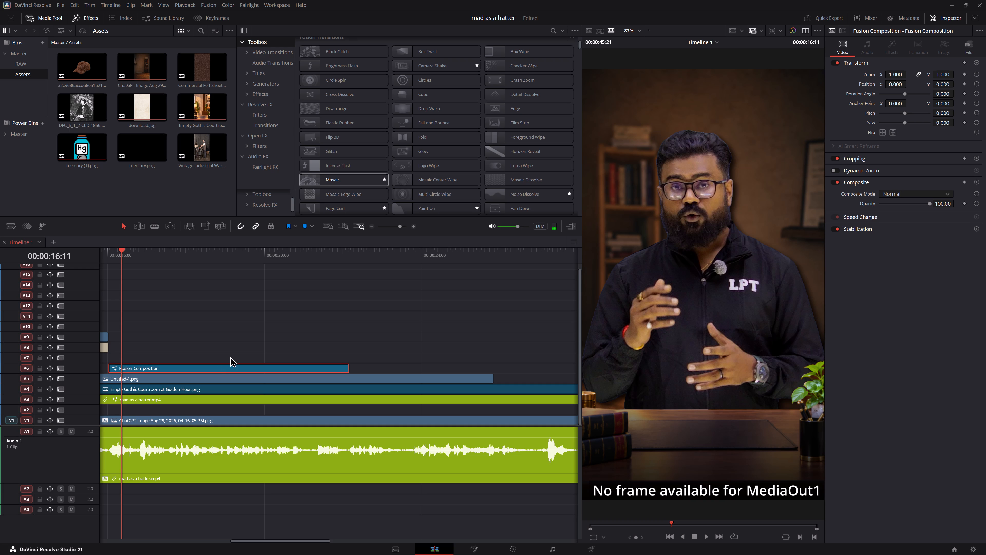
# Place Vintage Industrial Washroom Worker.png from the Assets bin on track V10, starting at about 00:00:19:16.
pyautogui.click(140, 172)
pyautogui.click(15, 135)
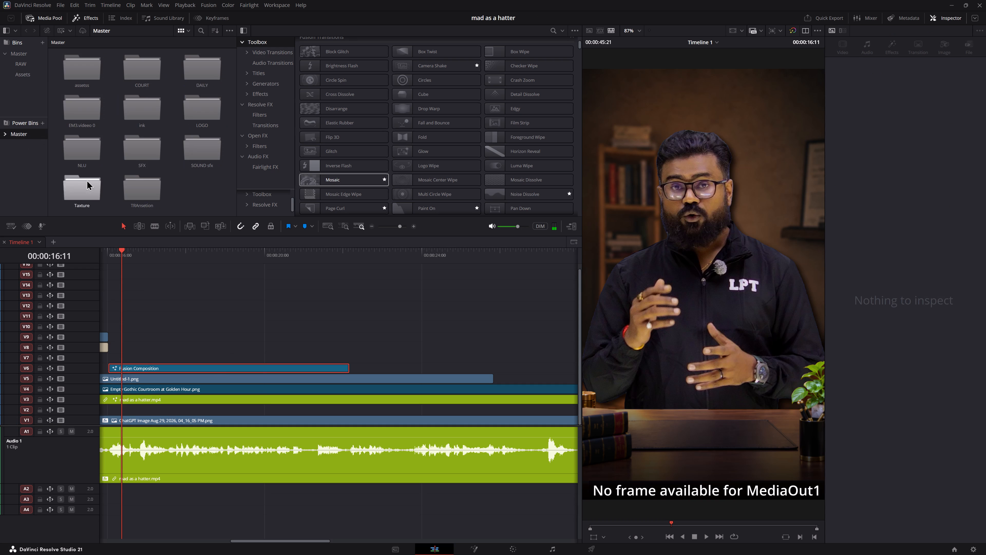
pyautogui.click(20, 67)
pyautogui.click(23, 81)
pyautogui.click(22, 79)
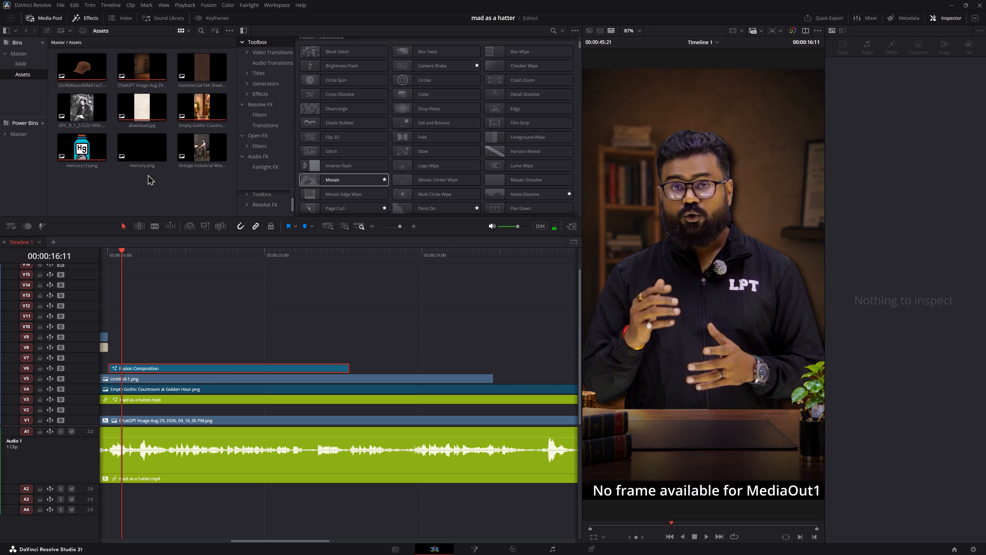
pyautogui.click(148, 174)
pyautogui.moveTo(196, 153); pyautogui.dragTo(287, 297)
pyautogui.click(298, 257)
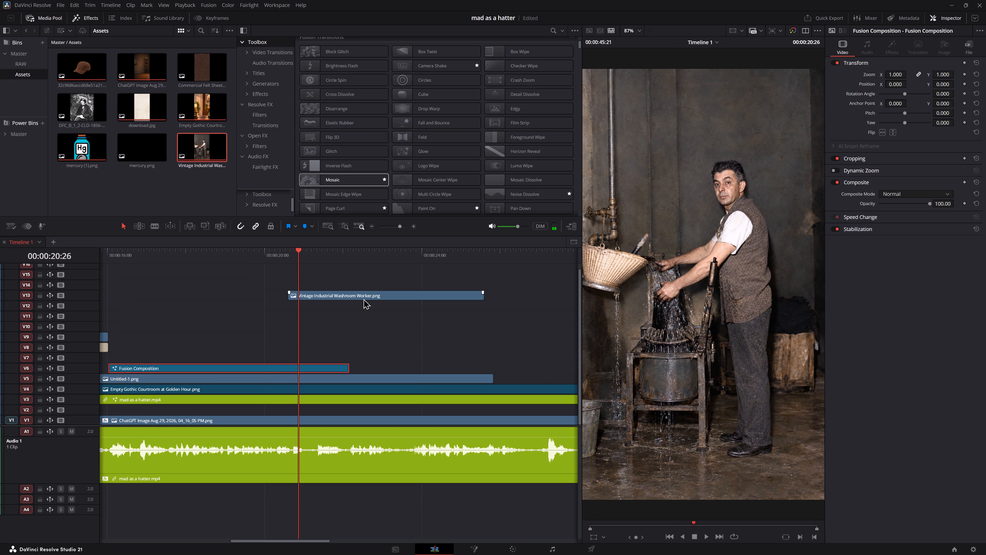
pyautogui.moveTo(358, 296); pyautogui.dragTo(315, 325)
pyautogui.click(314, 323)
# Extend the end of the washroom worker photo on V10 so the clip lasts about 15 seconds.
pyautogui.keyDown('alt'); pyautogui.scroll(-3, 460, 331); pyautogui.keyUp('alt')
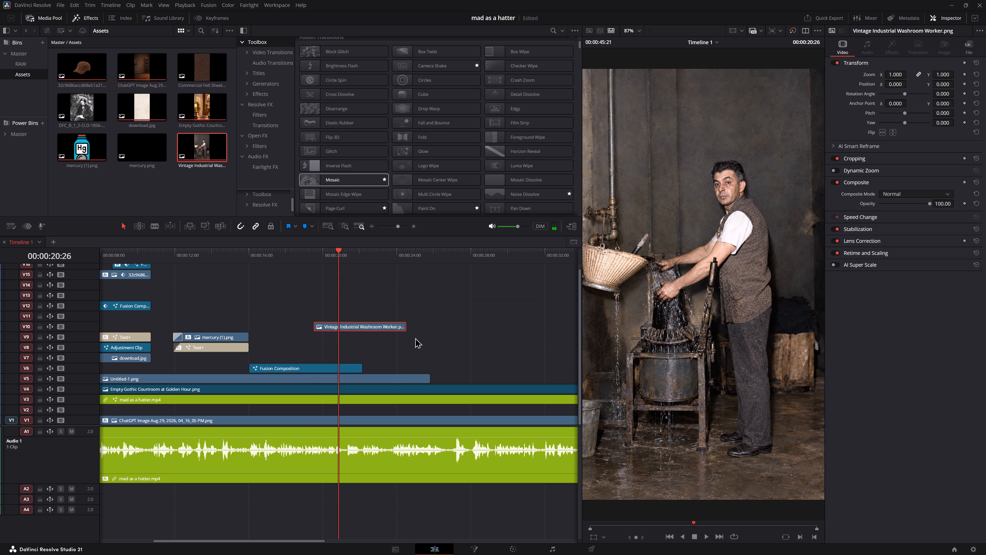
pyautogui.moveTo(404, 326); pyautogui.dragTo(572, 330)
pyautogui.click(377, 326)
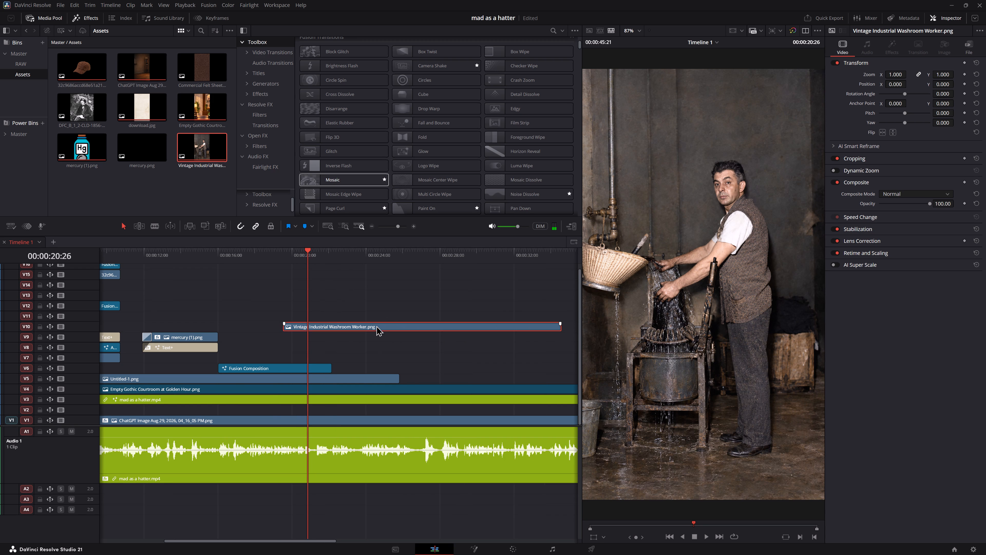
# Find Texturelabs_Grunge_340L.jpg in the Texture power bin and place it on V12 above the photo at 00:00:20:26.
pyautogui.click(20, 137)
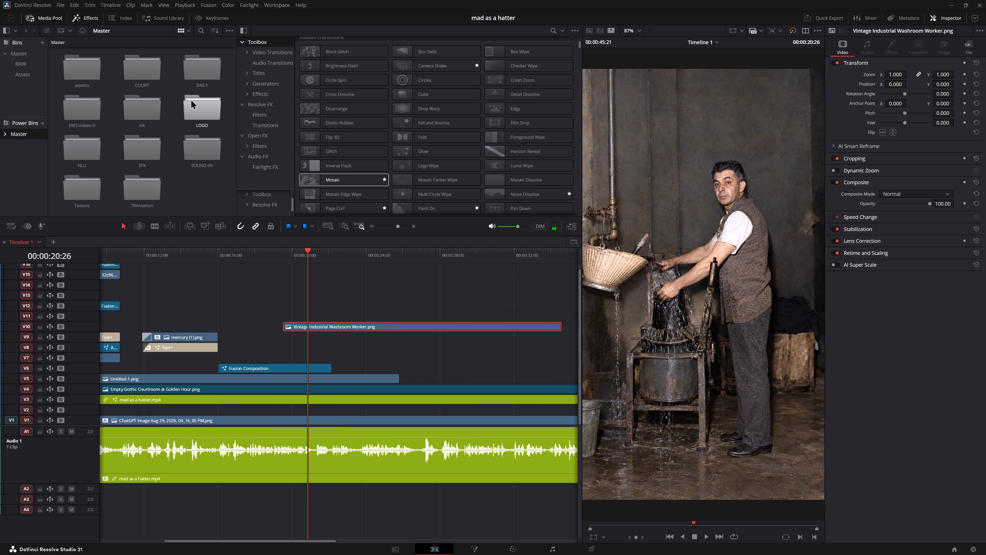
pyautogui.doubleClick(195, 67)
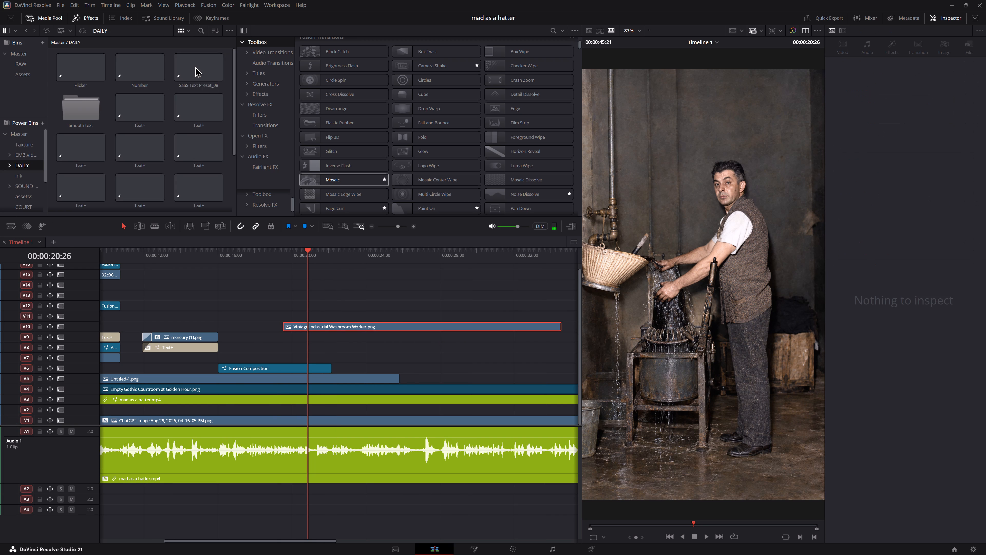
pyautogui.click(54, 39)
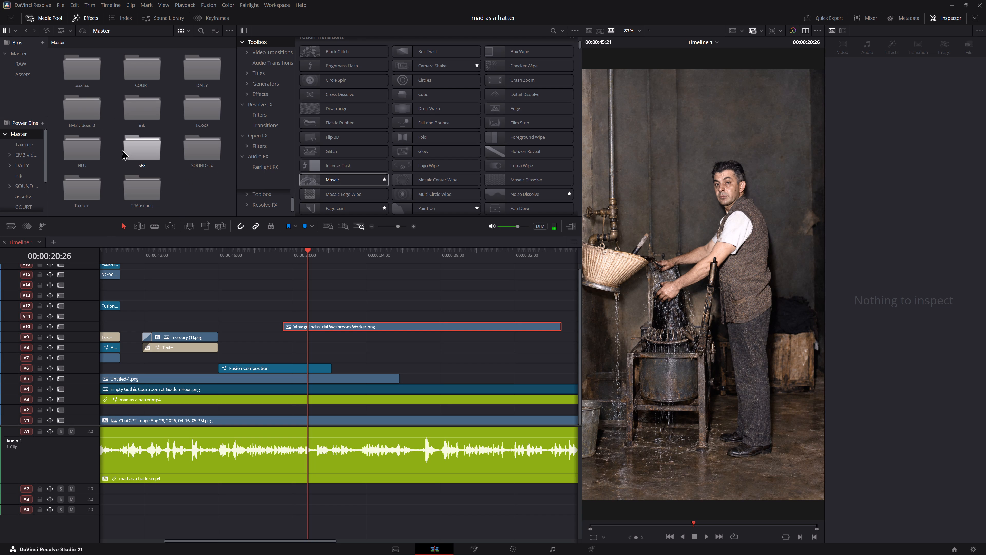
pyautogui.doubleClick(76, 191)
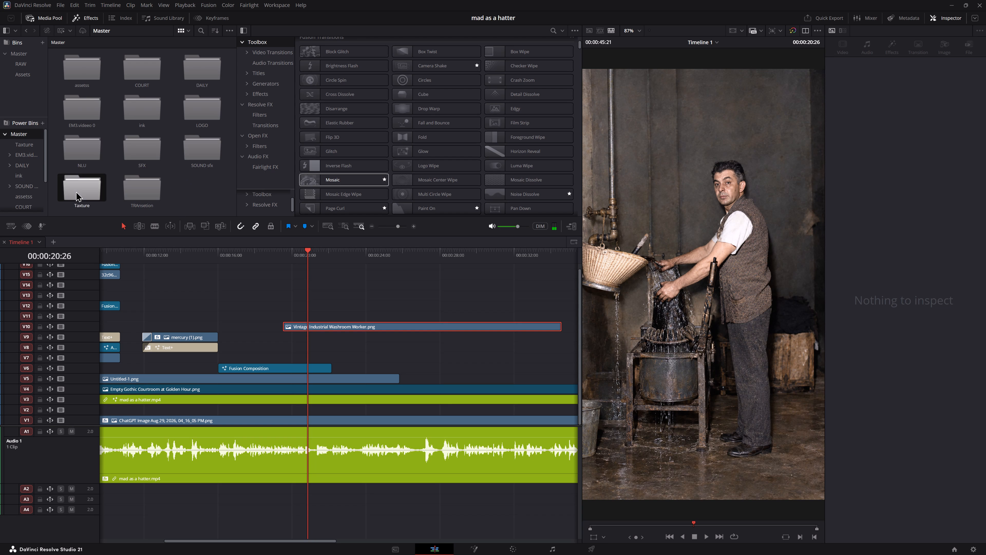
pyautogui.scroll(-6, 193, 160)
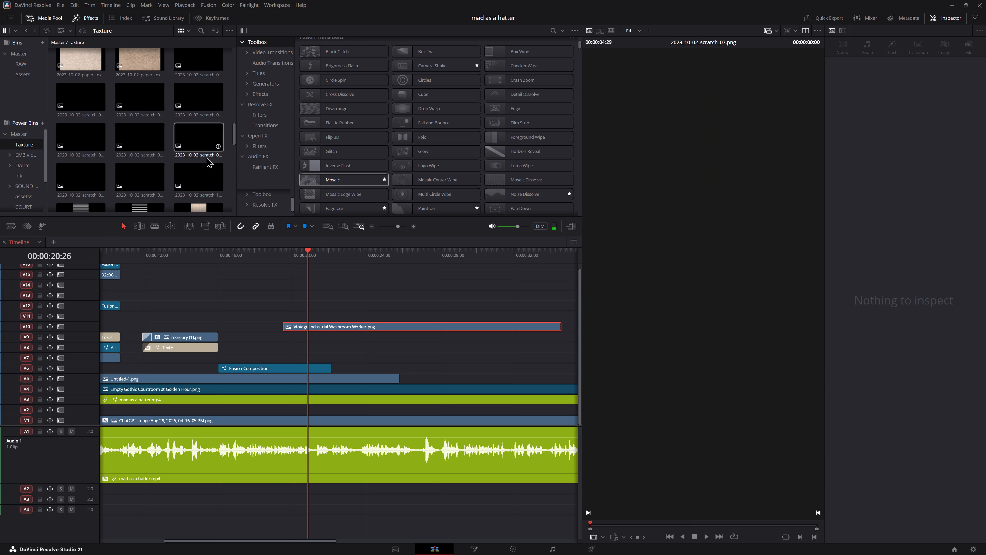
pyautogui.scroll(-6, 179, 151)
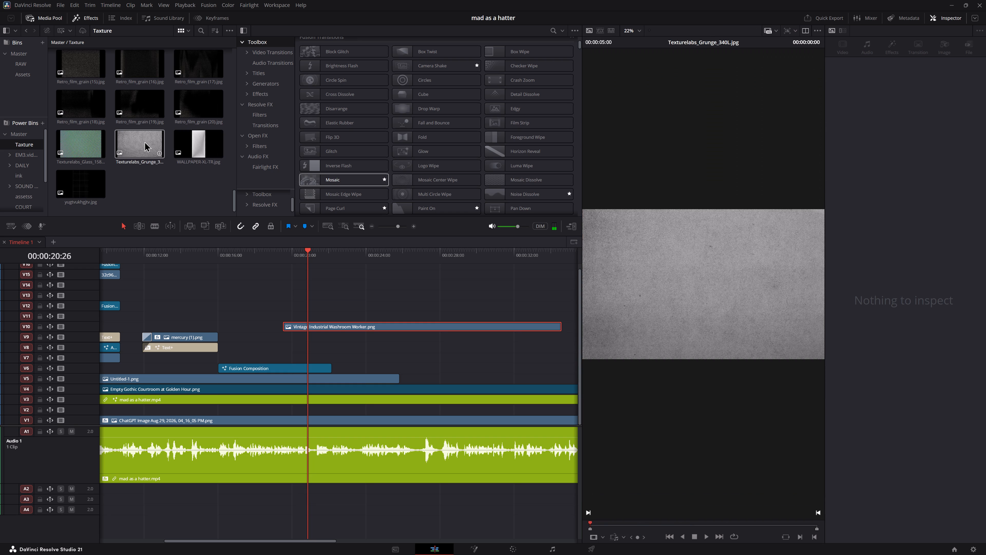
pyautogui.moveTo(144, 141); pyautogui.dragTo(305, 306)
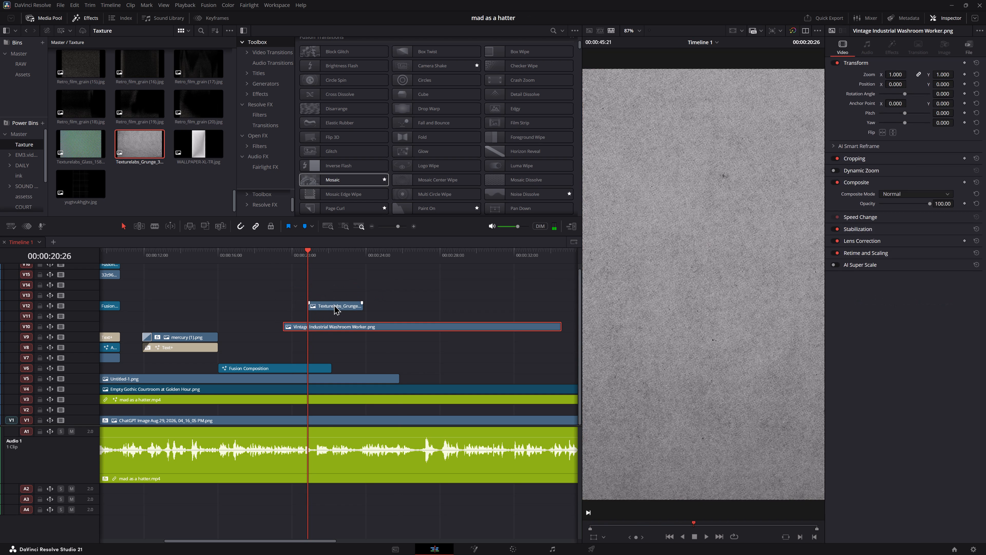
# Rotate the grunge texture clip to 90 degrees and scale it to a zoom of 0.630.
pyautogui.click(333, 304)
pyautogui.doubleClick(942, 95)
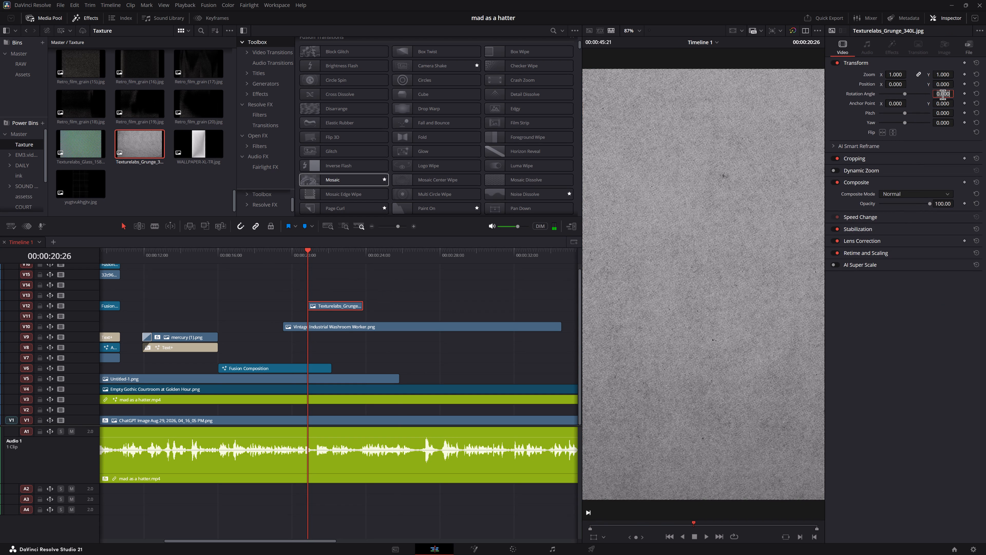
pyautogui.press('BackSpace')
pyautogui.write('90')
pyautogui.press('Return')
pyautogui.moveTo(945, 70); pyautogui.dragTo(943, 70)
pyautogui.moveTo(946, 73); pyautogui.dragTo(933, 75)
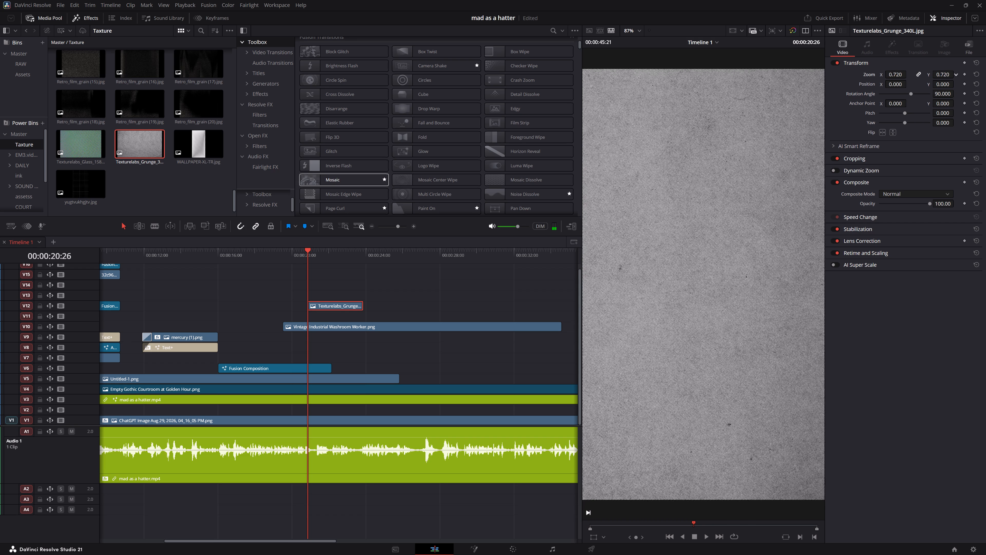
pyautogui.moveTo(933, 75); pyautogui.dragTo(932, 77)
# Align the grunge texture's start with the washroom worker photo's start and extend its end to match the photo's.
pyautogui.moveTo(327, 306); pyautogui.dragTo(307, 307)
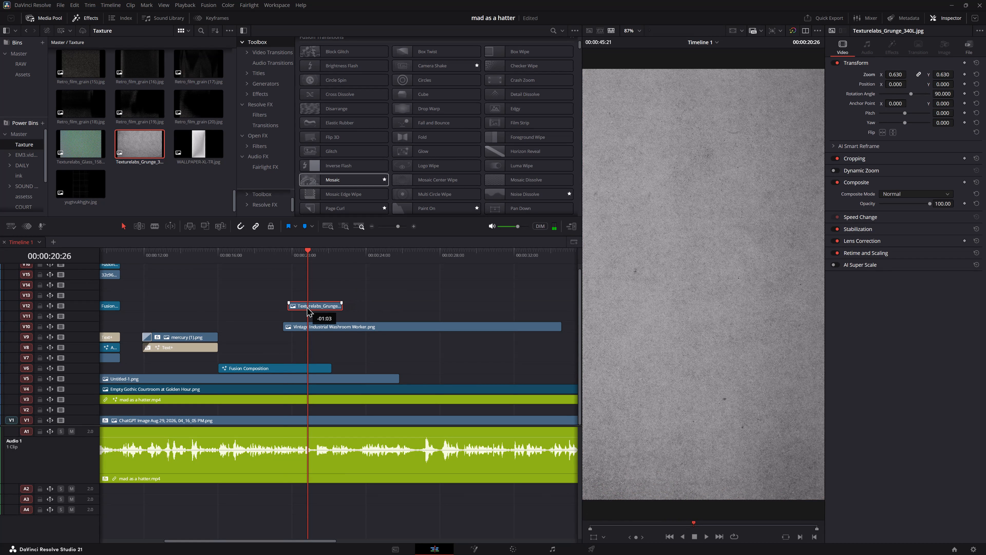
pyautogui.moveTo(307, 307); pyautogui.dragTo(306, 306)
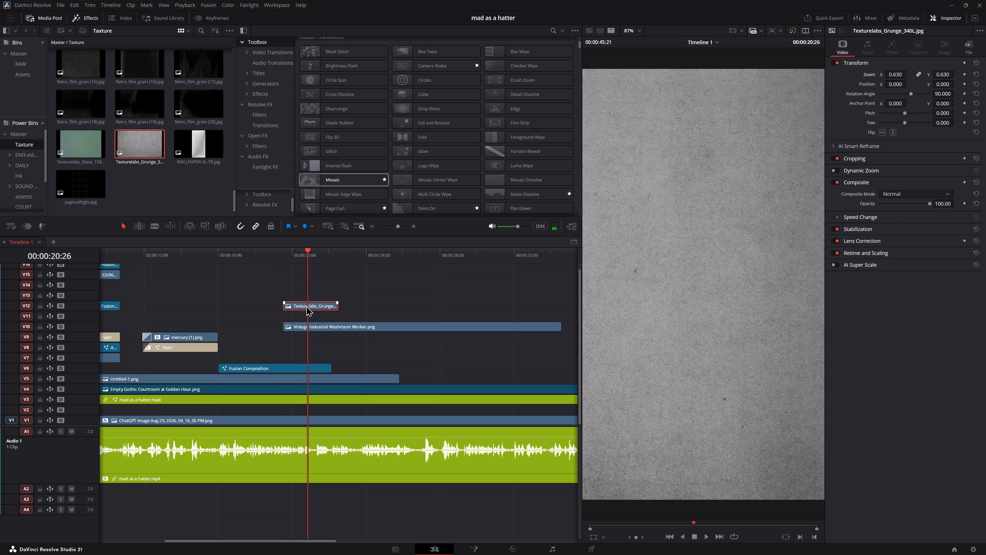
pyautogui.keyDown('alt'); pyautogui.scroll(-2, 351, 302); pyautogui.keyUp('alt')
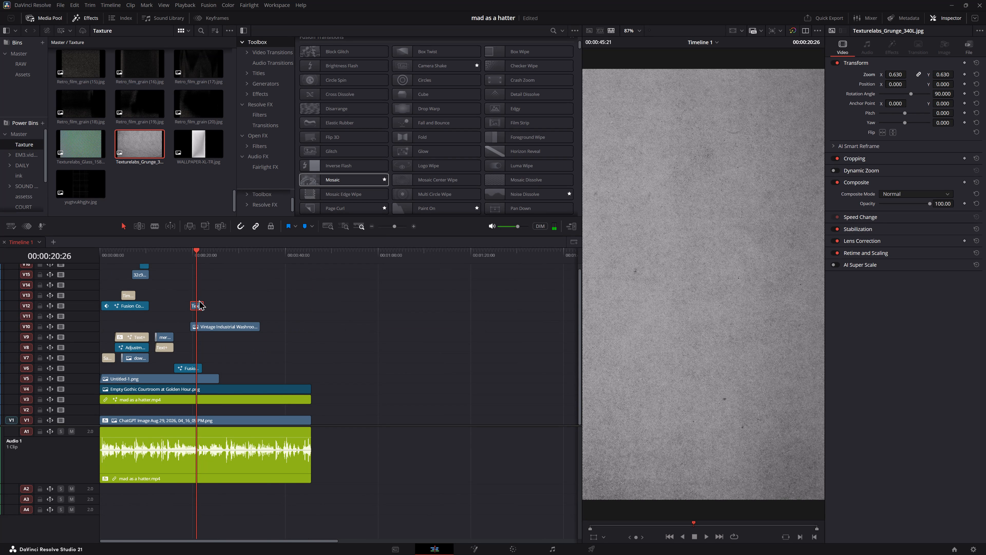
pyautogui.moveTo(204, 305); pyautogui.dragTo(268, 306)
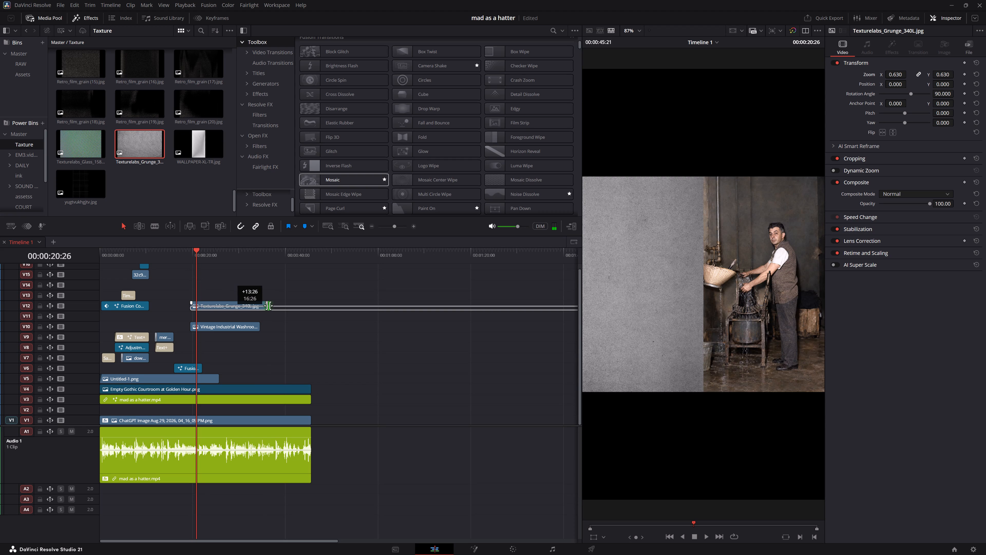
pyautogui.moveTo(268, 306); pyautogui.dragTo(262, 306)
pyautogui.click(287, 298)
pyautogui.keyDown('alt'); pyautogui.scroll(11, 302, 300); pyautogui.keyUp('alt')
pyautogui.keyDown('ctrl'); pyautogui.scroll(-2, 360, 279); pyautogui.keyUp('ctrl')
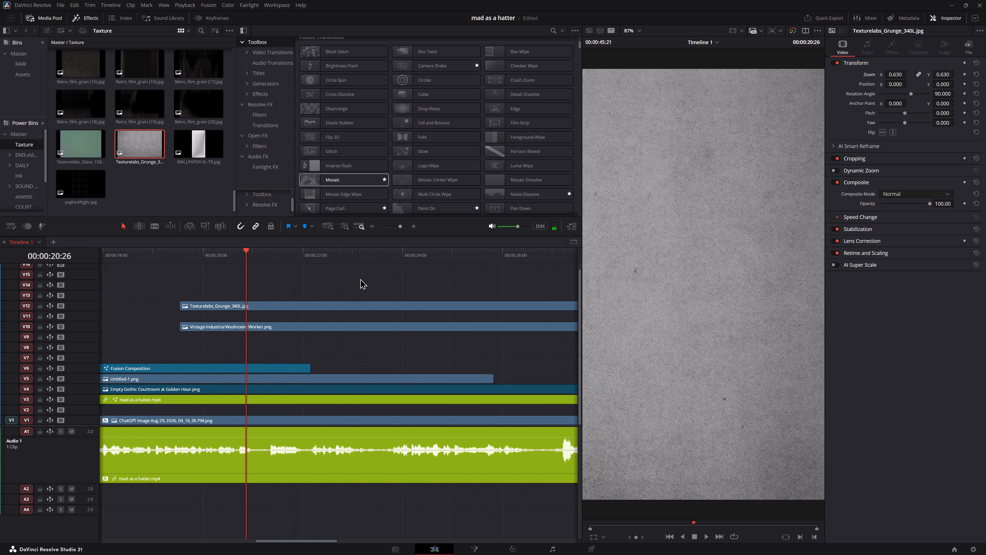
# Move the grunge texture clip down to track V11, directly above the photo, and play the result.
pyautogui.keyDown('ctrl'); pyautogui.scroll(-1, 360, 279); pyautogui.keyUp('ctrl')
pyautogui.moveTo(144, 257); pyautogui.dragTo(137, 257)
pyautogui.moveTo(188, 306); pyautogui.dragTo(188, 311)
pyautogui.press('space')
pyautogui.press('space')
# Blend the grunge texture over the photo with the Overlay composite mode at 69.20 opacity.
pyautogui.click(224, 314)
pyautogui.click(923, 195)
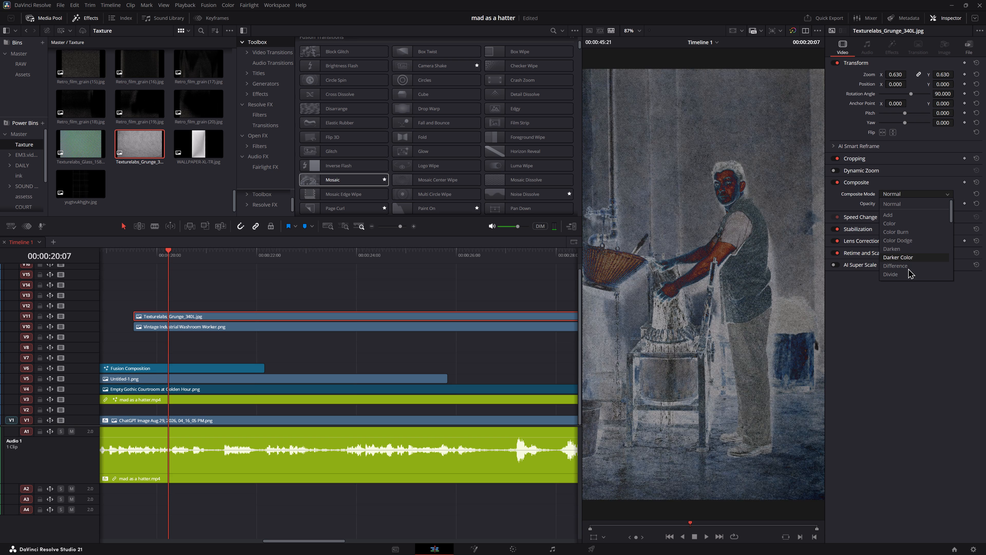
pyautogui.scroll(-3, 909, 243)
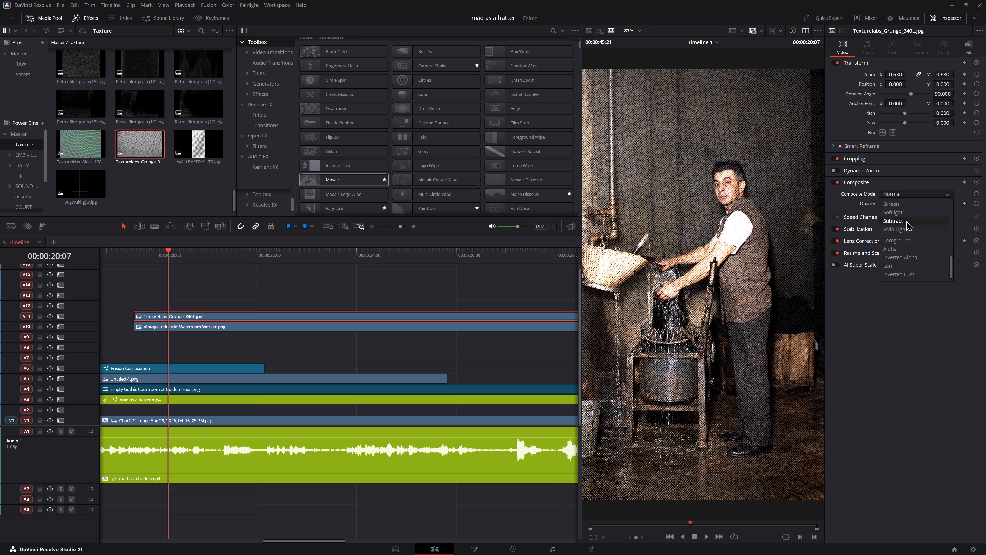
pyautogui.scroll(1, 905, 208)
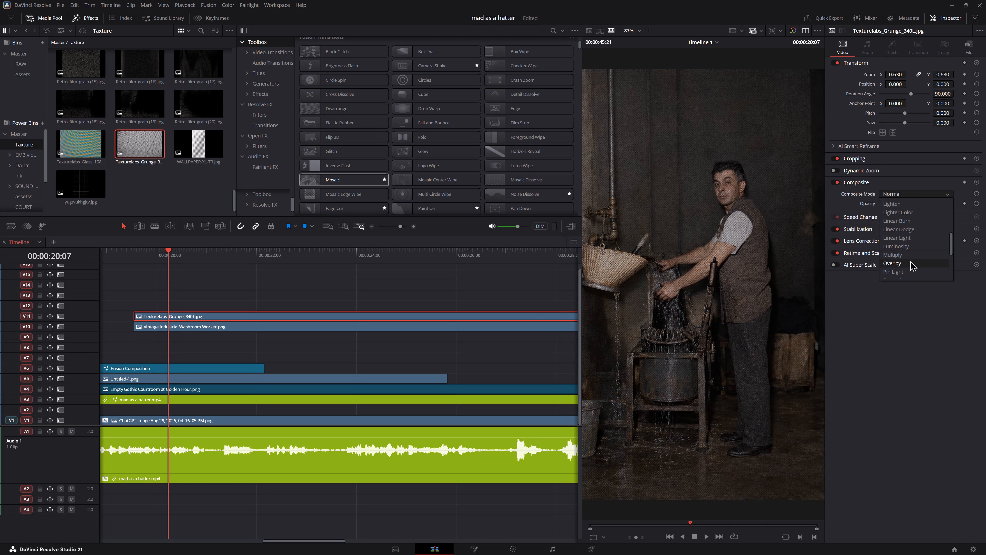
pyautogui.click(910, 261)
pyautogui.moveTo(939, 203); pyautogui.dragTo(865, 197)
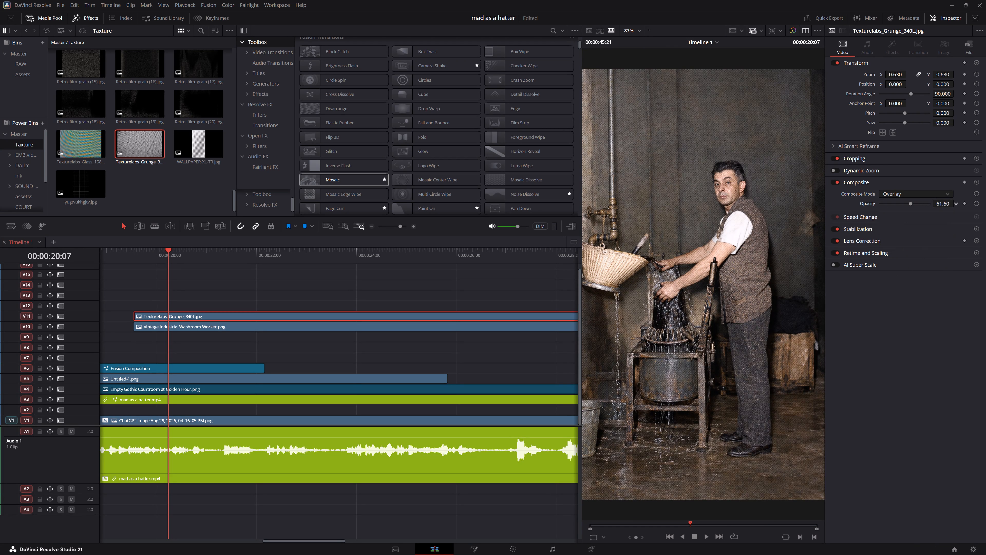
pyautogui.moveTo(865, 197); pyautogui.dragTo(879, 199)
# Play the section around the start of the textured photo to check its look and timing against the speech.
pyautogui.press('space')
pyautogui.press('space')
pyautogui.press('space')
pyautogui.press('space')
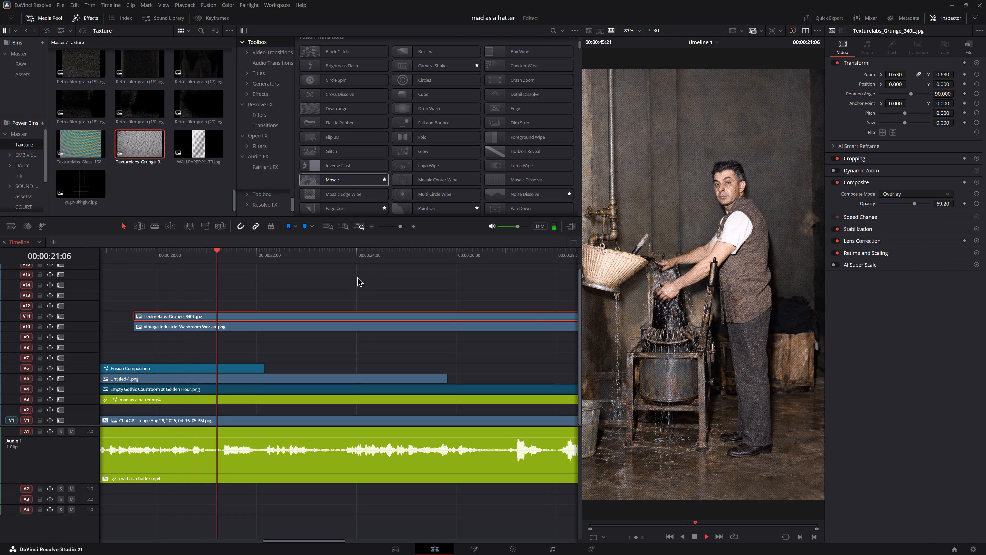
pyautogui.click(103, 252)
pyautogui.press('space')
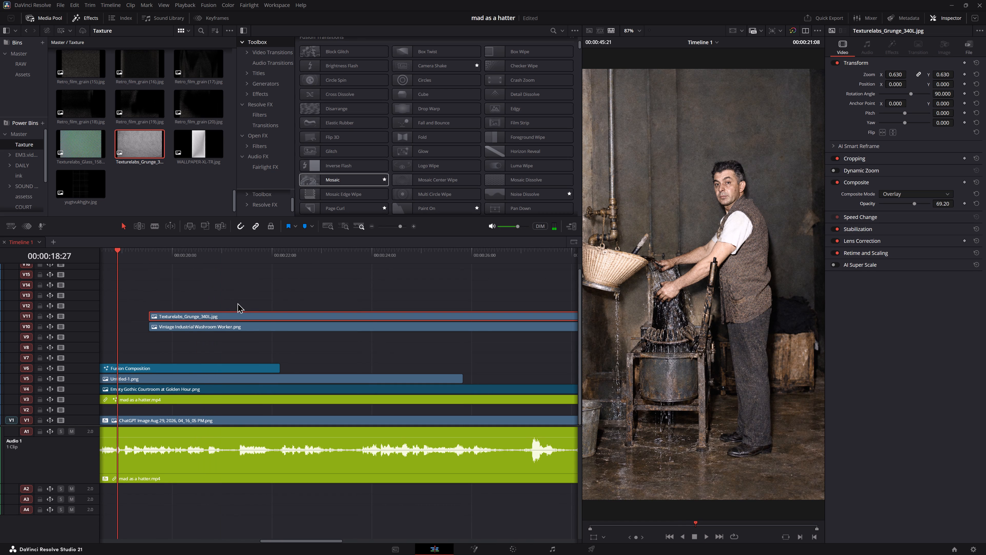
pyautogui.press('space')
pyautogui.press('space')
pyautogui.moveTo(246, 294); pyautogui.dragTo(236, 290, button='middle')
pyautogui.press('space')
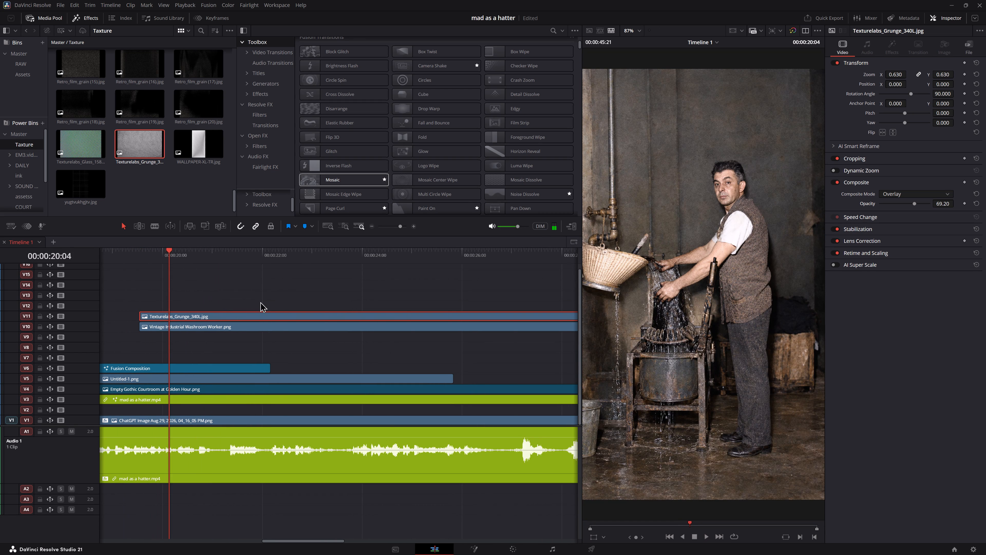
# Play the speech from 00:00:16:01, at the end of the mercury nitrate graphics, to judge where the photo should start.
pyautogui.keyDown('alt'); pyautogui.scroll(-4, 260, 302); pyautogui.keyUp('alt')
pyautogui.keyDown('ctrl'); pyautogui.scroll(2, 337, 307); pyautogui.keyUp('ctrl')
pyautogui.click(336, 258)
pyautogui.press('space')
pyautogui.moveTo(336, 258); pyautogui.dragTo(340, 258)
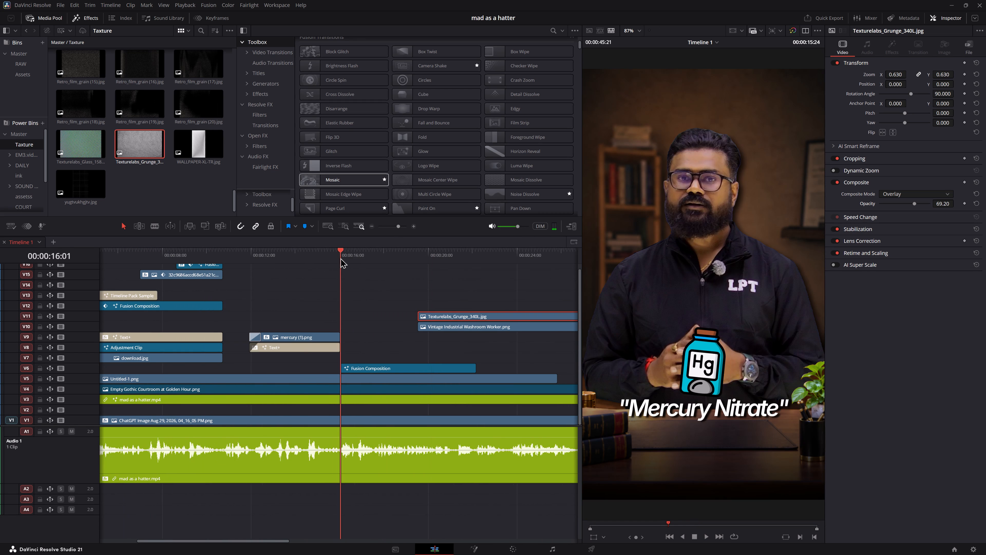
pyautogui.moveTo(340, 258); pyautogui.dragTo(340, 258)
pyautogui.press('space')
pyautogui.moveTo(399, 292); pyautogui.dragTo(238, 277, button='middle')
pyautogui.press('space')
pyautogui.press('space')
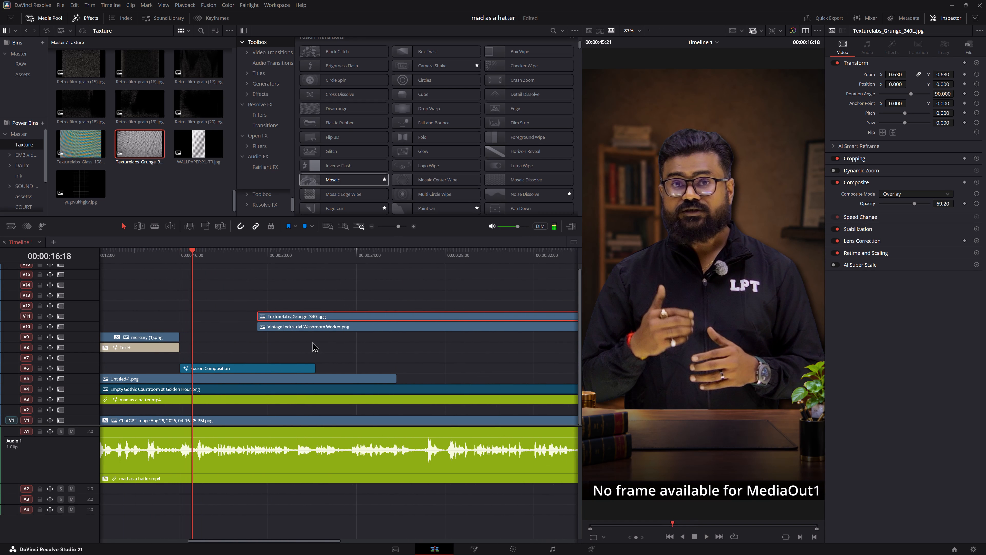
# Move the photo and grunge texture clips together to start at 00:00:16:01, where the mercury (1).png clip ends.
pyautogui.moveTo(276, 292); pyautogui.dragTo(304, 329)
pyautogui.moveTo(308, 327); pyautogui.dragTo(240, 323)
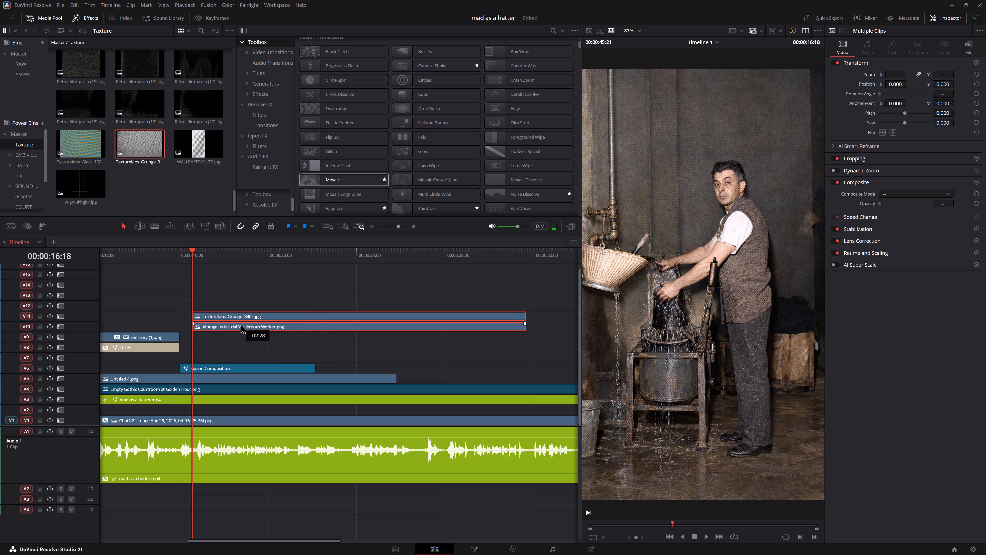
pyautogui.moveTo(240, 323); pyautogui.dragTo(233, 323)
pyautogui.click(233, 317)
# Play the repositioned textured photo to check its timing against the speech.
pyautogui.press('space')
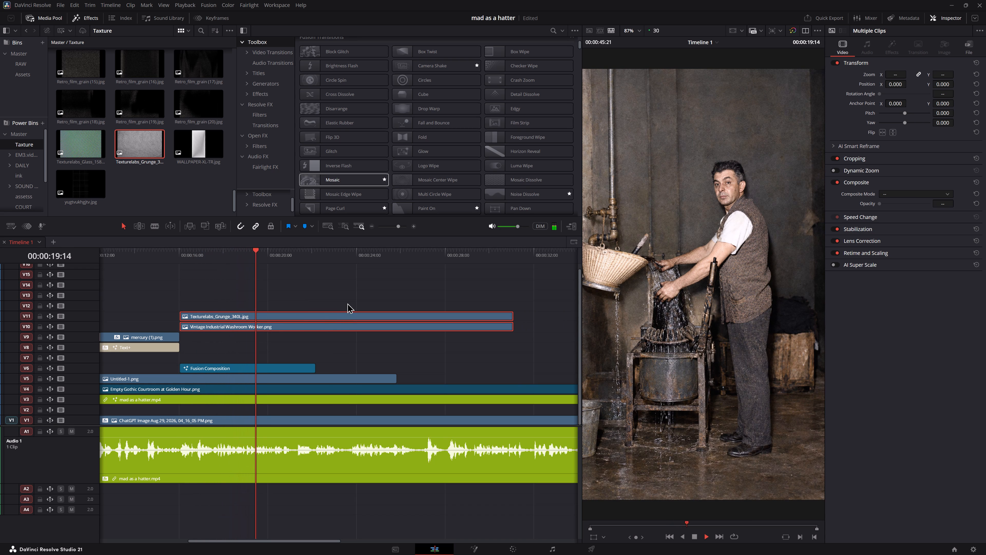
pyautogui.press('space')
pyautogui.press('space')
pyautogui.press('space')
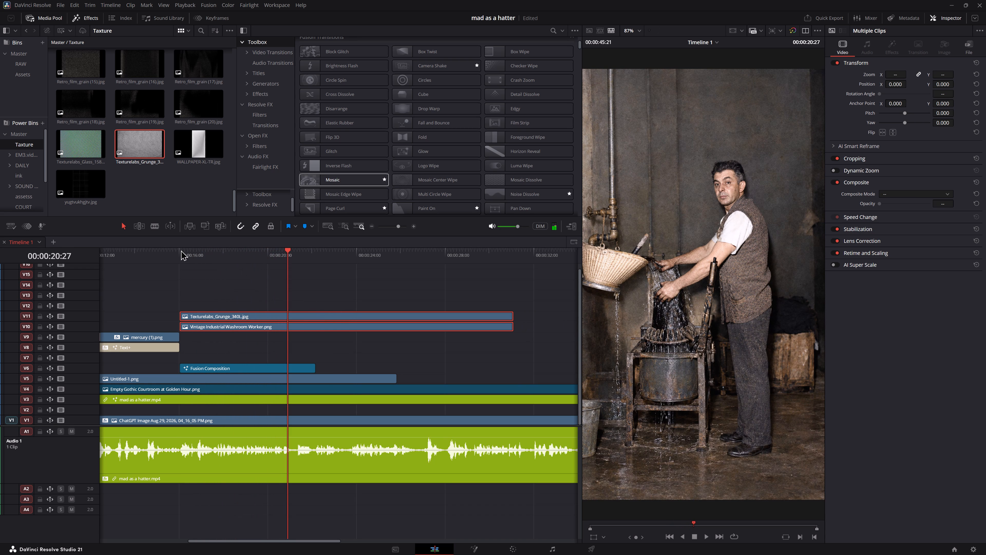
# Return to the start of the textured photo and save the project.
pyautogui.click(178, 249)
pyautogui.hotkey('ctrl', 's')
pyautogui.hotkey('ctrl', 's')
# Play the textured photo from its start to check its timing against the speech.
pyautogui.press('space')
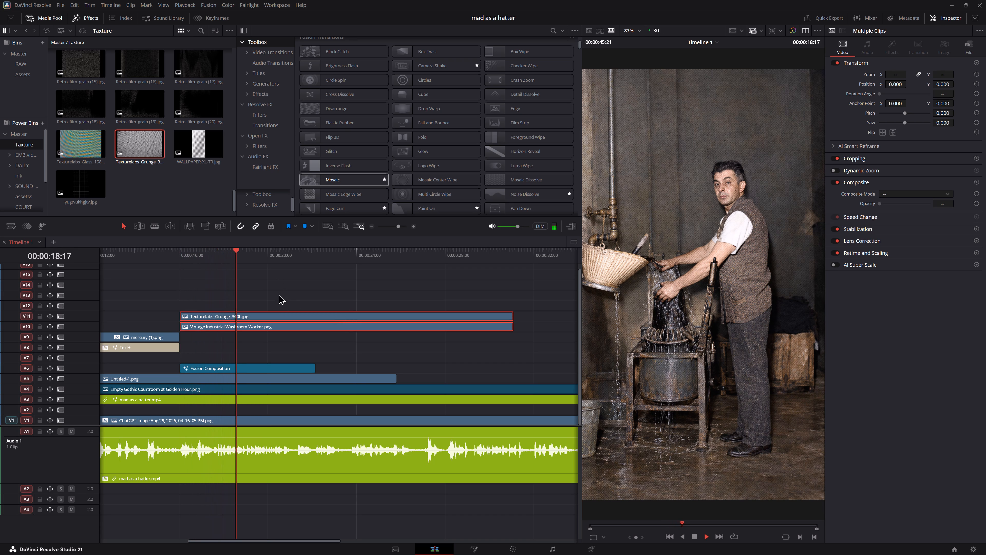
pyautogui.click(279, 294)
pyautogui.press('space')
# Combine the Vintage Industrial Washroom Worker photo and the grunge texture above it into Compound Clip 1.
pyautogui.moveTo(293, 288); pyautogui.dragTo(296, 334)
pyautogui.hotkey('ctrl', 'alt', 'z')
pyautogui.click(551, 299)
pyautogui.click(485, 277)
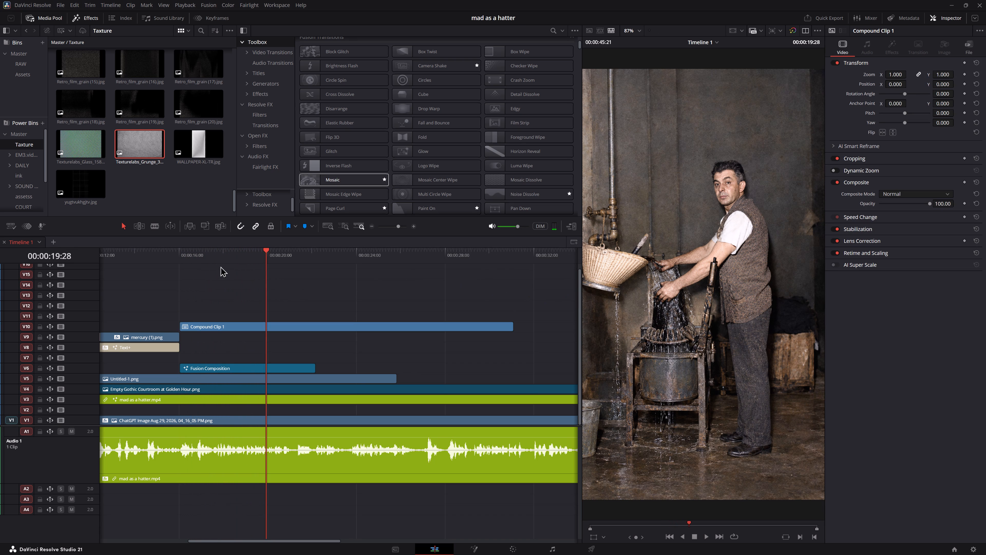
# Play the beginning of Compound Clip 1 to check the combined photo.
pyautogui.moveTo(186, 257); pyautogui.dragTo(179, 257)
pyautogui.press('space')
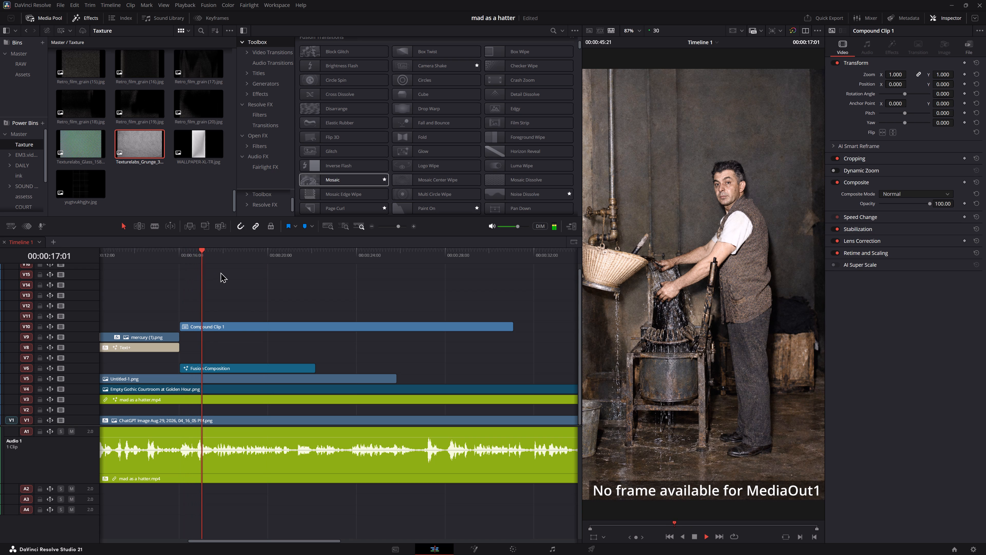
pyautogui.press('space')
# Replace the Fusion Composition clip on V6 with Compound Clip 1, keeping the compound clip's start time.
pyautogui.click(239, 325)
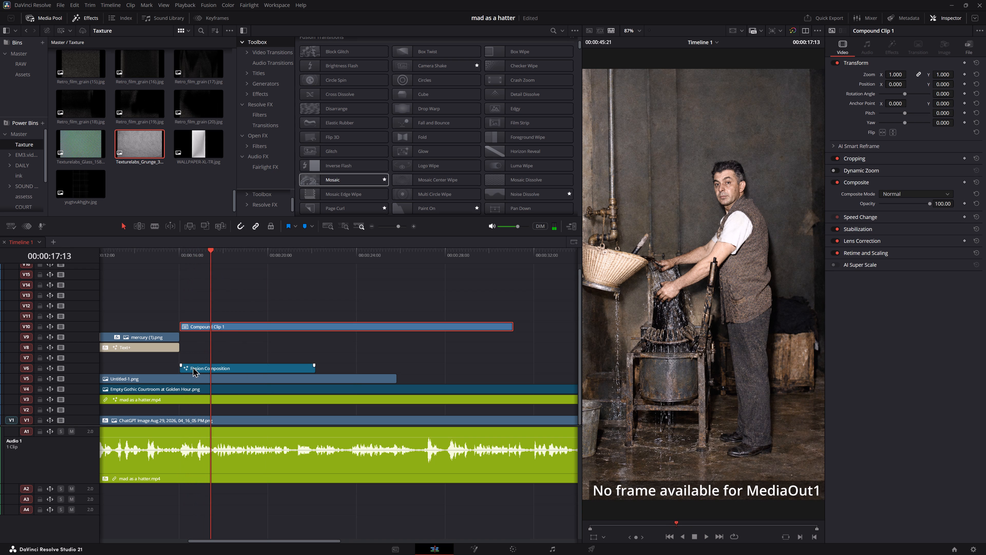
pyautogui.click(204, 366)
pyautogui.press('BackSpace')
pyautogui.moveTo(243, 328); pyautogui.dragTo(244, 360)
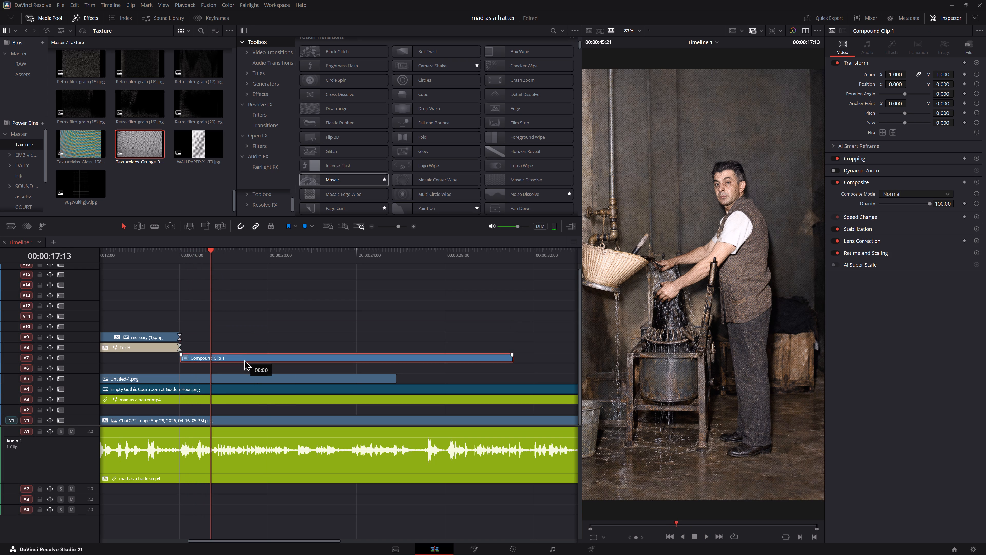
pyautogui.moveTo(244, 360); pyautogui.dragTo(243, 366)
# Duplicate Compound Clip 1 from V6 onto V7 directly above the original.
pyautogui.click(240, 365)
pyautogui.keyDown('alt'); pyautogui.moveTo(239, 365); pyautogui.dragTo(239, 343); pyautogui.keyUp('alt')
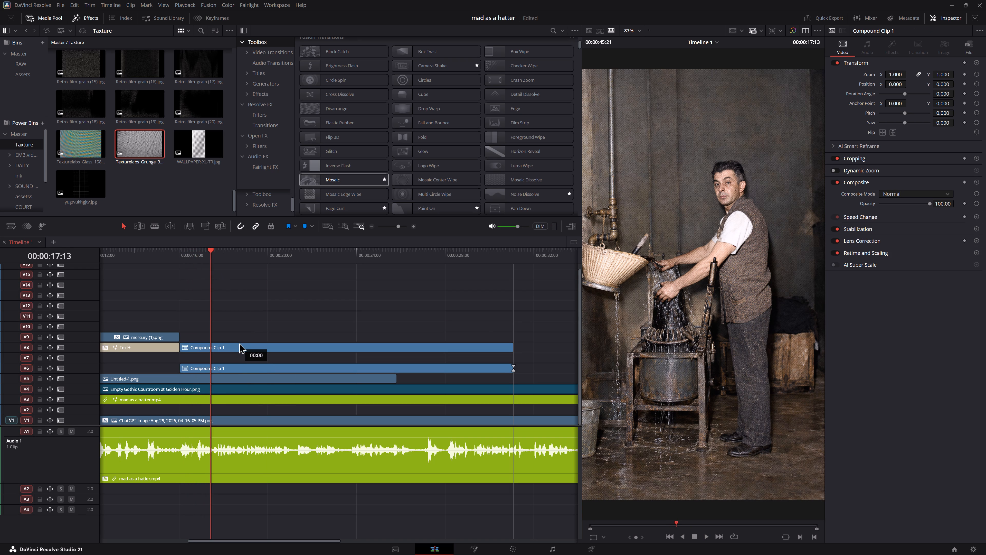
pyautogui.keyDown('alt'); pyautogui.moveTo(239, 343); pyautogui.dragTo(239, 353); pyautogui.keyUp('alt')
# Set the clip color of Compound Clip 1 on V6 to green.
pyautogui.click(238, 364)
pyautogui.rightClick(238, 364)
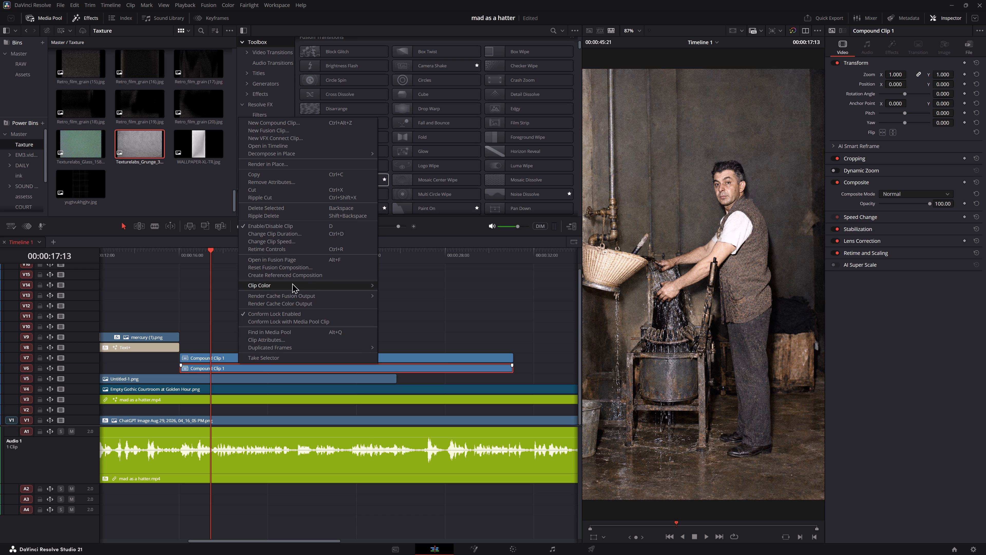
pyautogui.click(421, 344)
pyautogui.click(399, 322)
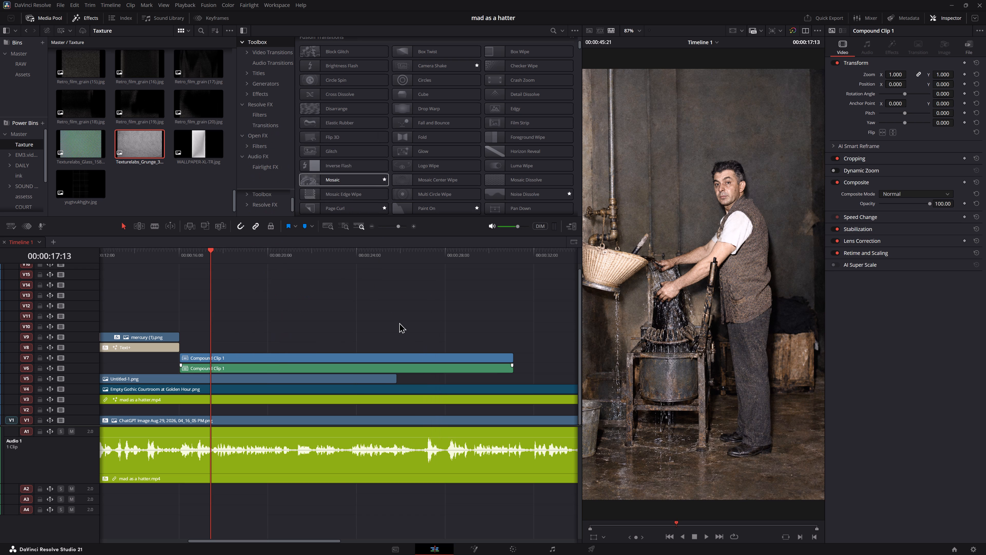
# Play from the end of the mercury nitrate graphics into the photo to check the cut against the speech.
pyautogui.keyDown('alt'); pyautogui.scroll(12, 358, 320); pyautogui.keyUp('alt')
pyautogui.keyDown('ctrl'); pyautogui.scroll(-2, 360, 318); pyautogui.keyUp('ctrl')
pyautogui.keyDown('ctrl'); pyautogui.scroll(5, 327, 307); pyautogui.keyUp('ctrl')
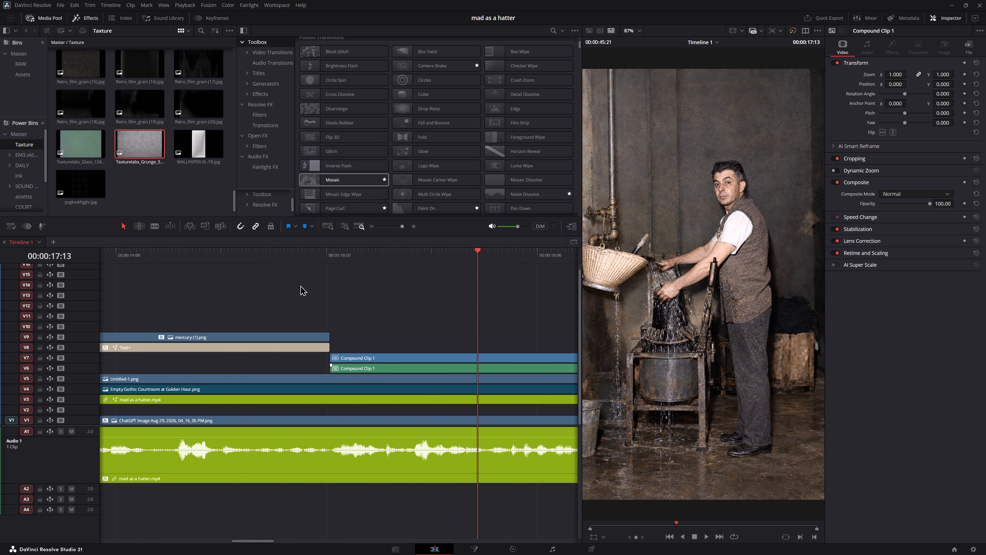
pyautogui.click(276, 262)
pyautogui.press('space')
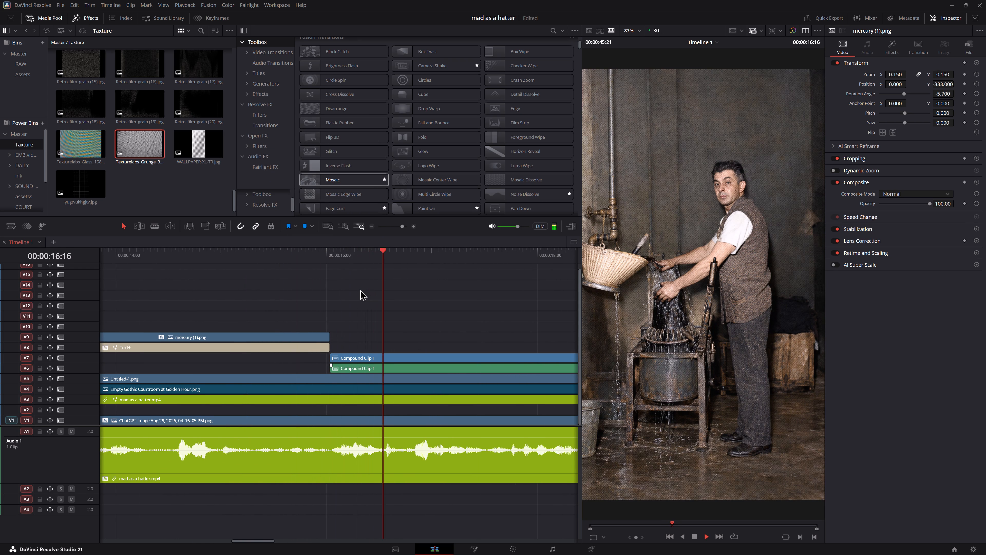
pyautogui.press('space')
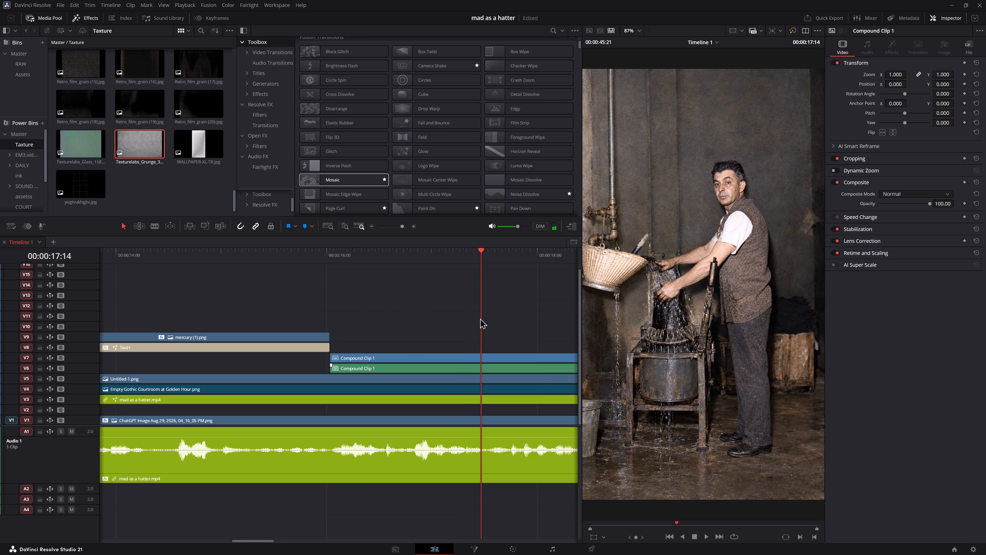
pyautogui.moveTo(484, 318); pyautogui.dragTo(377, 306, button='middle')
pyautogui.press('space')
pyautogui.press('space')
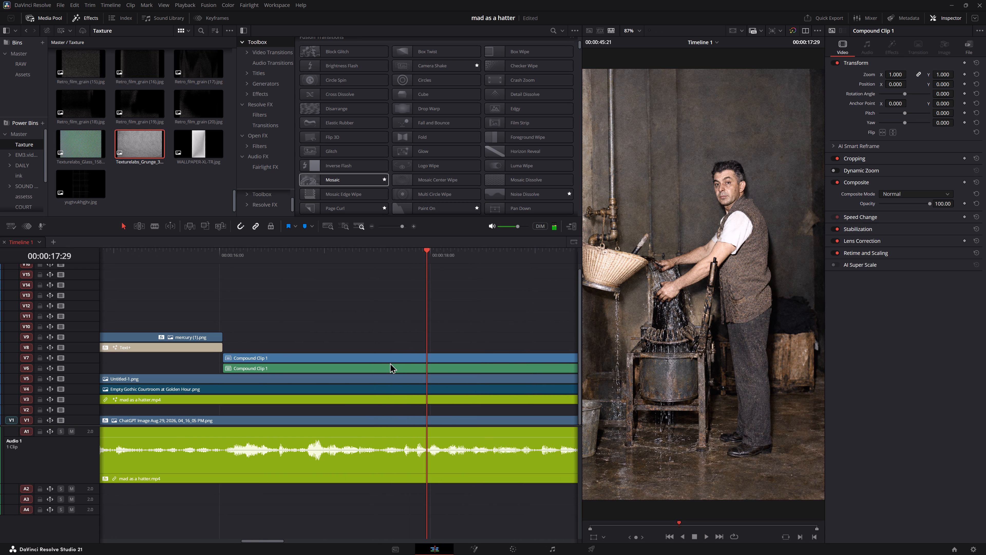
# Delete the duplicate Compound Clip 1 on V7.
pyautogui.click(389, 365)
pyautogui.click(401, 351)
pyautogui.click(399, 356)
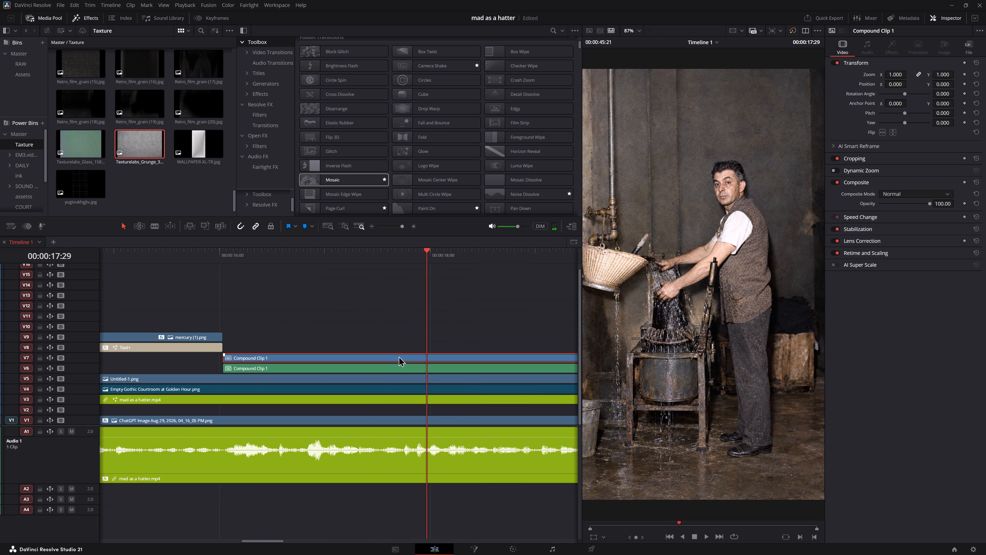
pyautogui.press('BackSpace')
# Play the cut from the mercury graphics into Compound Clip 1, starting around 00:00:15:27.
pyautogui.click(209, 264)
pyautogui.press('space')
pyautogui.click(207, 257)
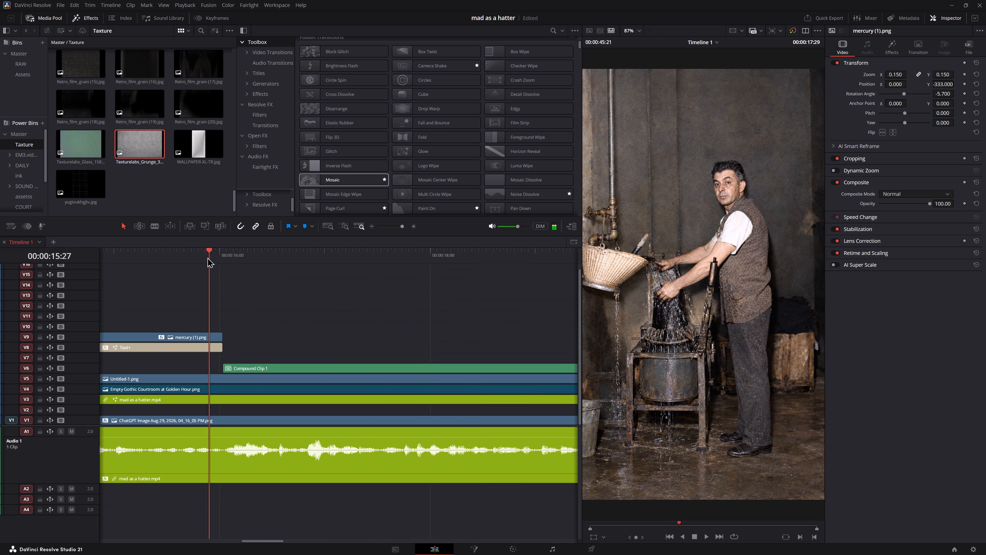
pyautogui.press('space')
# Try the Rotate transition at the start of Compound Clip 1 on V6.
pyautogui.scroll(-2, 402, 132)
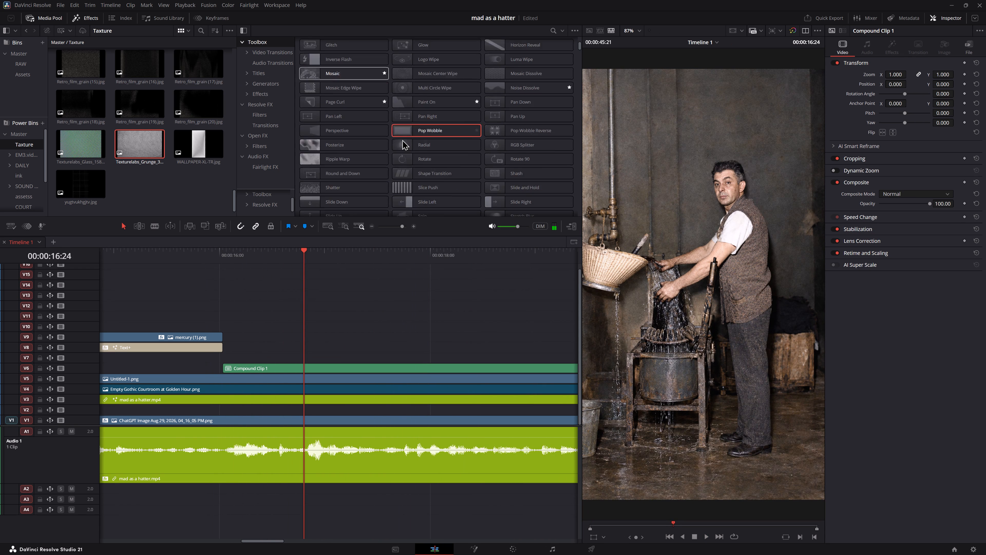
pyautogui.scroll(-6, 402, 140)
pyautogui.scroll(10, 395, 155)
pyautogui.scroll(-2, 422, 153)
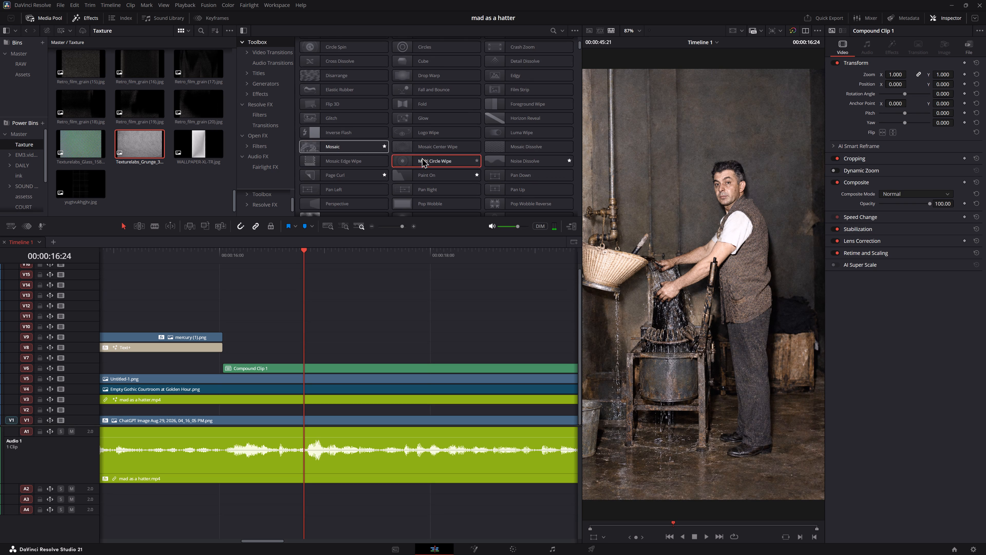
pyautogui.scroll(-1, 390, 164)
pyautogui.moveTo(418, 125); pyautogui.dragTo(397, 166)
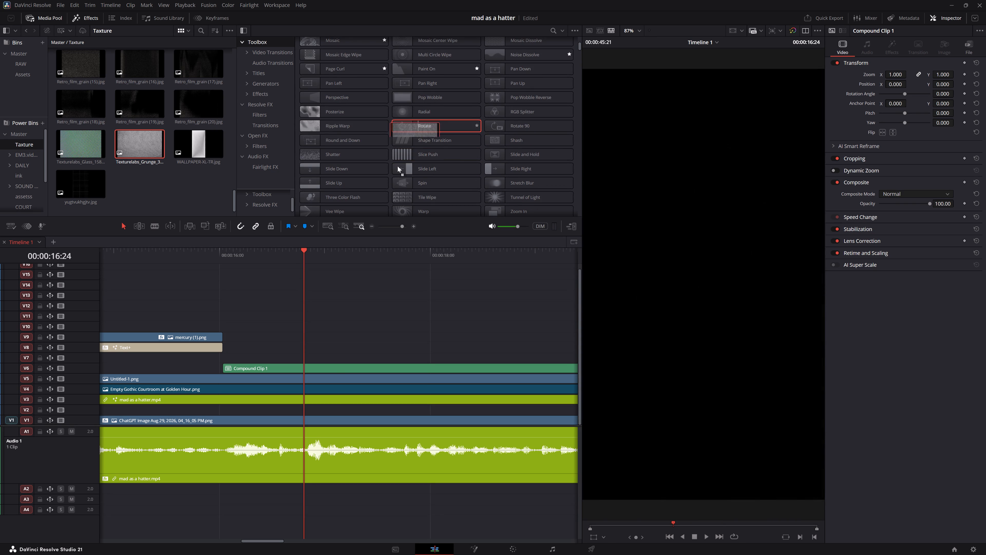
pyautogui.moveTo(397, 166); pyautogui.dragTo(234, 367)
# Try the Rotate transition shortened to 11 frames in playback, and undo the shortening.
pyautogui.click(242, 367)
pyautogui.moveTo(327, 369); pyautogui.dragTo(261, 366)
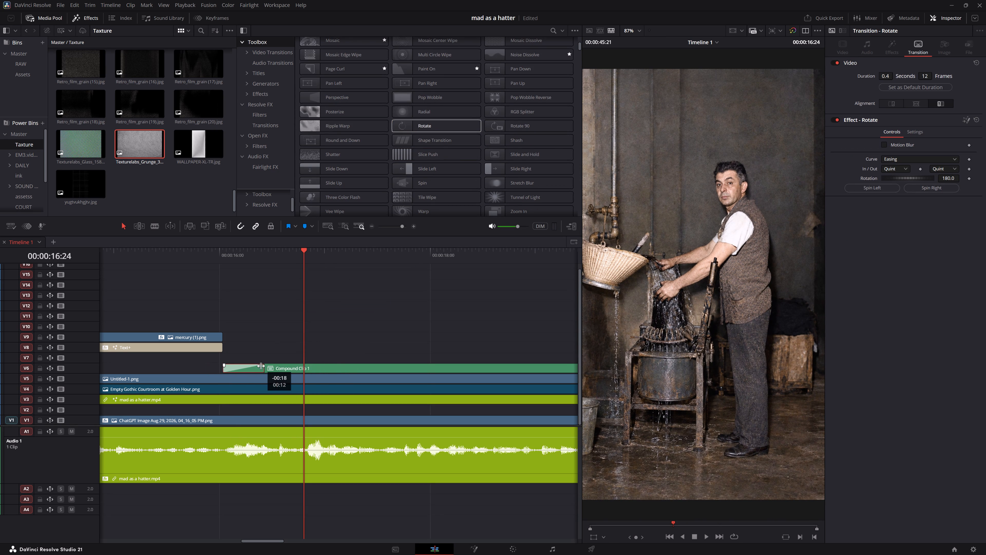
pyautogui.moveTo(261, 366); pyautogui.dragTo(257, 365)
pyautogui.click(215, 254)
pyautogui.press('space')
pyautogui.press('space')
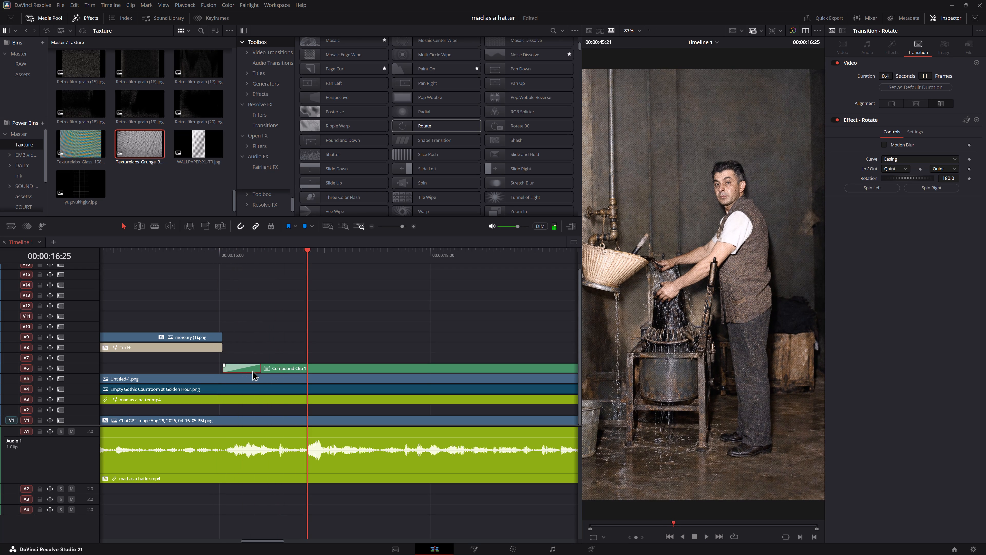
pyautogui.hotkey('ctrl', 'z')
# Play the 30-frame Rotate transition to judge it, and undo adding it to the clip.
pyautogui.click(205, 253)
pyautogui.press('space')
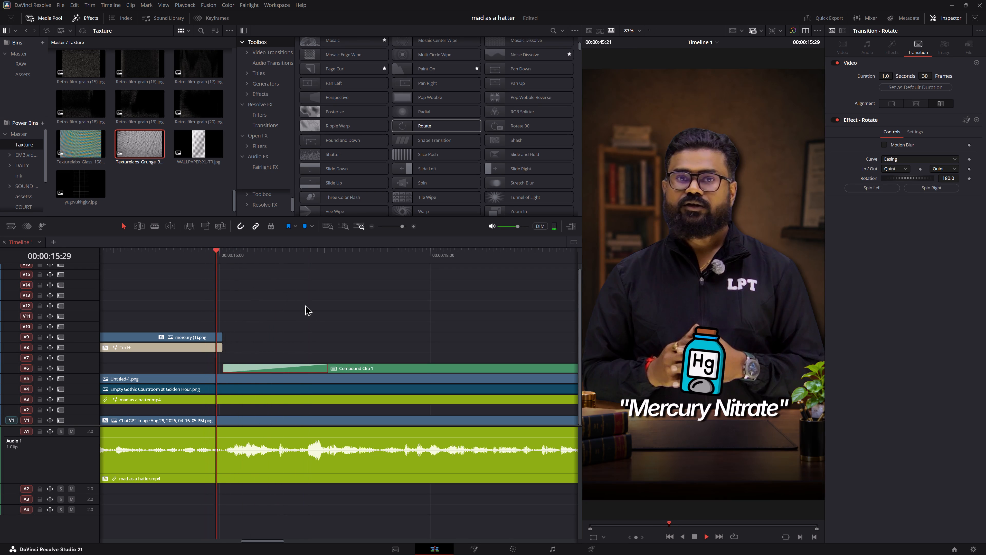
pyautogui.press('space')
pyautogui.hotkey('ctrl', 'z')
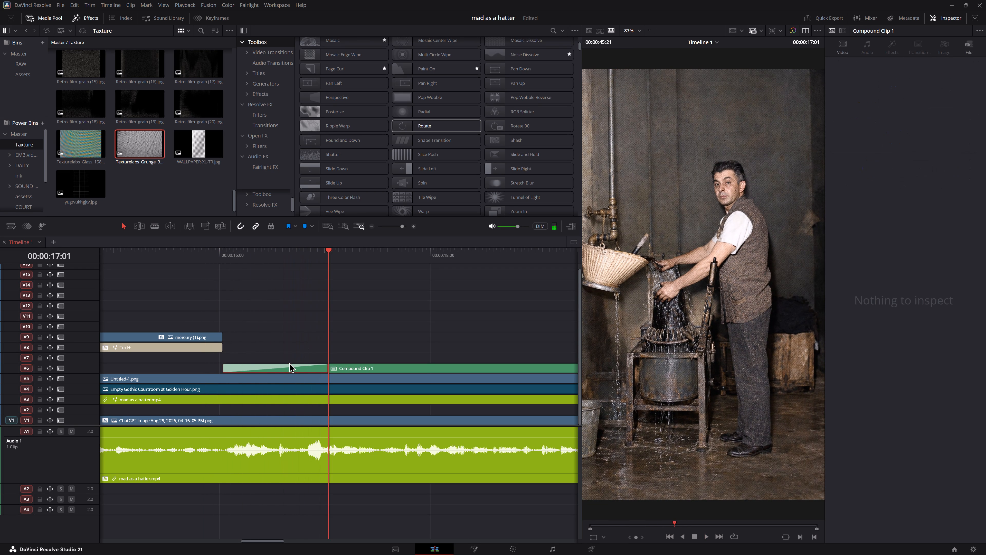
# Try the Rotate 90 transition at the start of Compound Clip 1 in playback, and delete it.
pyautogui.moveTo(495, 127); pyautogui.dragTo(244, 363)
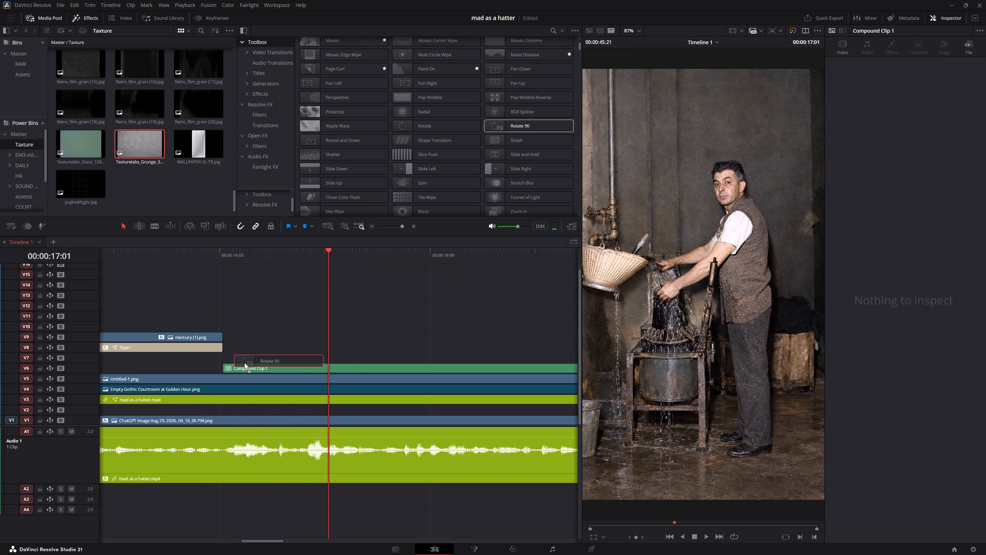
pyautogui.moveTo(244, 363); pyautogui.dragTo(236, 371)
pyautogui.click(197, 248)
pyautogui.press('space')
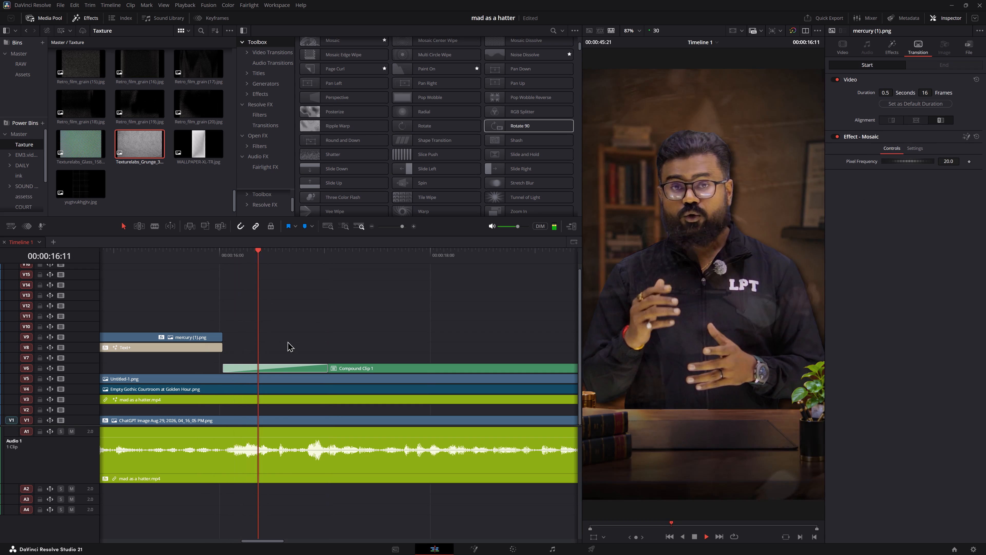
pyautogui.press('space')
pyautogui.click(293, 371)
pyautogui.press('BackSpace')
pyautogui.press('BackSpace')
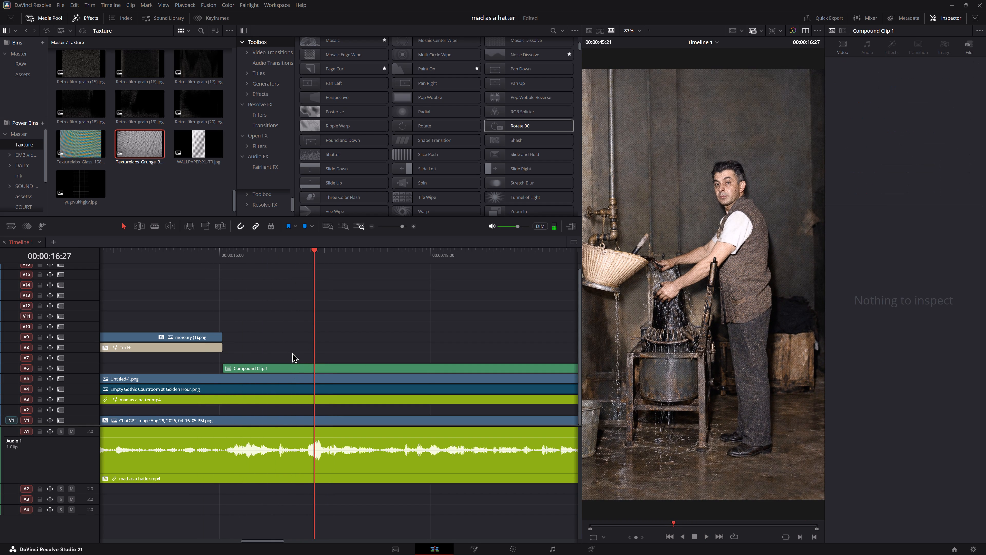
# Play the plain cut into Compound Clip 1 to judge it without a transition.
pyautogui.click(212, 258)
pyautogui.press('space')
pyautogui.press('space')
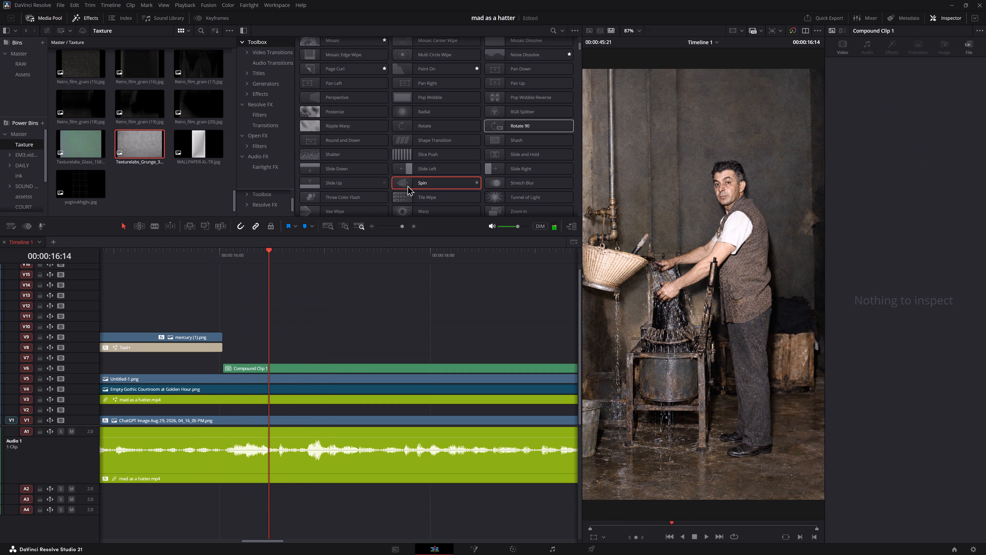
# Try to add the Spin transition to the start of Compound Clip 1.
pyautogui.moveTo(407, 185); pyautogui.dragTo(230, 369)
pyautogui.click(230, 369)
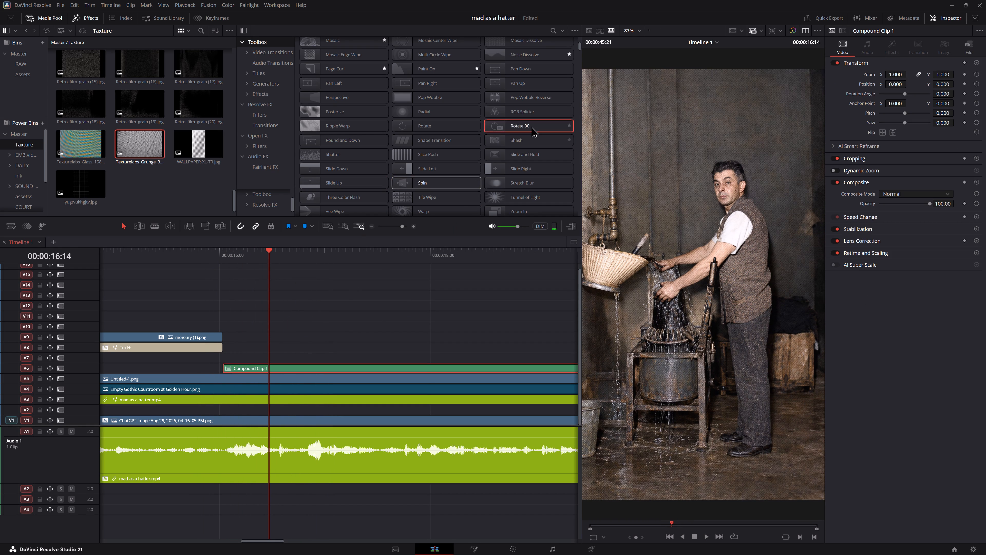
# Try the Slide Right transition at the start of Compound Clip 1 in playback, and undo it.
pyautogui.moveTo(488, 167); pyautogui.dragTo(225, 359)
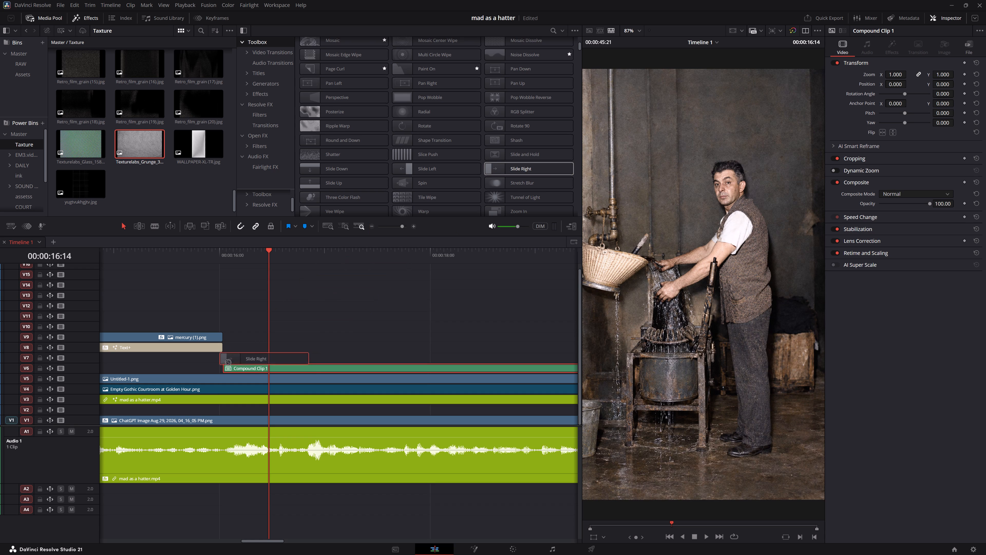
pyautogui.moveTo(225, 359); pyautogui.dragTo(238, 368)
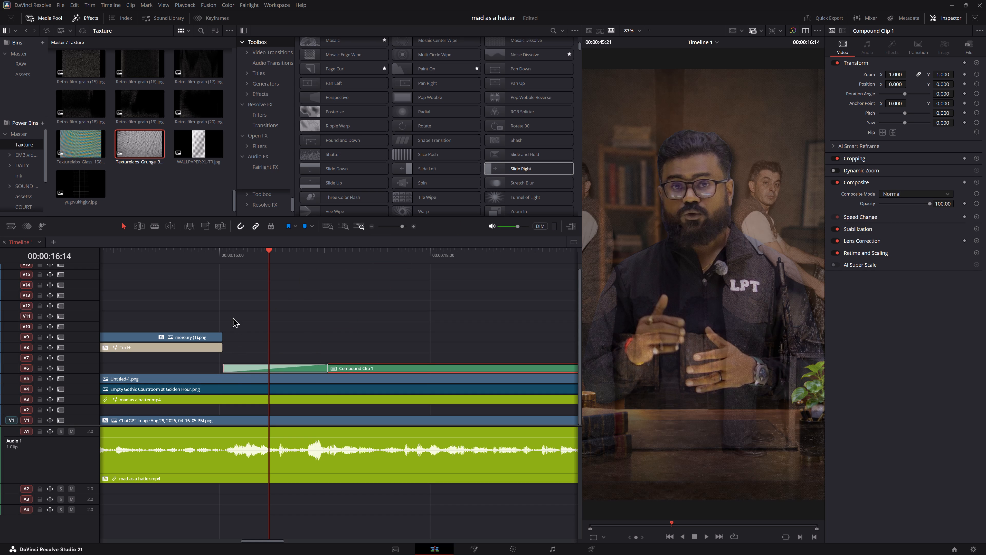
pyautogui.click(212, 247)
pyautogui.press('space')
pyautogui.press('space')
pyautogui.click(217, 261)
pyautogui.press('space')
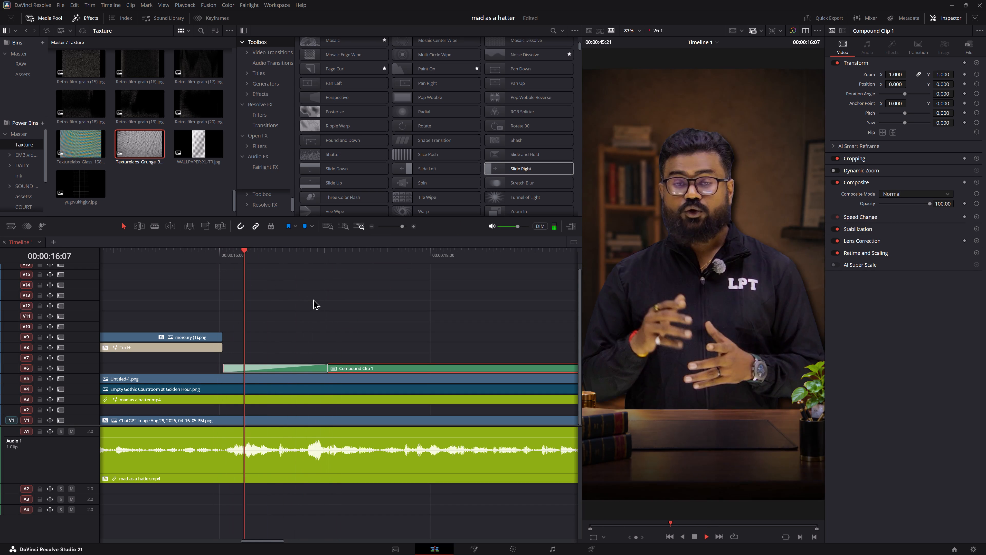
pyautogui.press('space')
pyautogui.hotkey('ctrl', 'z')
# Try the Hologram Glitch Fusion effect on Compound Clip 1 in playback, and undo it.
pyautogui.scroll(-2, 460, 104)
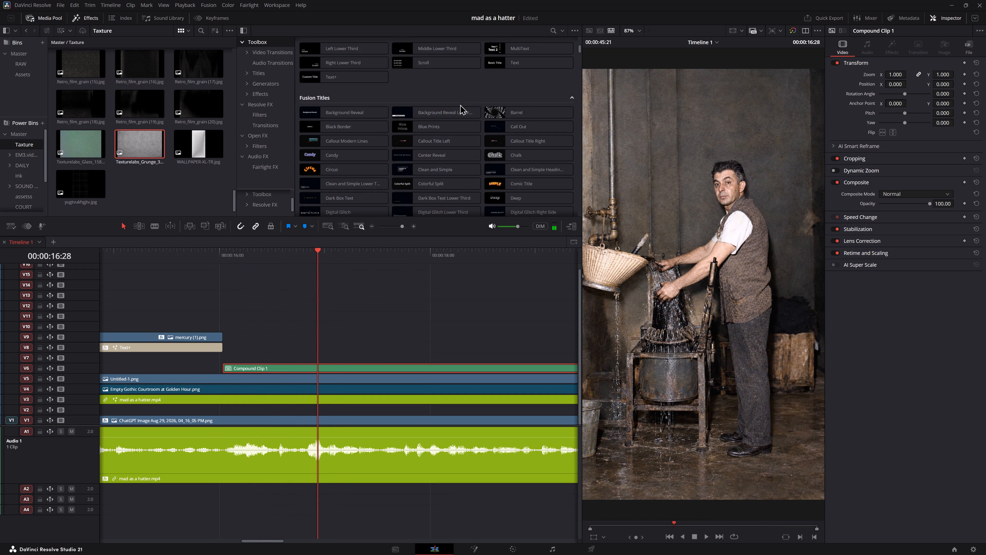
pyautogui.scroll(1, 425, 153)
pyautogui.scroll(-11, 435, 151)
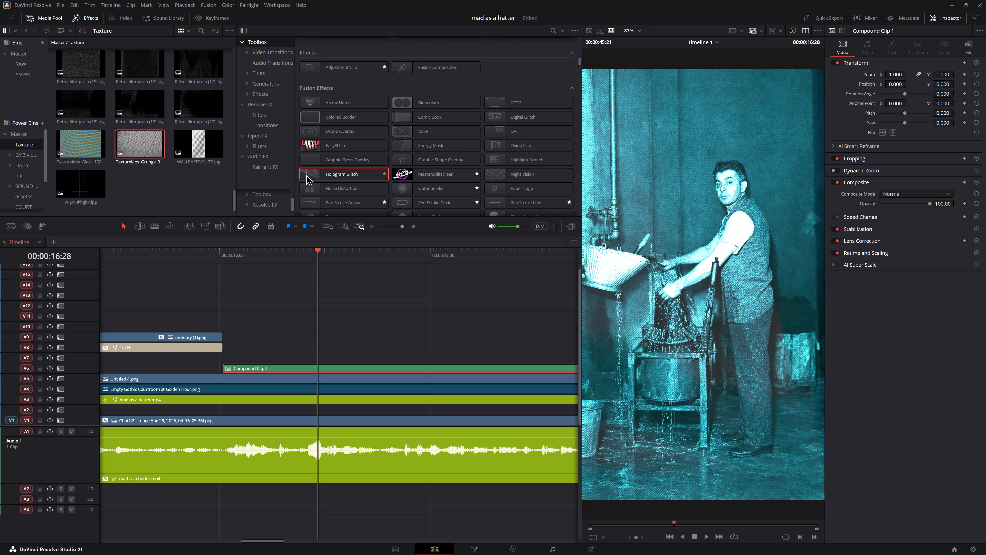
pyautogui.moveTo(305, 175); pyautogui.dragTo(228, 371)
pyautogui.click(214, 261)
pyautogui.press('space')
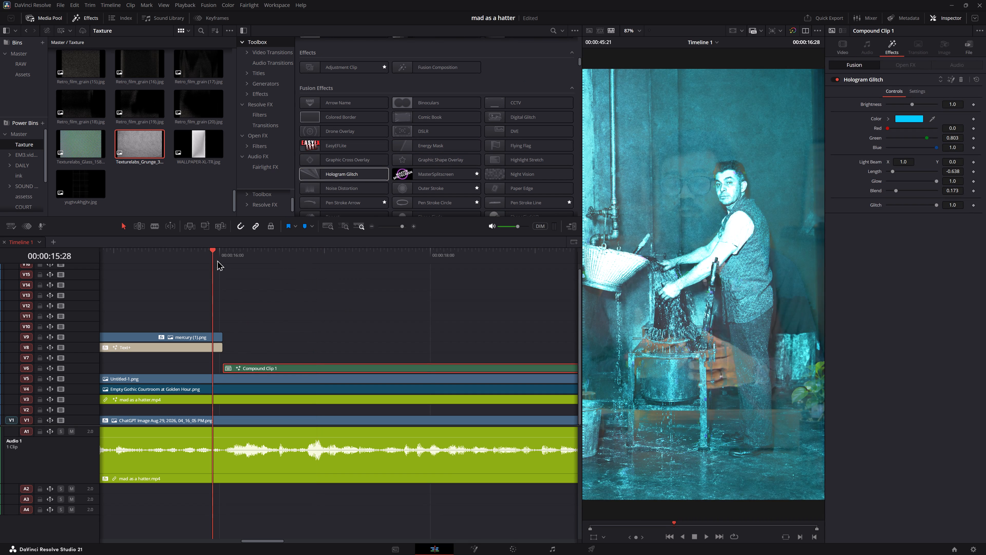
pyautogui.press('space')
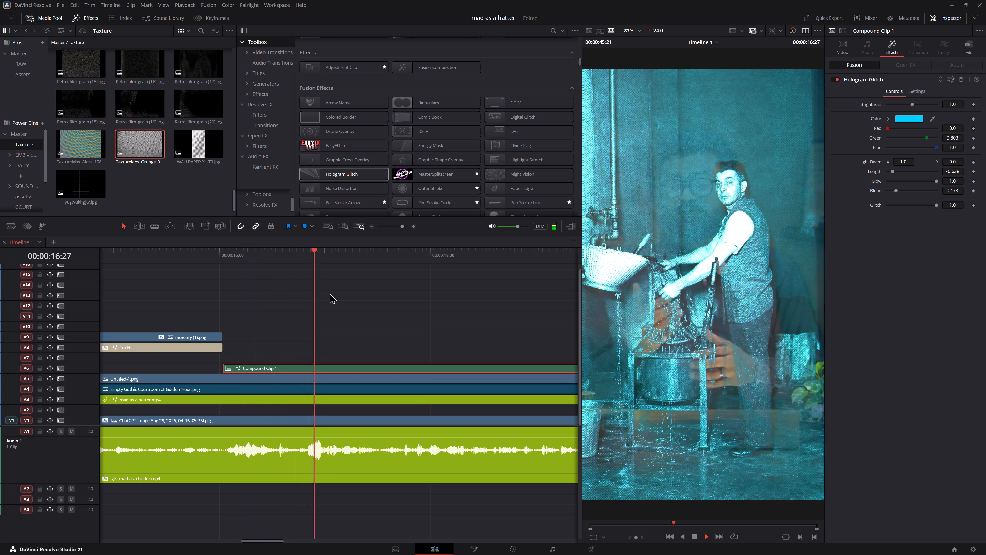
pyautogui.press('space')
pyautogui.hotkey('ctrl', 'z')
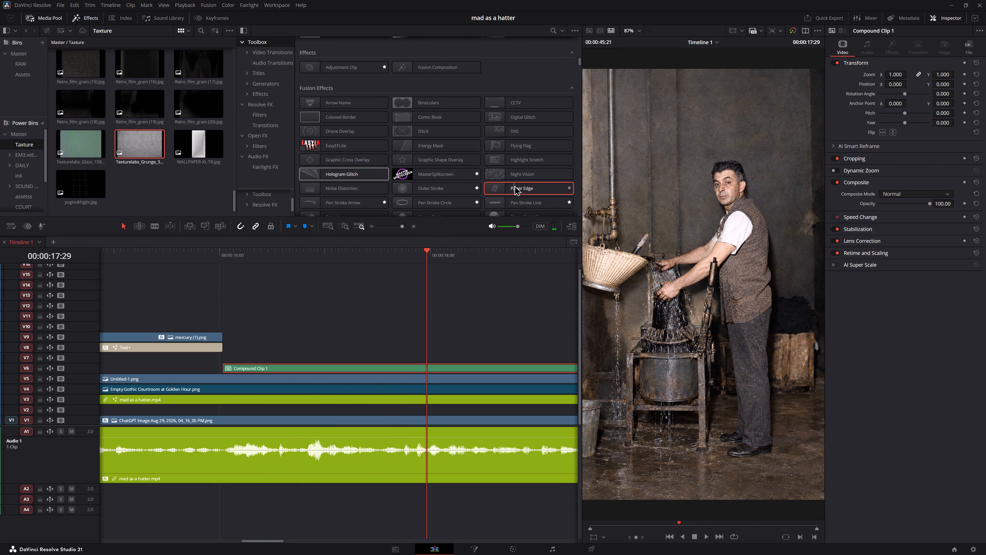
# Apply the Paper Edge Fusion effect to Compound Clip 1 and play it briefly.
pyautogui.moveTo(514, 185); pyautogui.dragTo(276, 366)
pyautogui.press('space')
pyautogui.press('space')
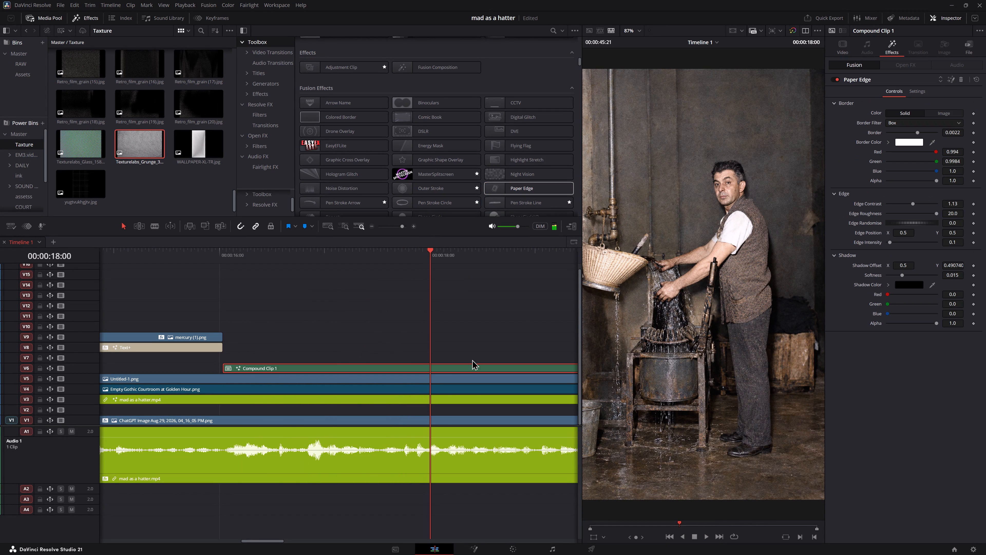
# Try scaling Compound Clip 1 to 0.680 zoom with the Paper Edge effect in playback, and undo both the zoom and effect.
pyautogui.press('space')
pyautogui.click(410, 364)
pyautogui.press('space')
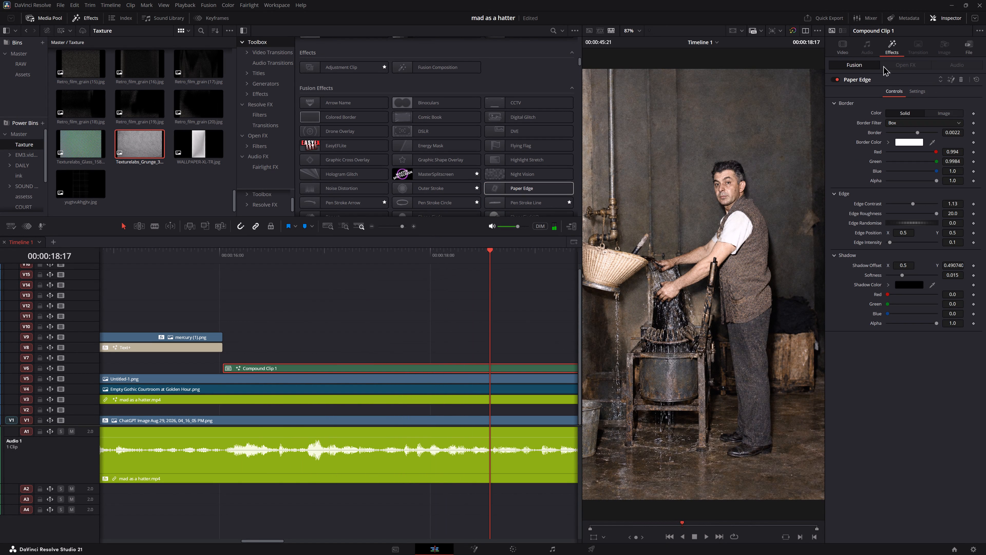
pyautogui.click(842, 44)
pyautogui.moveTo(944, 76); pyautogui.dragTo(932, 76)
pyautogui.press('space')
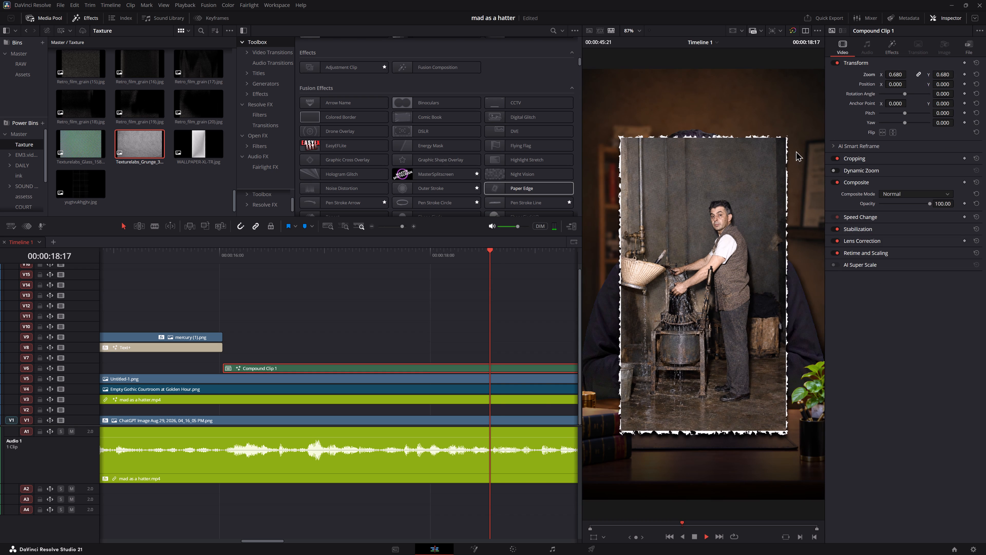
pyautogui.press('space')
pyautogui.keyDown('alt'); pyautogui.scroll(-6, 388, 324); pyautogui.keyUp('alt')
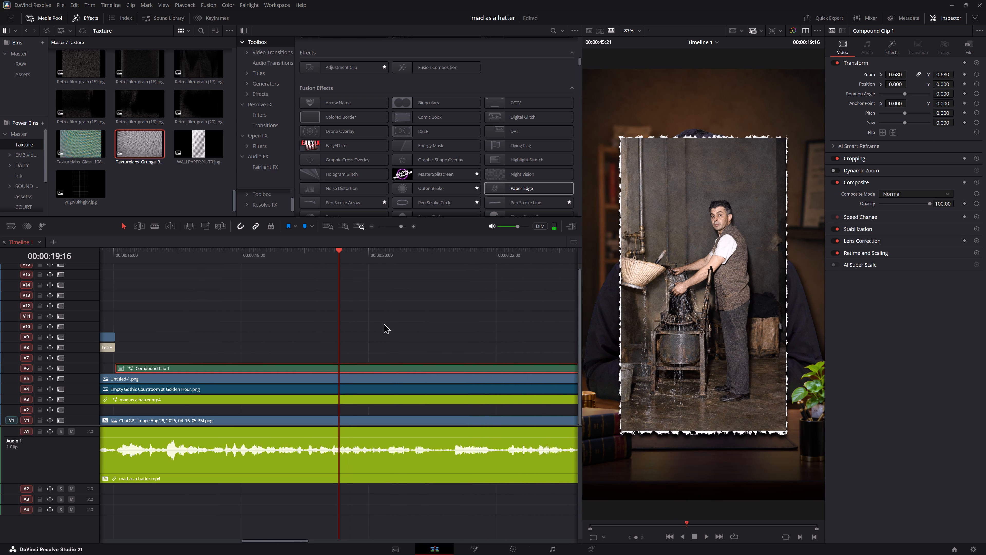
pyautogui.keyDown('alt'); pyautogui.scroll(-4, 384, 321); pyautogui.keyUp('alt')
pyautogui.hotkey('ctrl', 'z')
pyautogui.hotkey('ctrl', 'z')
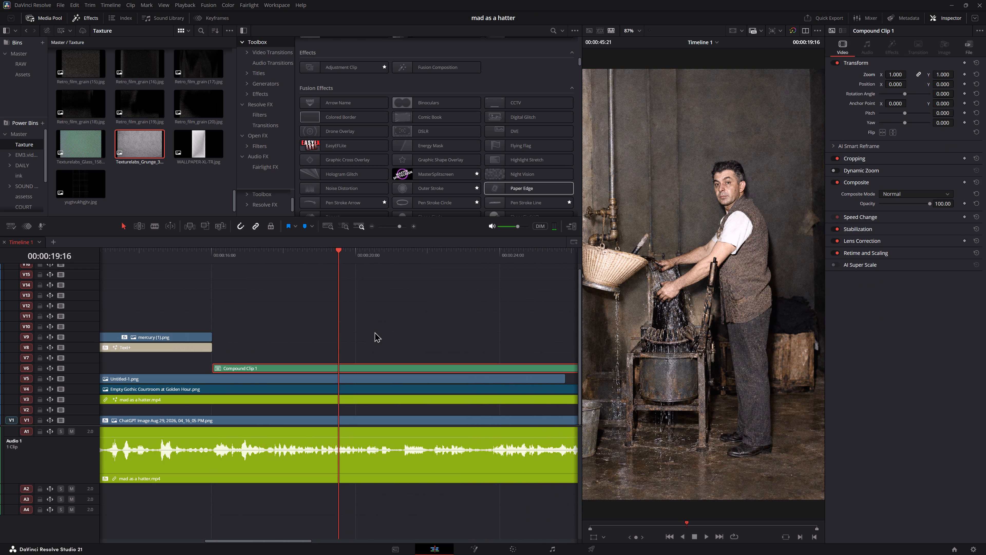
# Preview other Fusion effects on Compound Clip 1 and play the reel from the clip's start.
pyautogui.keyDown('ctrl'); pyautogui.scroll(2, 375, 334); pyautogui.keyUp('ctrl')
pyautogui.scroll(-2, 412, 188)
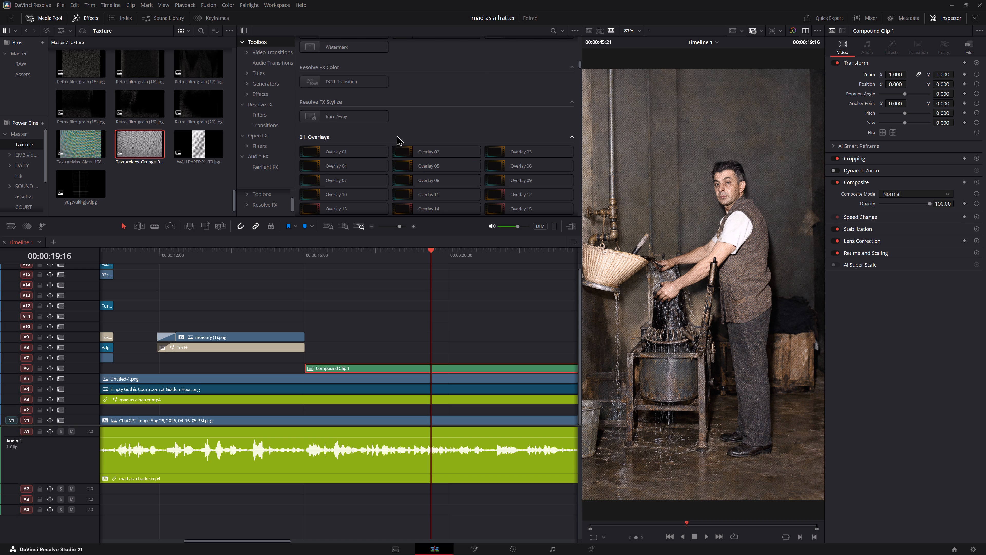
pyautogui.scroll(1, 416, 129)
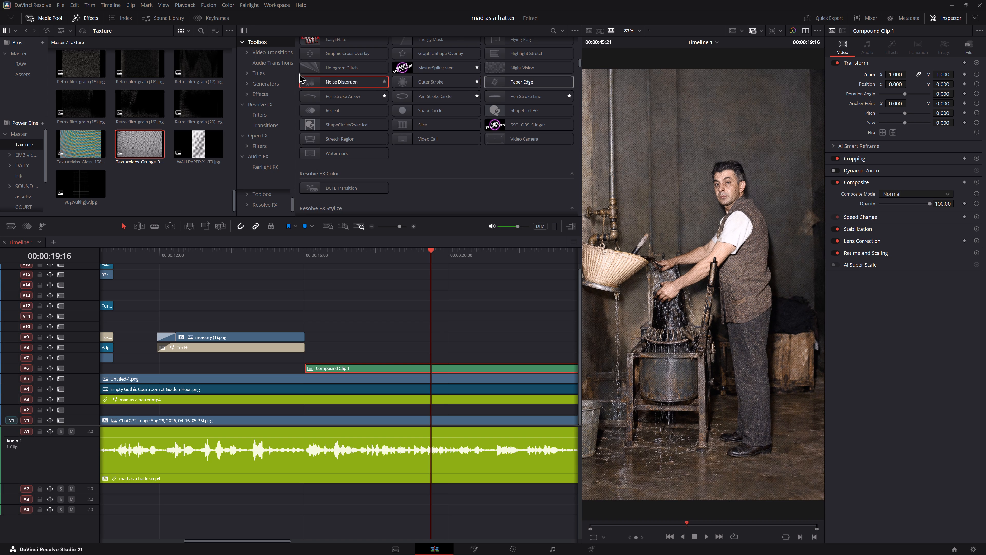
pyautogui.scroll(1, 384, 103)
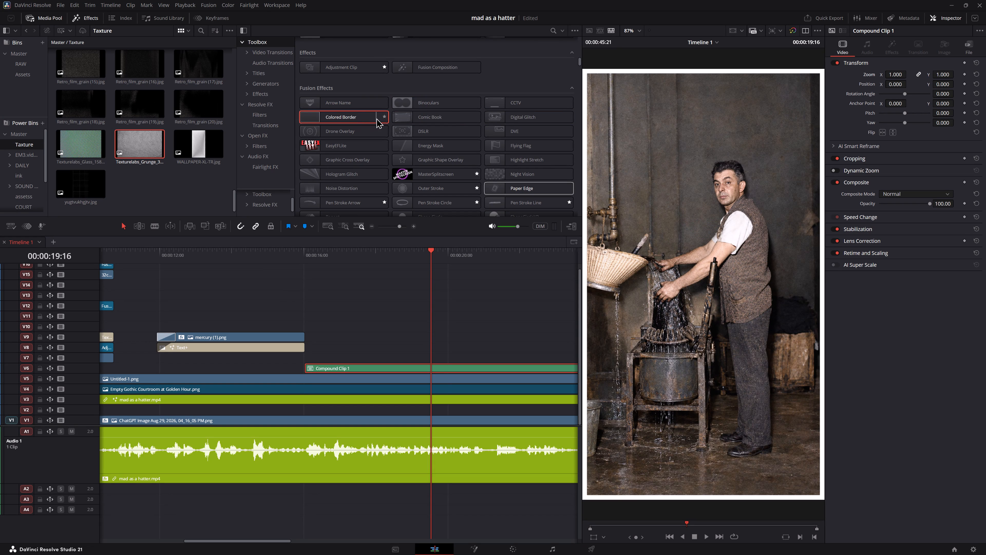
pyautogui.click(305, 258)
pyautogui.press('space')
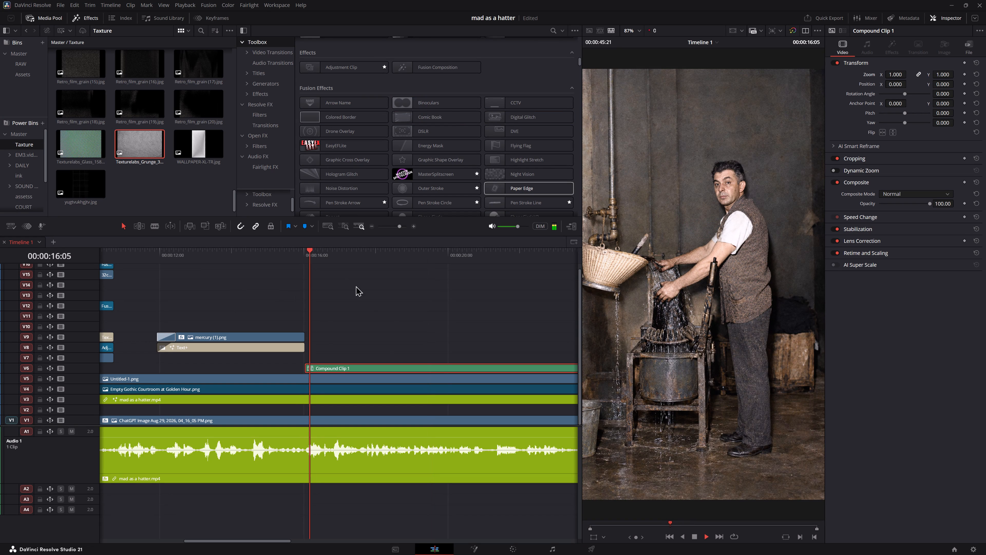
pyautogui.press('space')
pyautogui.click(372, 368)
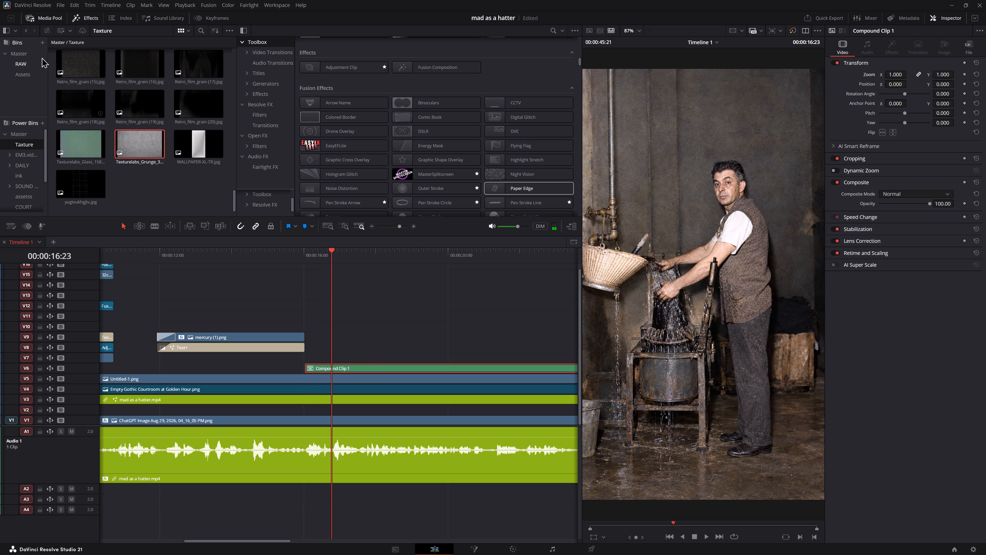
# Move Compound Clip 1 from the Master bin into the Assets bin and open Assets.
pyautogui.click(26, 70)
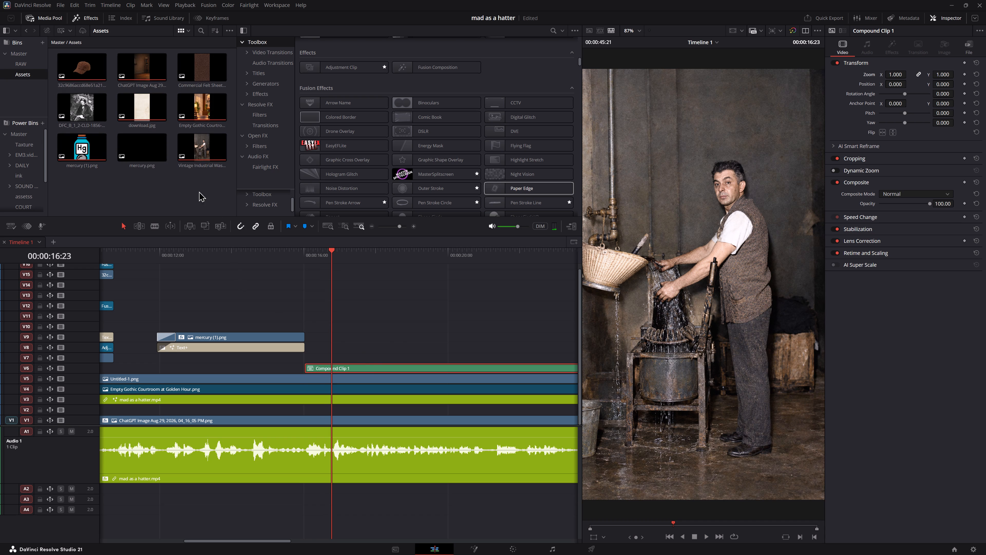
pyautogui.click(16, 64)
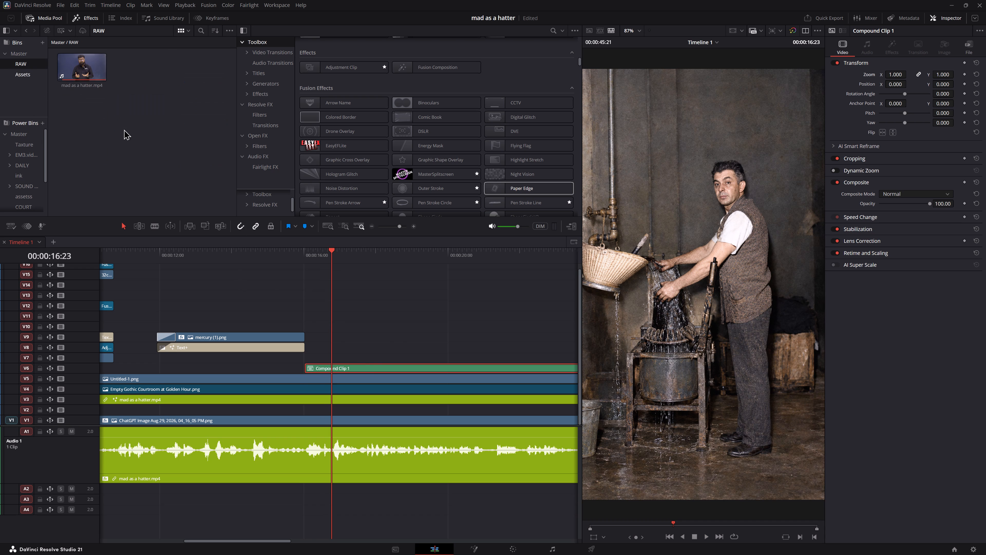
pyautogui.click(15, 51)
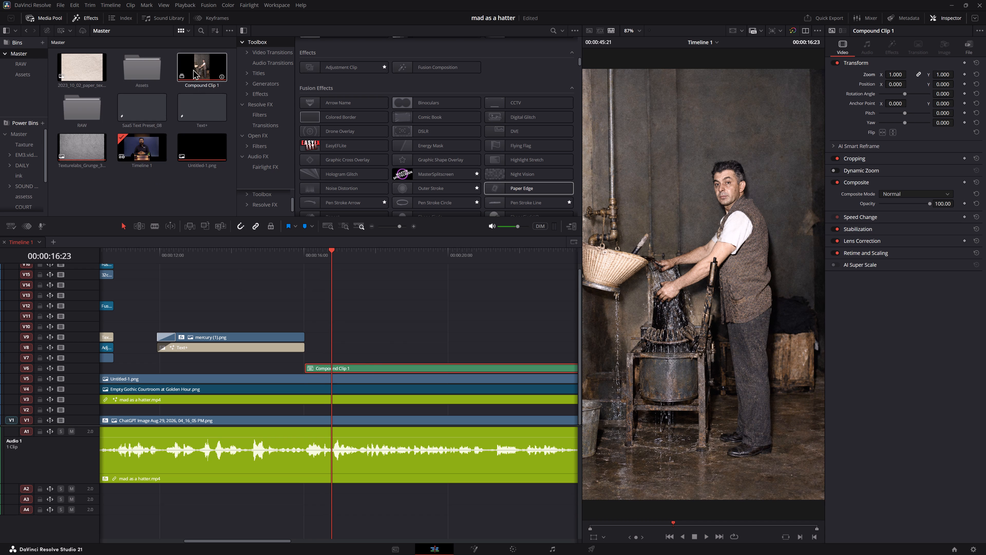
pyautogui.moveTo(192, 65); pyautogui.dragTo(135, 69)
pyautogui.tripleClick(135, 68)
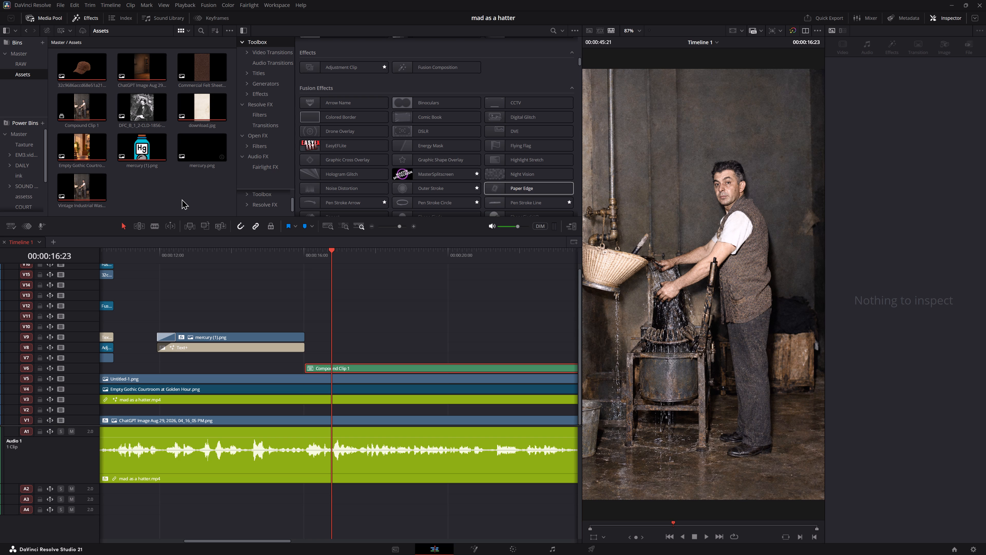
pyautogui.click(182, 199)
# Delete Compound Clip 1 from track V6 of the timeline.
pyautogui.click(335, 362)
pyautogui.click(339, 371)
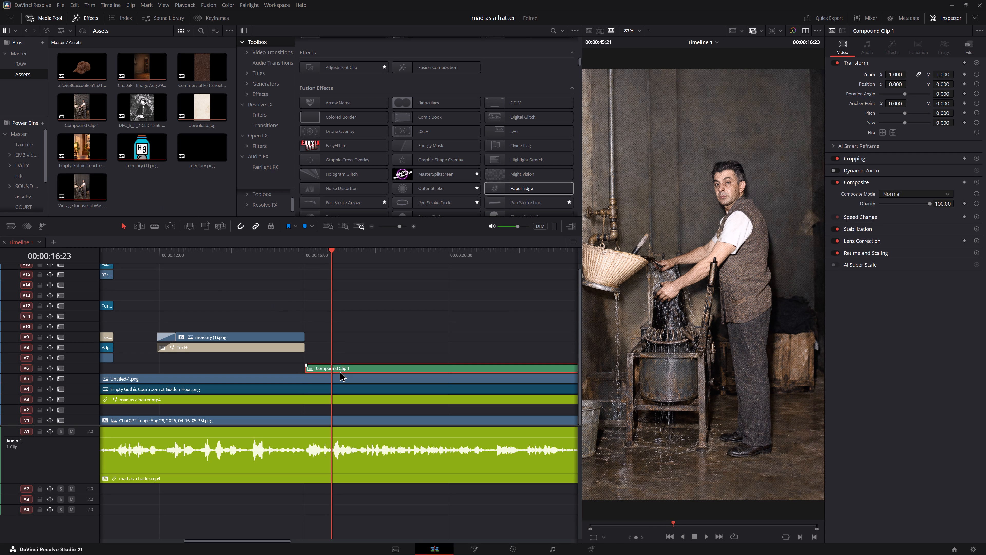
pyautogui.press('BackSpace')
# Add a Fusion Composition to the timeline and place it on track V7, starting at 00:00:16:01.
pyautogui.click(338, 353)
pyautogui.hotkey('shift', 'space')
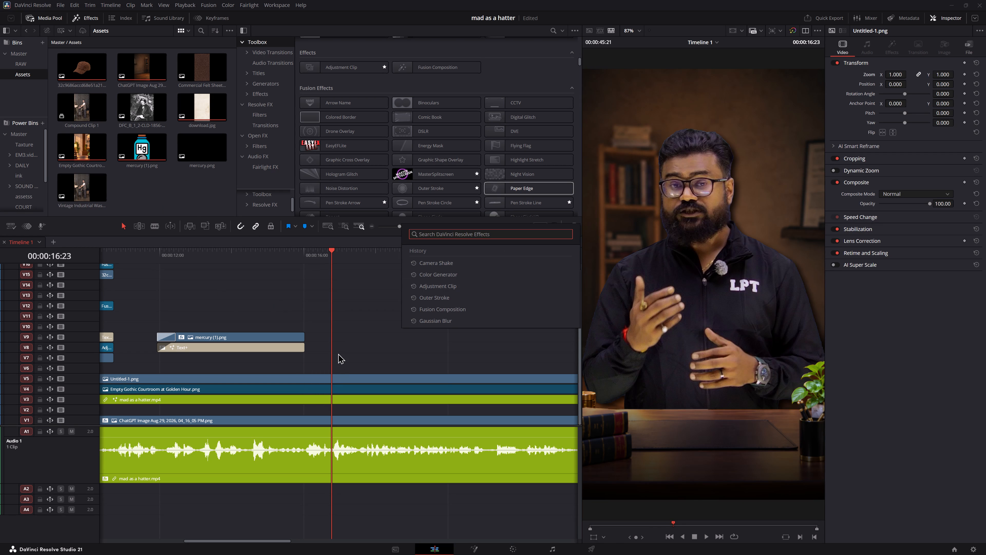
pyautogui.write('fus')
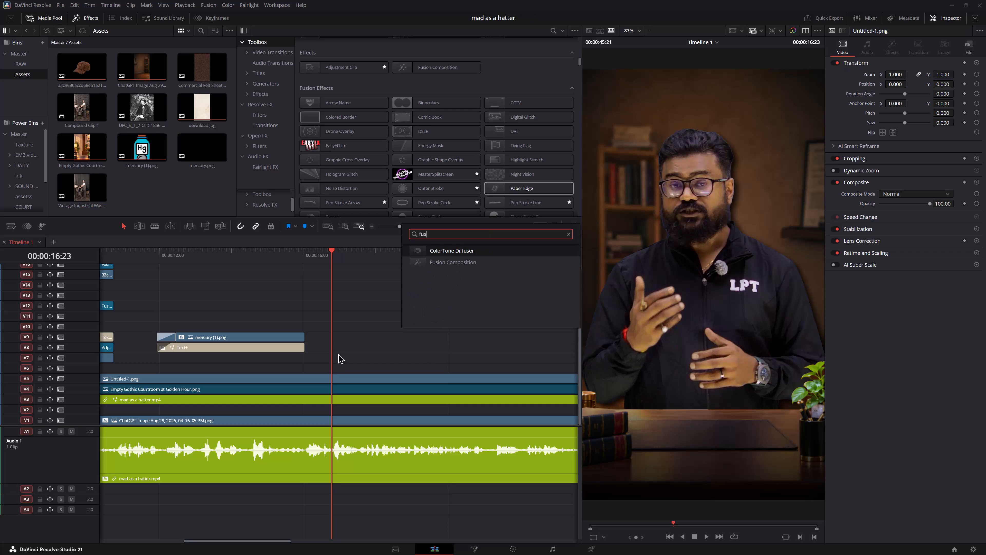
pyautogui.press('Down')
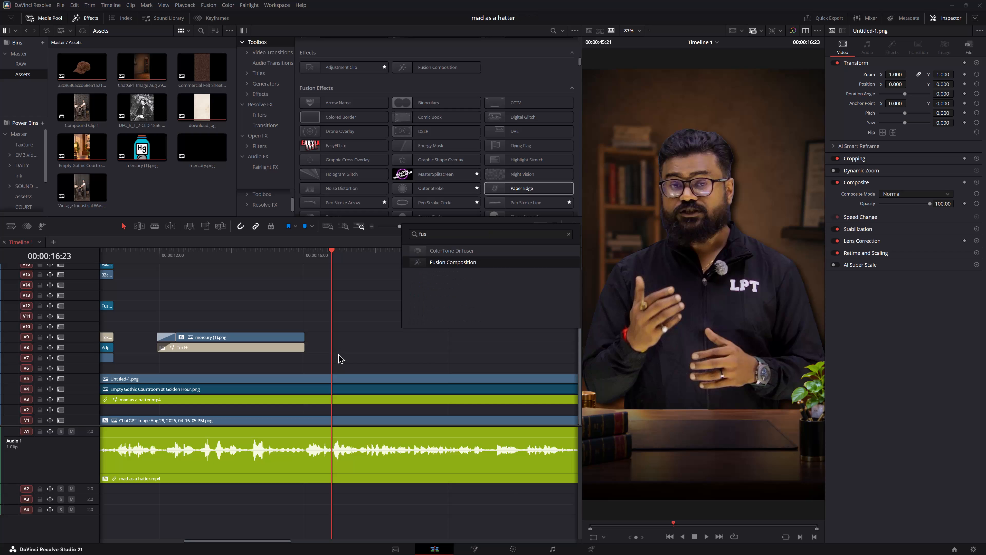
pyautogui.press('Return')
pyautogui.click(308, 259)
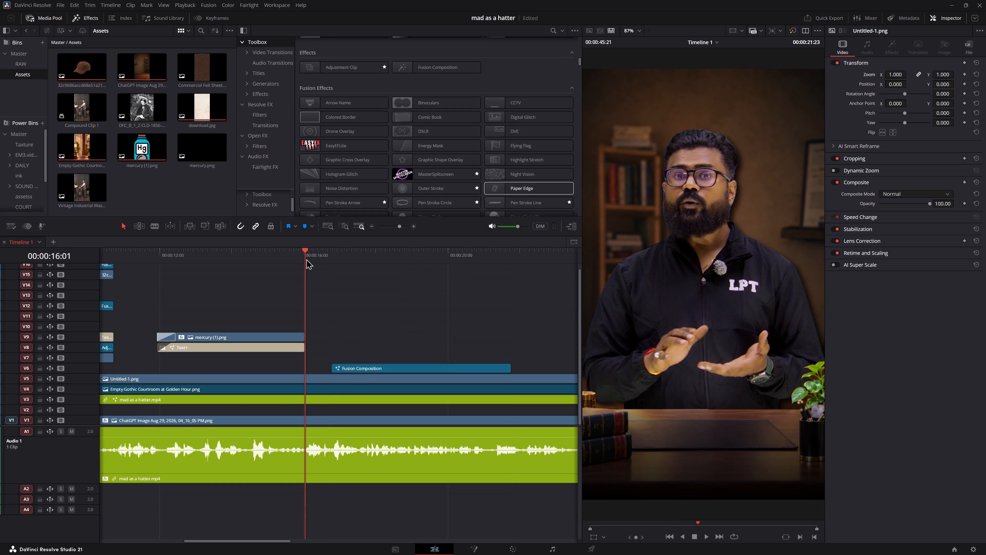
pyautogui.moveTo(365, 371); pyautogui.dragTo(339, 363)
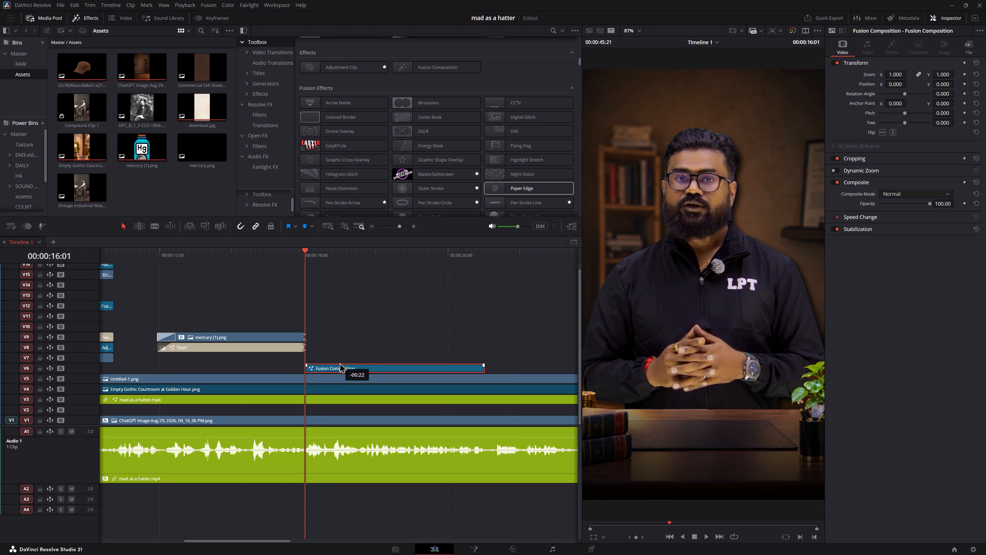
pyautogui.moveTo(339, 363); pyautogui.dragTo(339, 357)
# Play through the narration to find the end point and extend the Fusion Composition to 00:00:22:05.
pyautogui.keyDown('alt'); pyautogui.scroll(-5, 368, 345); pyautogui.keyUp('alt')
pyautogui.keyDown('alt'); pyautogui.scroll(7, 255, 359); pyautogui.keyUp('alt')
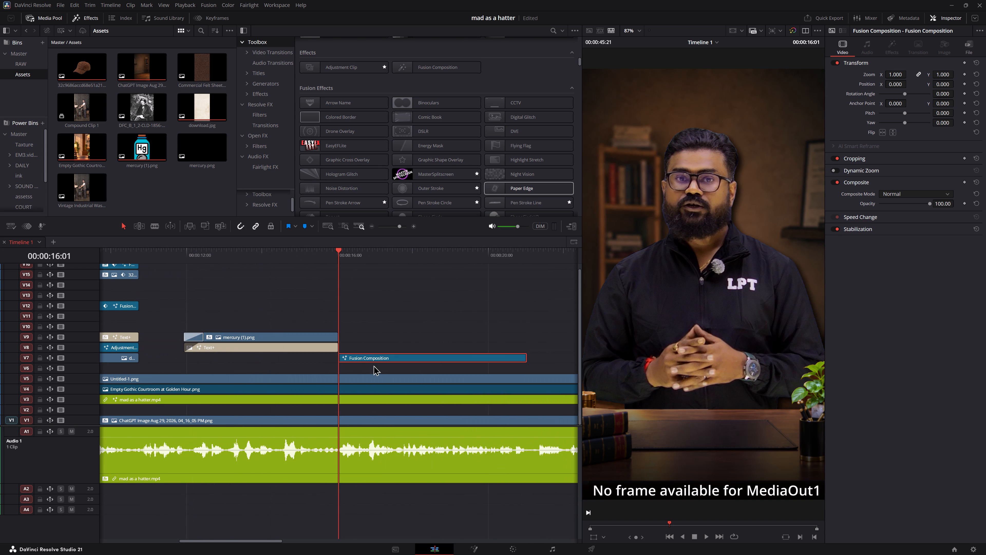
pyautogui.keyDown('alt'); pyautogui.scroll(-2, 507, 351); pyautogui.keyUp('alt')
pyautogui.press('space')
pyautogui.click(448, 251)
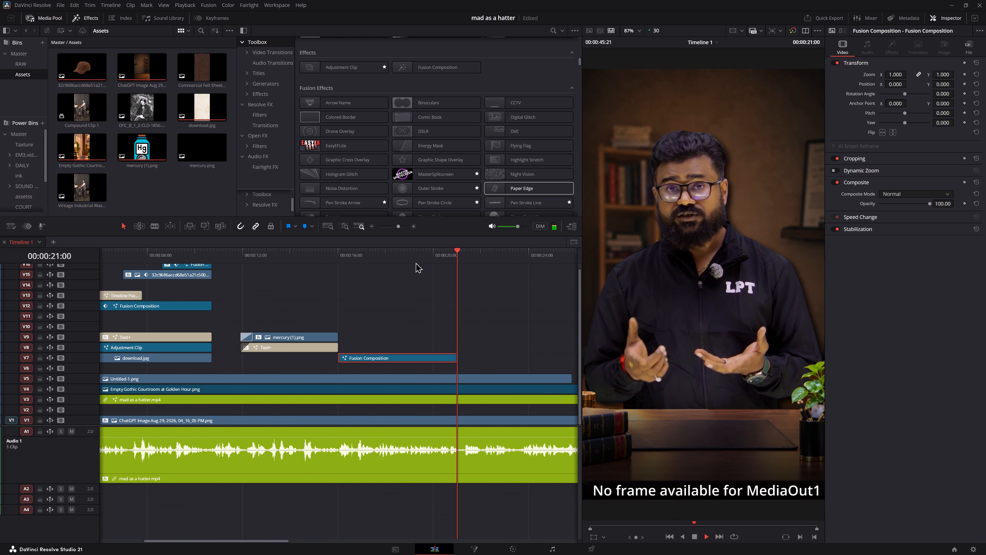
pyautogui.press('space')
pyautogui.press('space')
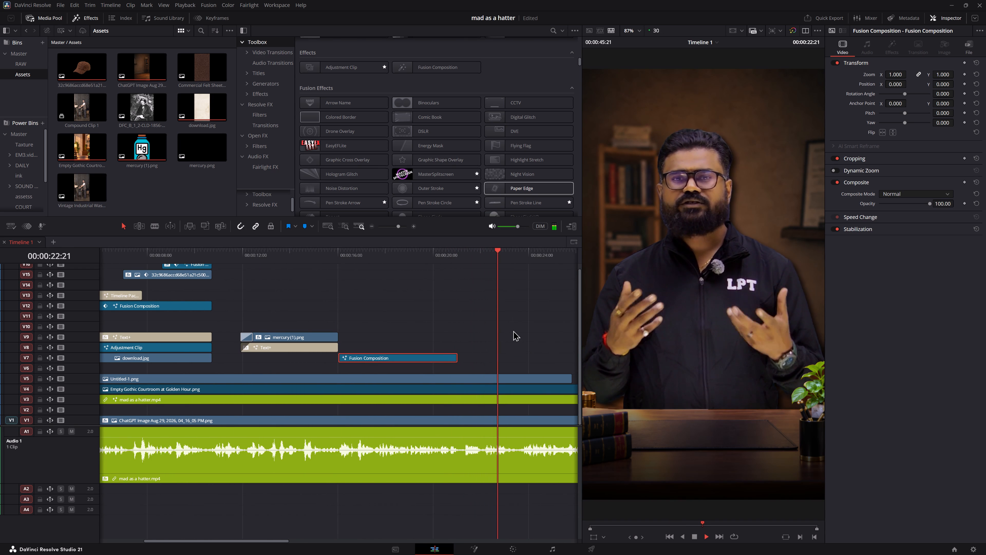
pyautogui.moveTo(513, 330); pyautogui.dragTo(449, 325, button='middle')
pyautogui.press('space')
pyautogui.keyDown('alt'); pyautogui.scroll(12, 468, 346); pyautogui.keyUp('alt')
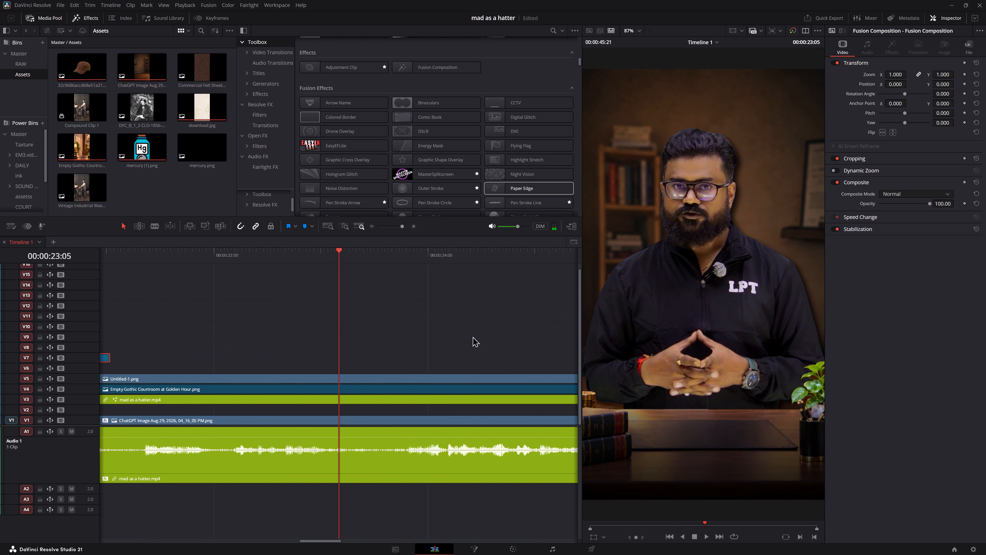
pyautogui.keyDown('ctrl'); pyautogui.scroll(3, 472, 336); pyautogui.keyUp('ctrl')
pyautogui.click(314, 252)
pyautogui.press('space')
pyautogui.press('space')
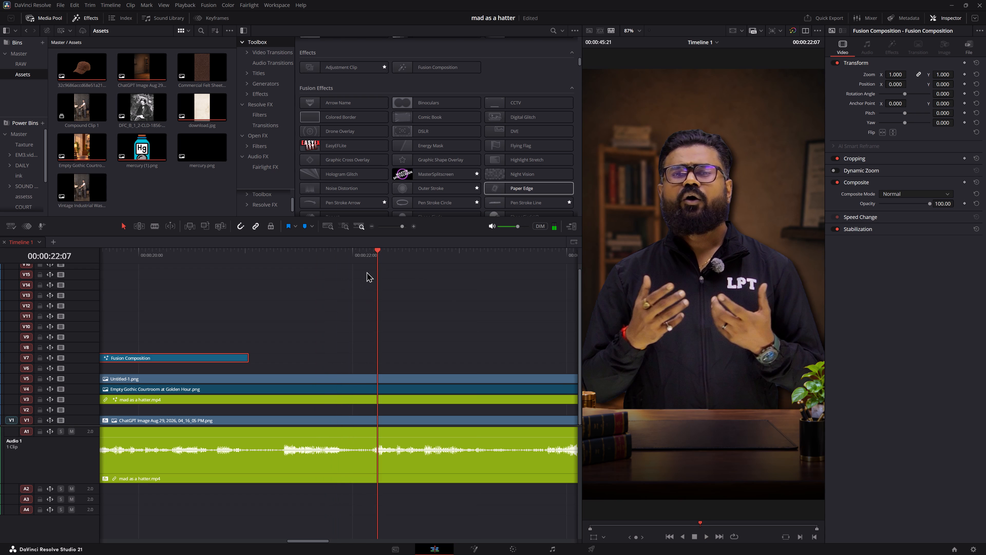
pyautogui.moveTo(374, 258); pyautogui.dragTo(370, 258)
pyautogui.moveTo(248, 357); pyautogui.dragTo(330, 350)
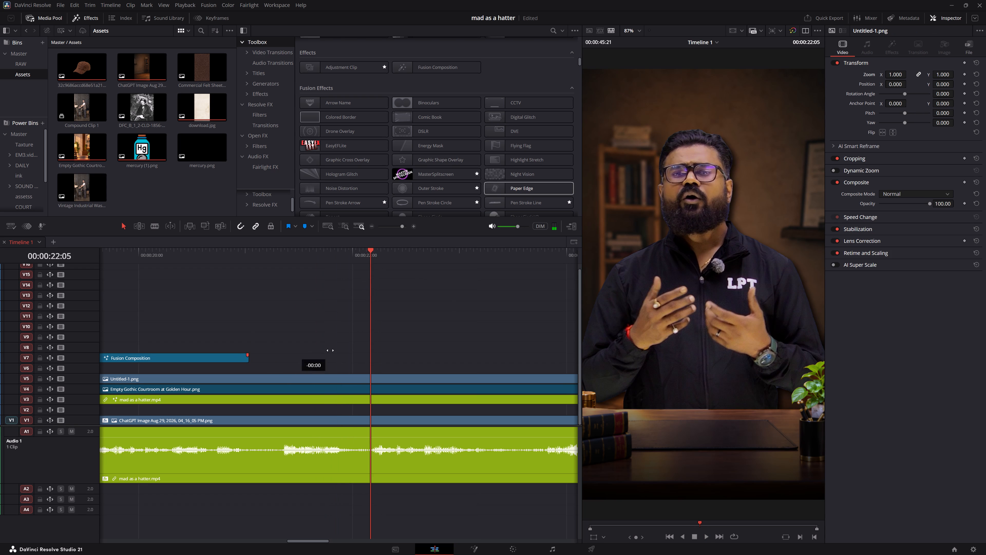
pyautogui.moveTo(330, 350); pyautogui.dragTo(339, 348)
pyautogui.moveTo(245, 358); pyautogui.dragTo(369, 356)
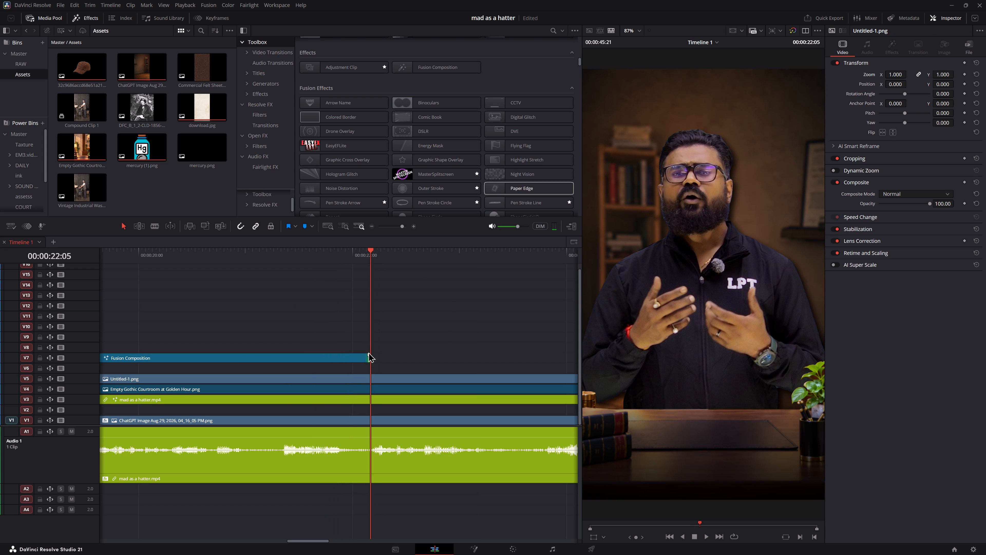
pyautogui.click(369, 341)
# Place Compound Clip 1 from the Assets bin on track V6 beneath the Fusion Composition, starting at 00:00:16:01.
pyautogui.keyDown('alt'); pyautogui.scroll(-5, 444, 329); pyautogui.keyUp('alt')
pyautogui.keyDown('ctrl'); pyautogui.scroll(5, 451, 326); pyautogui.keyUp('ctrl')
pyautogui.moveTo(135, 256); pyautogui.dragTo(125, 257)
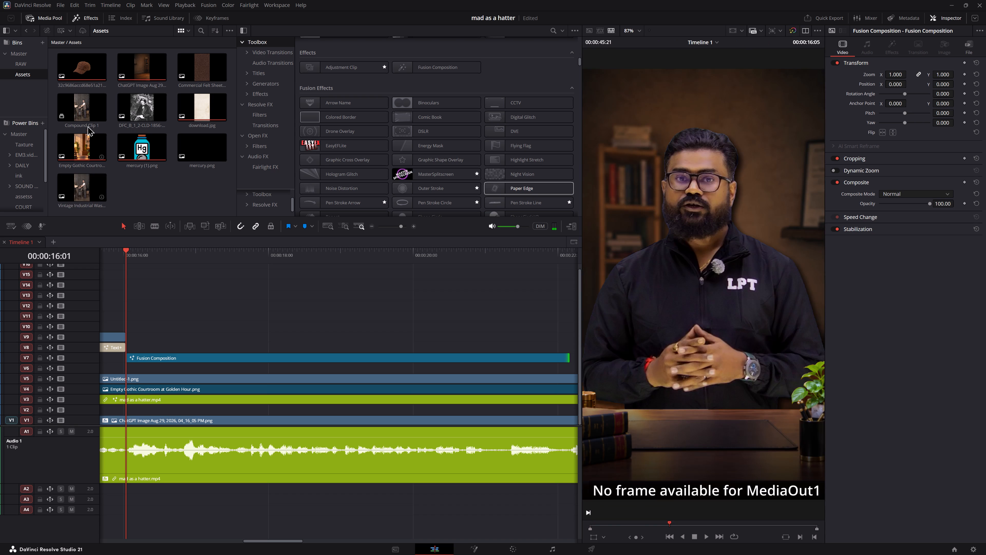
pyautogui.moveTo(71, 106); pyautogui.dragTo(155, 336)
pyautogui.moveTo(199, 336); pyautogui.dragTo(179, 336)
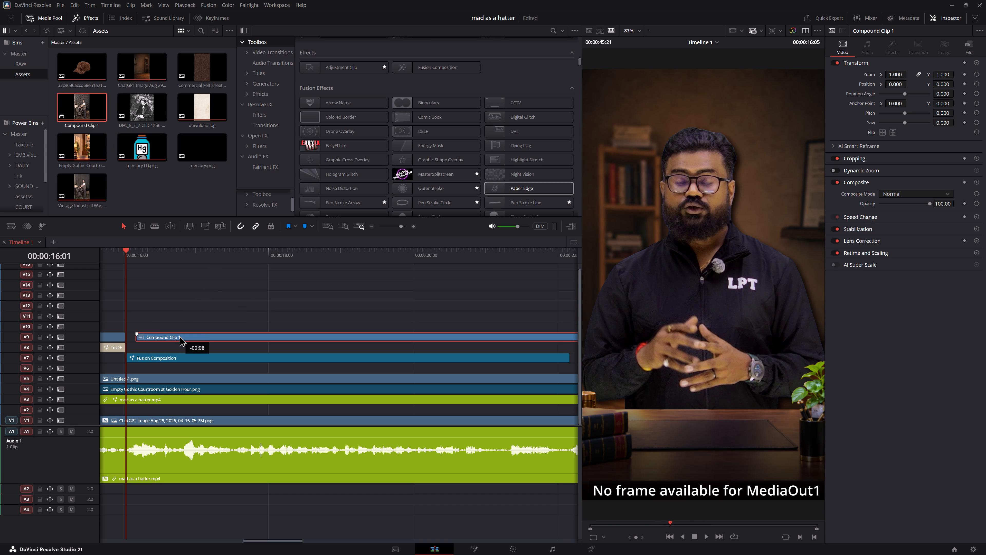
pyautogui.moveTo(179, 336); pyautogui.dragTo(169, 372)
# Trim the end of Compound Clip 1 to match the Fusion Composition's end and return the playhead to their start.
pyautogui.keyDown('alt'); pyautogui.scroll(-5, 268, 291); pyautogui.keyUp('alt')
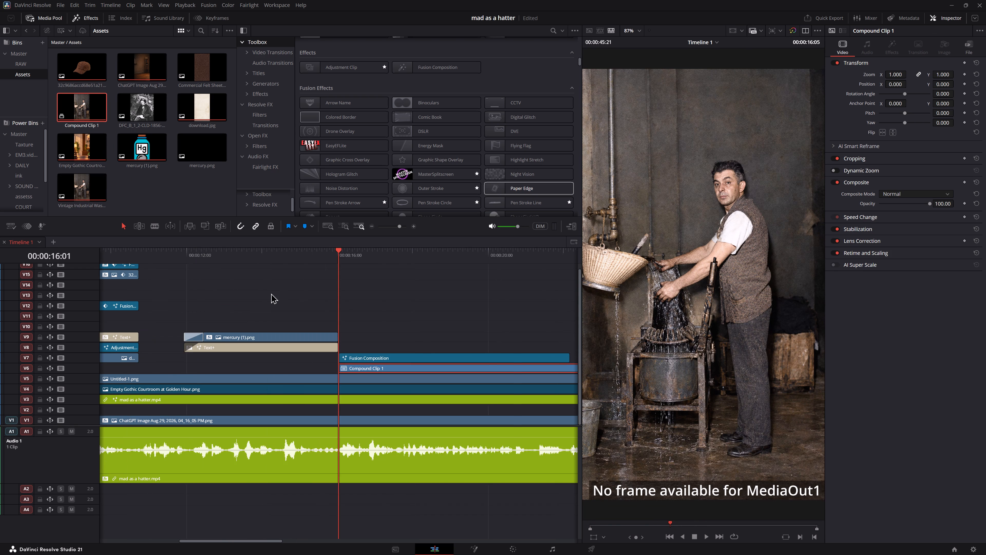
pyautogui.keyDown('ctrl'); pyautogui.scroll(-4, 426, 342); pyautogui.keyUp('ctrl')
pyautogui.moveTo(391, 251); pyautogui.dragTo(387, 251)
pyautogui.press('2')
pyautogui.moveTo(371, 252); pyautogui.dragTo(195, 276)
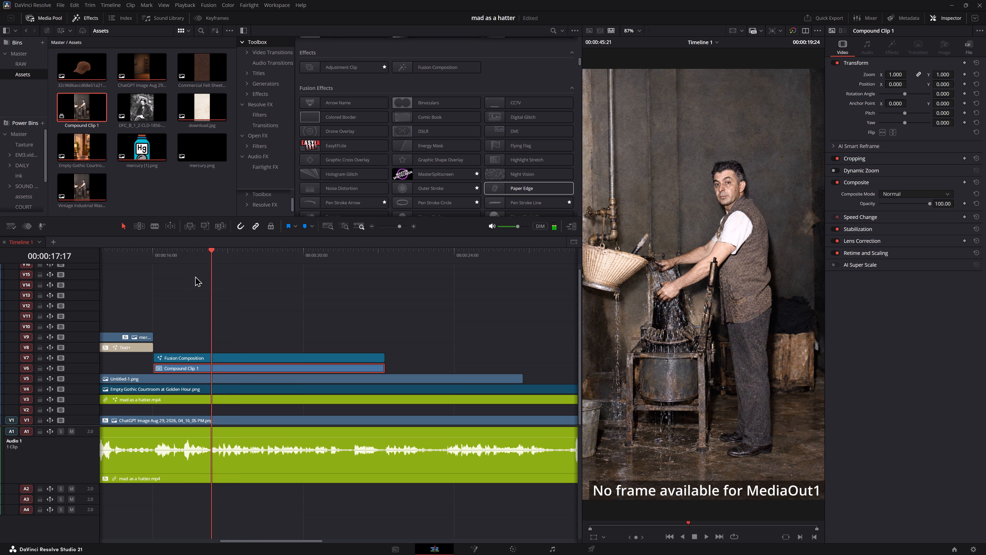
pyautogui.moveTo(195, 276); pyautogui.dragTo(155, 283)
# Deselect Compound Clip 1 and save the project.
pyautogui.click(267, 306)
pyautogui.hotkey('ctrl', 's')
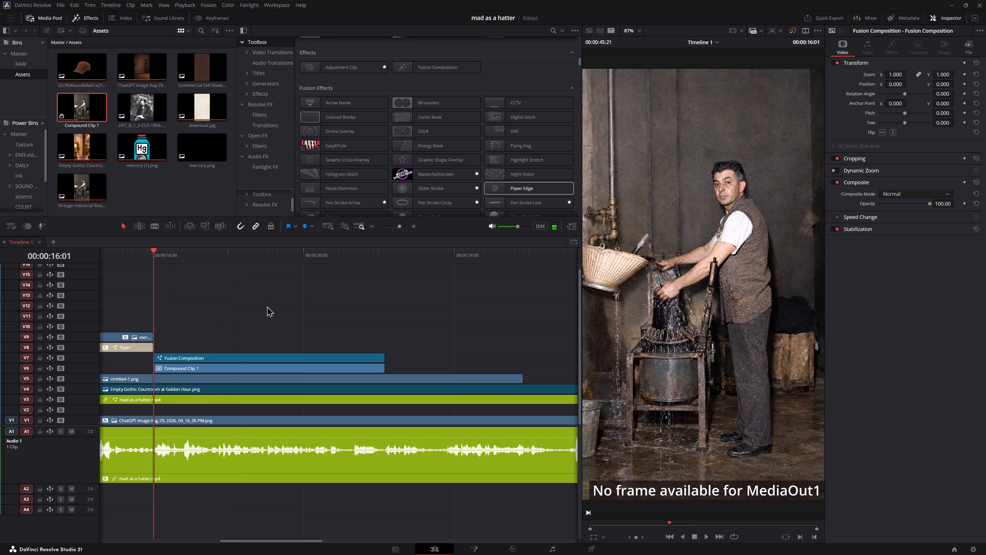
pyautogui.hotkey('ctrl', 's')
# Open the Fusion Composition clip on track V7 in the Fusion page and bring its MediaOut1 node into clear view.
pyautogui.keyDown('alt'); pyautogui.scroll(8, 267, 306); pyautogui.keyUp('alt')
pyautogui.keyDown('ctrl'); pyautogui.scroll(-5, 267, 306); pyautogui.keyUp('ctrl')
pyautogui.keyDown('alt'); pyautogui.scroll(-2, 267, 306); pyautogui.keyUp('alt')
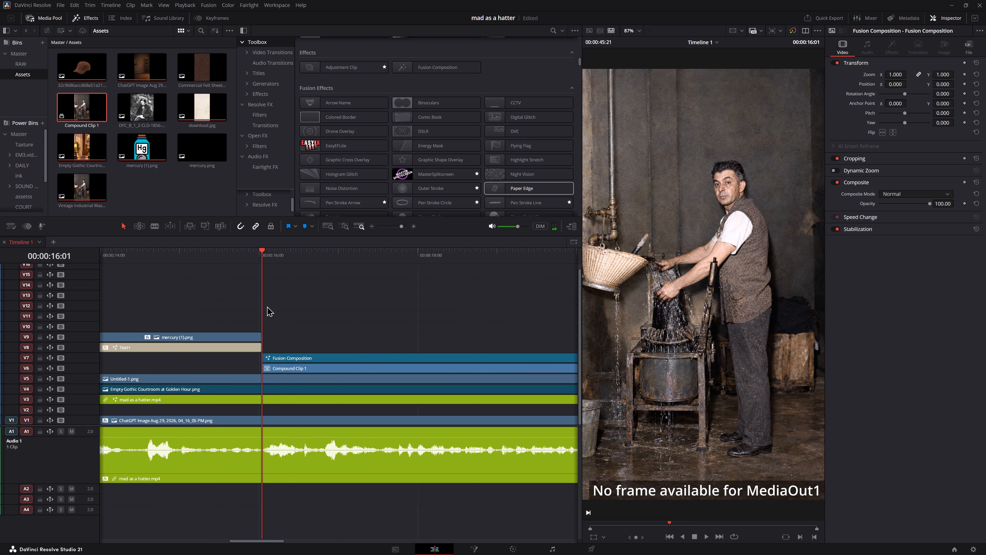
pyautogui.keyDown('ctrl'); pyautogui.scroll(-2, 267, 306); pyautogui.keyUp('ctrl')
pyautogui.press('space')
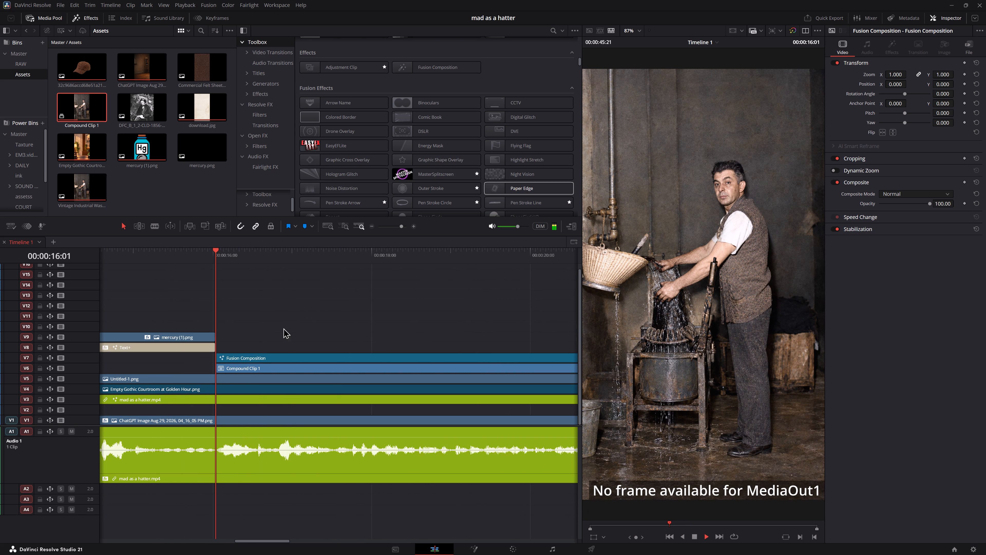
pyautogui.press('space')
pyautogui.click(277, 355)
pyautogui.hotkey('alt', 'f')
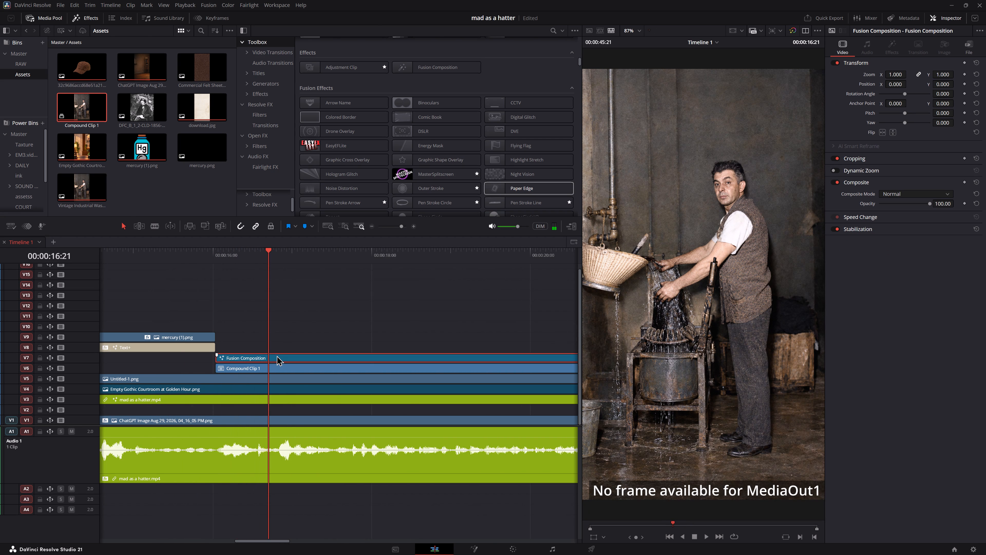
pyautogui.moveTo(97, 413); pyautogui.dragTo(456, 443)
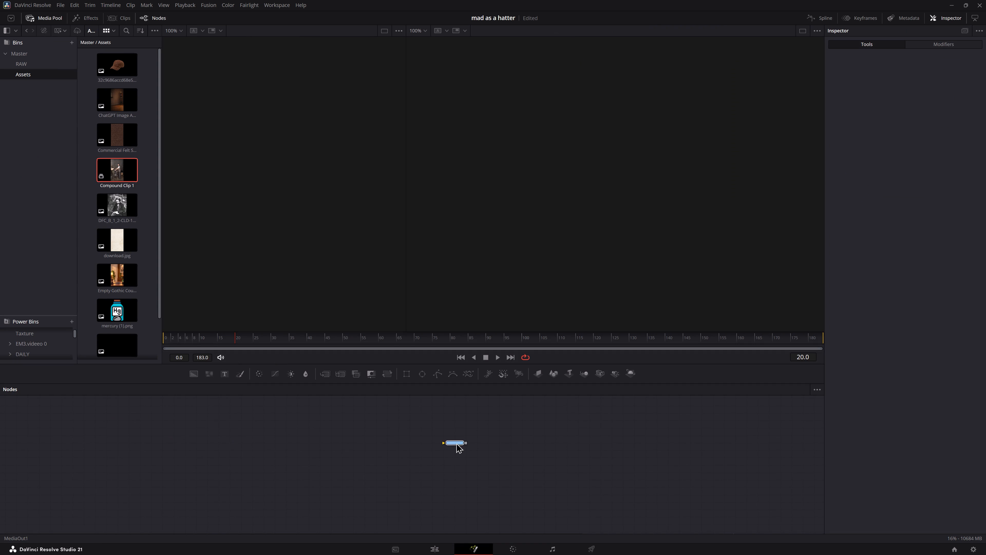
pyautogui.moveTo(456, 443); pyautogui.dragTo(462, 444)
pyautogui.keyDown('ctrl'); pyautogui.scroll(2, 507, 449); pyautogui.keyUp('ctrl')
pyautogui.moveTo(477, 451); pyautogui.dragTo(549, 475, button='middle')
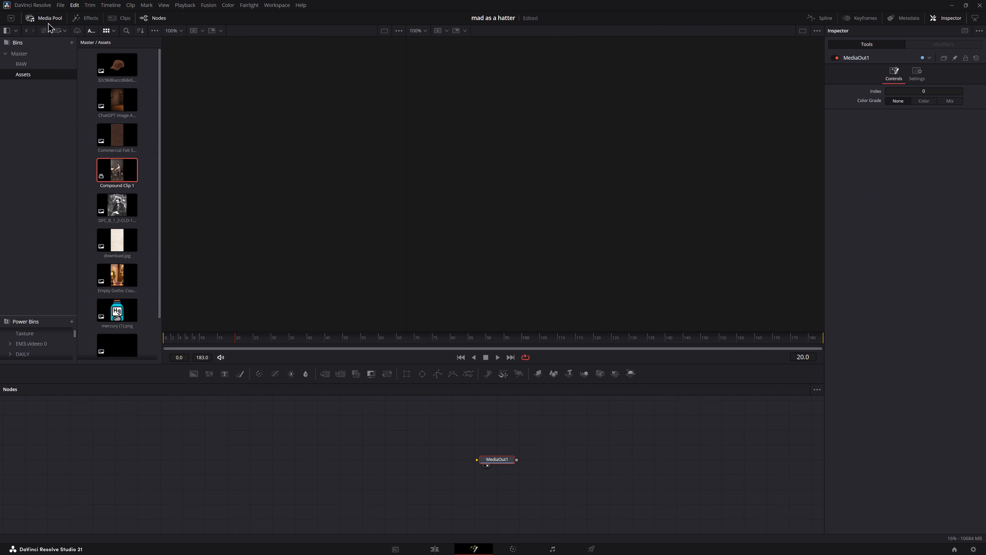
# Hide the media pool's bin list so only the Assets thumbnails are shown.
pyautogui.click(44, 18)
pyautogui.click(38, 15)
pyautogui.click(14, 46)
pyautogui.click(8, 30)
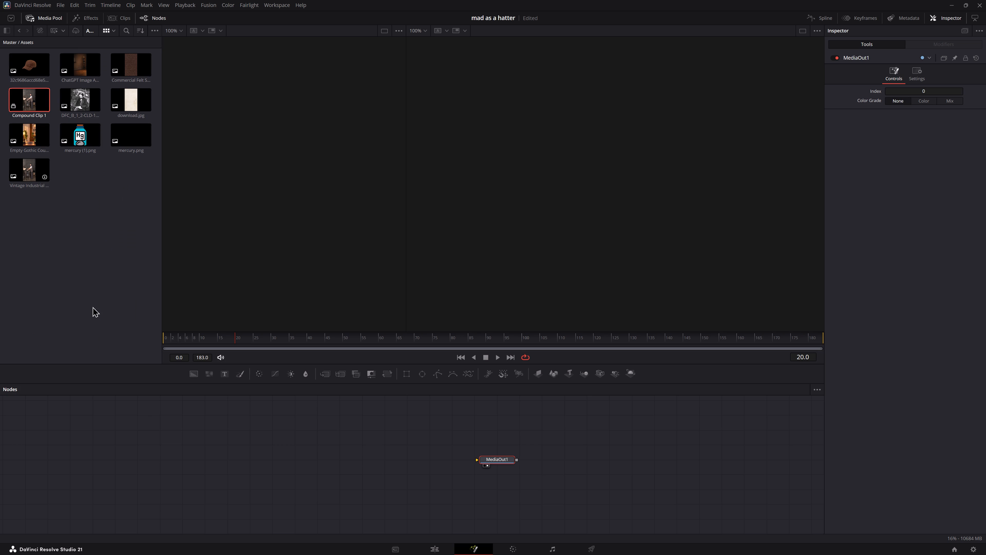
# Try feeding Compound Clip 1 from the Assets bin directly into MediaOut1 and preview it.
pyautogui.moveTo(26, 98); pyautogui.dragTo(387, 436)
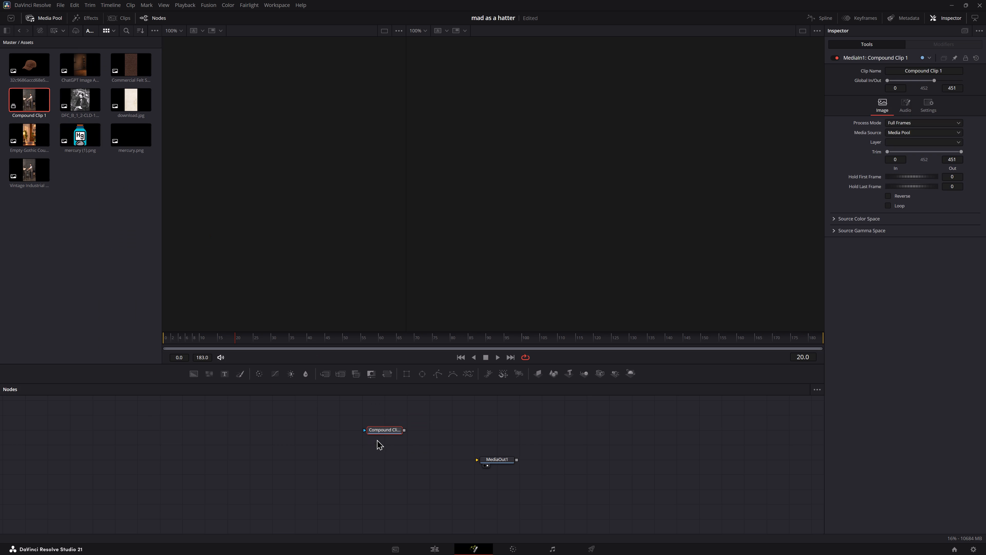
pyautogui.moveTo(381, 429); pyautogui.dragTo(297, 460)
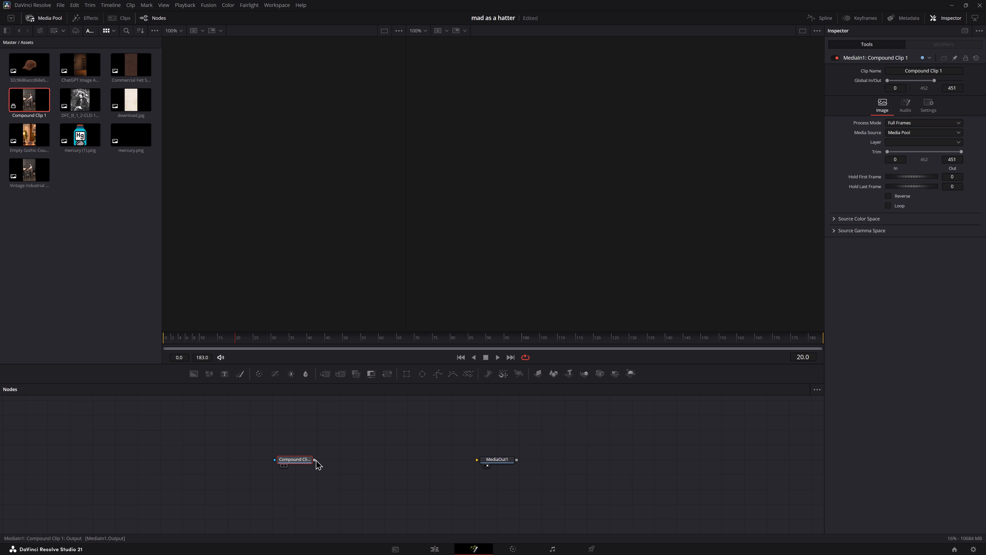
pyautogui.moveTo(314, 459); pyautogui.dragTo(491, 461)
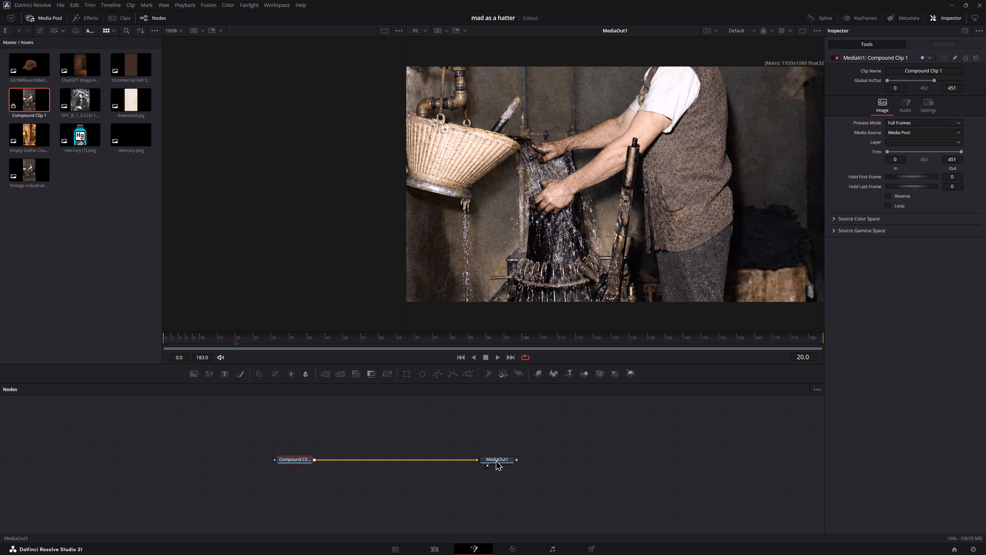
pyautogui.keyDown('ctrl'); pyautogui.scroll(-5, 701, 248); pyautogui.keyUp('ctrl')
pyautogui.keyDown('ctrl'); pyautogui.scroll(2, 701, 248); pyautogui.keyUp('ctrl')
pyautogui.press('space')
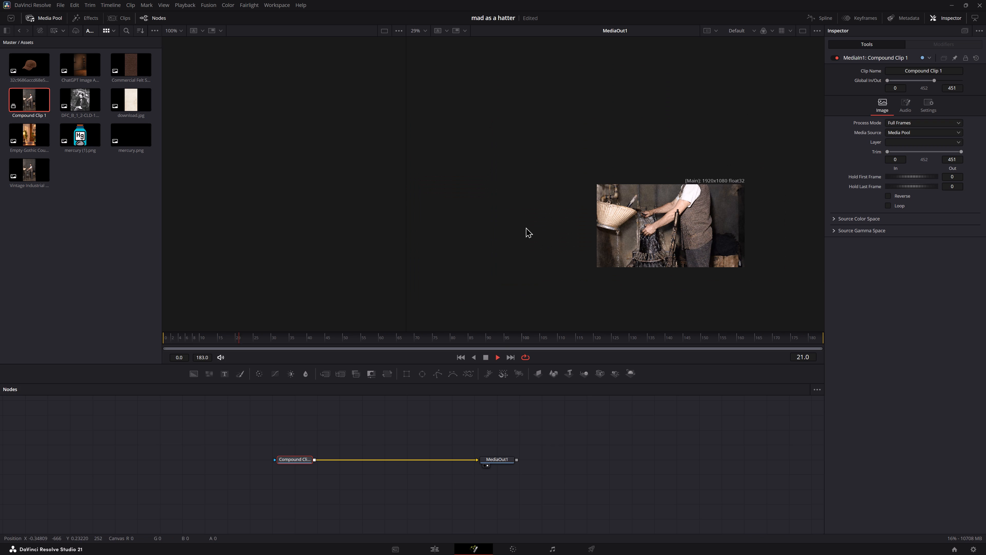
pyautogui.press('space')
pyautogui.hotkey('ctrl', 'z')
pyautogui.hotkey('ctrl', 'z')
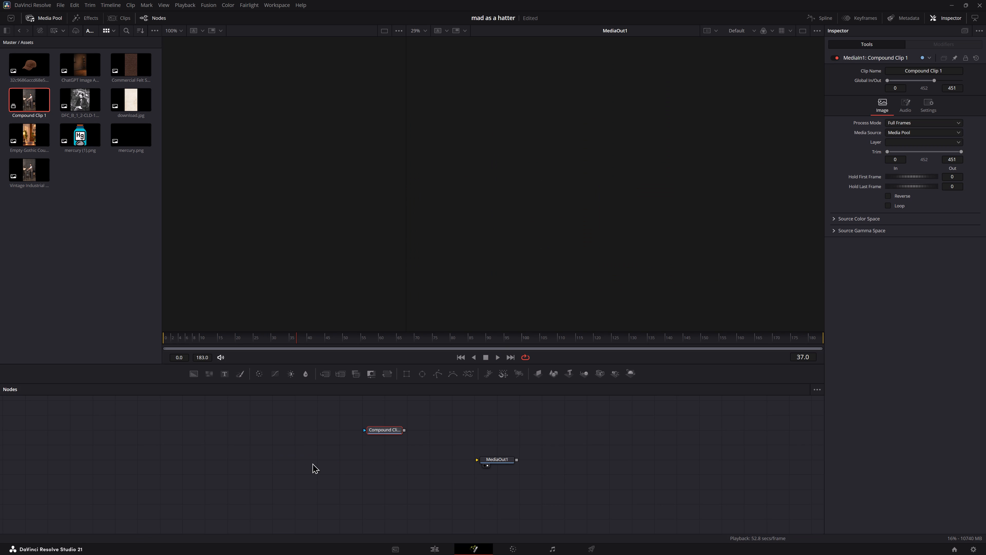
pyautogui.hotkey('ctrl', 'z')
# Add a transparent Background node with alpha 0.0, connected in line to MediaOut1 with space between the nodes.
pyautogui.moveTo(500, 461); pyautogui.dragTo(558, 462)
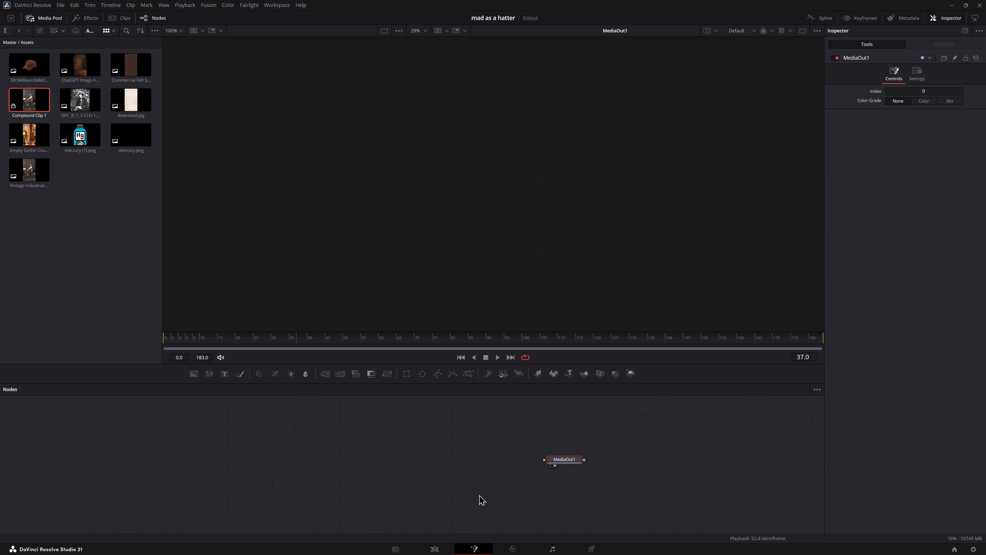
pyautogui.moveTo(191, 375); pyautogui.dragTo(408, 510)
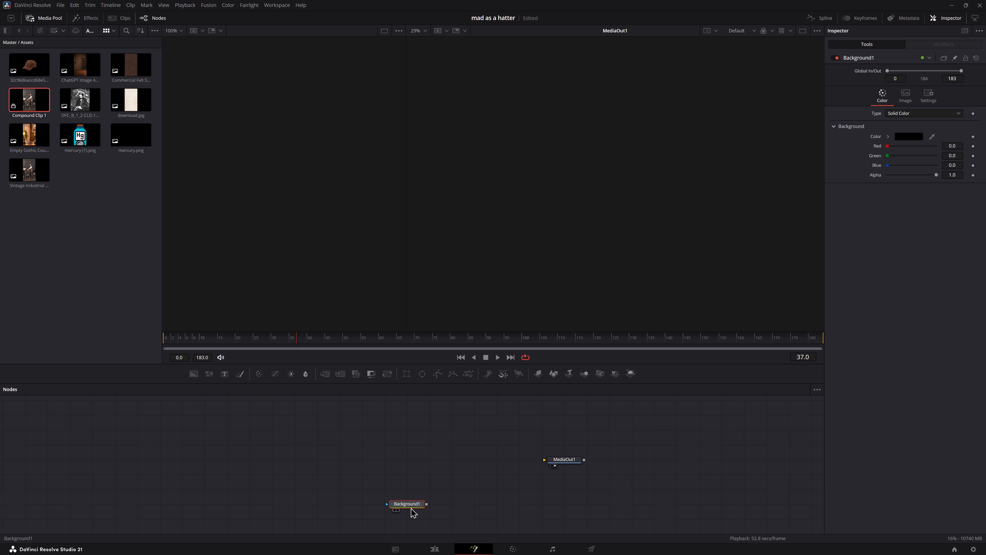
pyautogui.moveTo(411, 504); pyautogui.dragTo(381, 450)
pyautogui.moveTo(405, 445); pyautogui.dragTo(414, 448)
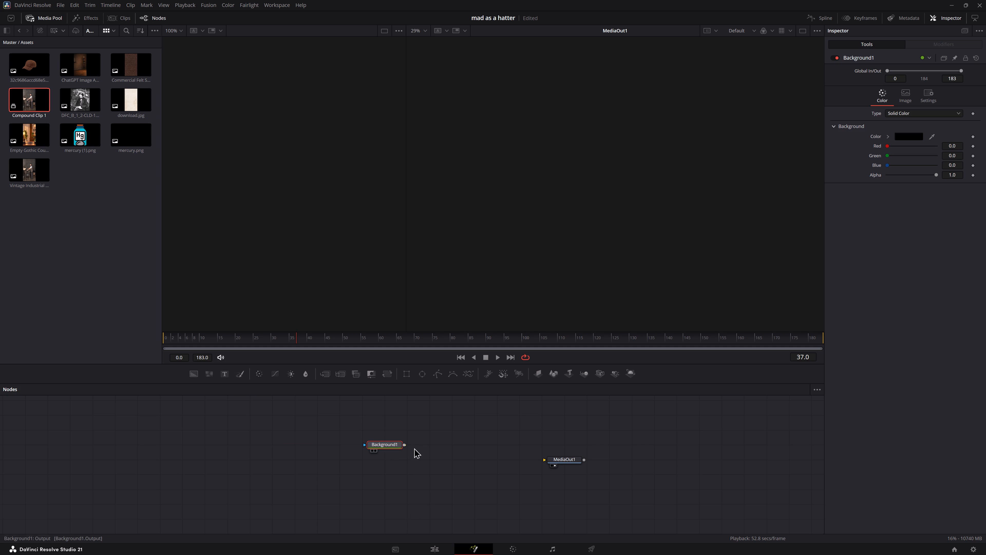
pyautogui.moveTo(414, 448); pyautogui.dragTo(580, 460)
pyautogui.scroll(-4, 687, 246)
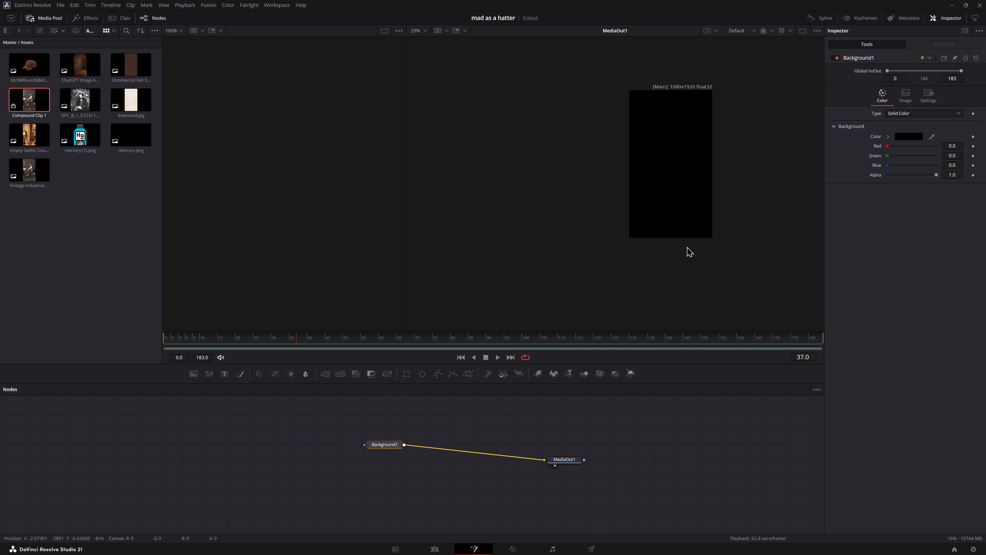
pyautogui.press('z')
pyautogui.moveTo(379, 446); pyautogui.dragTo(355, 459)
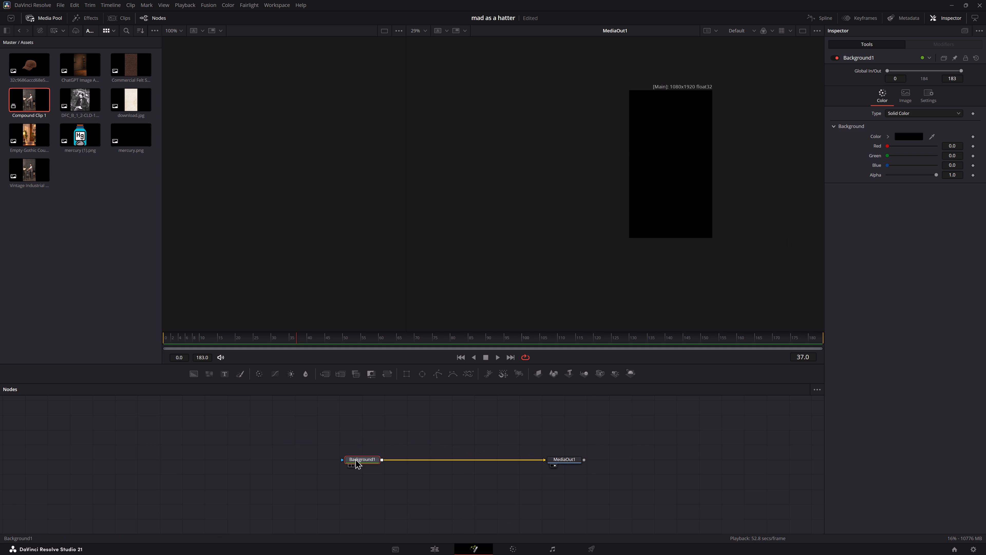
pyautogui.moveTo(355, 459); pyautogui.dragTo(343, 464)
pyautogui.moveTo(953, 175); pyautogui.dragTo(208, 196)
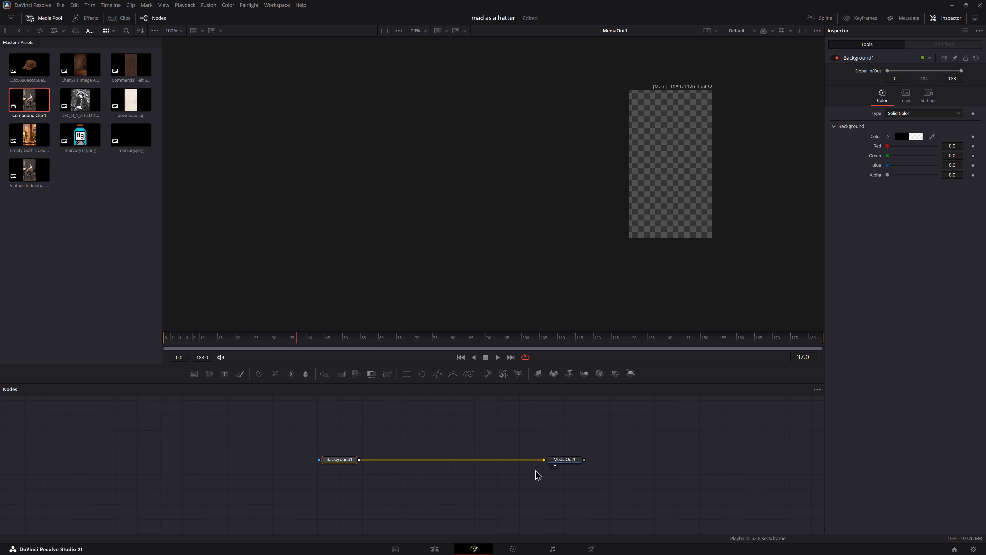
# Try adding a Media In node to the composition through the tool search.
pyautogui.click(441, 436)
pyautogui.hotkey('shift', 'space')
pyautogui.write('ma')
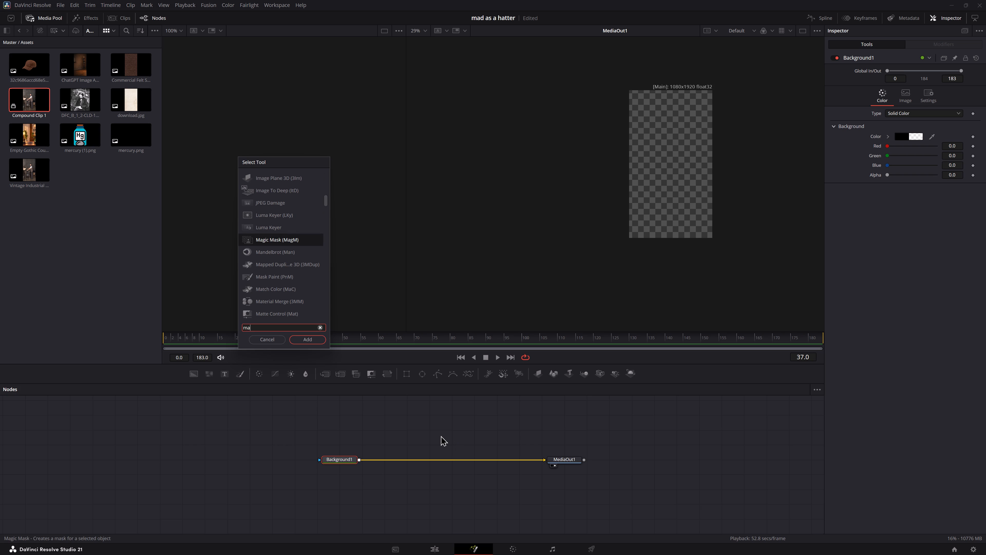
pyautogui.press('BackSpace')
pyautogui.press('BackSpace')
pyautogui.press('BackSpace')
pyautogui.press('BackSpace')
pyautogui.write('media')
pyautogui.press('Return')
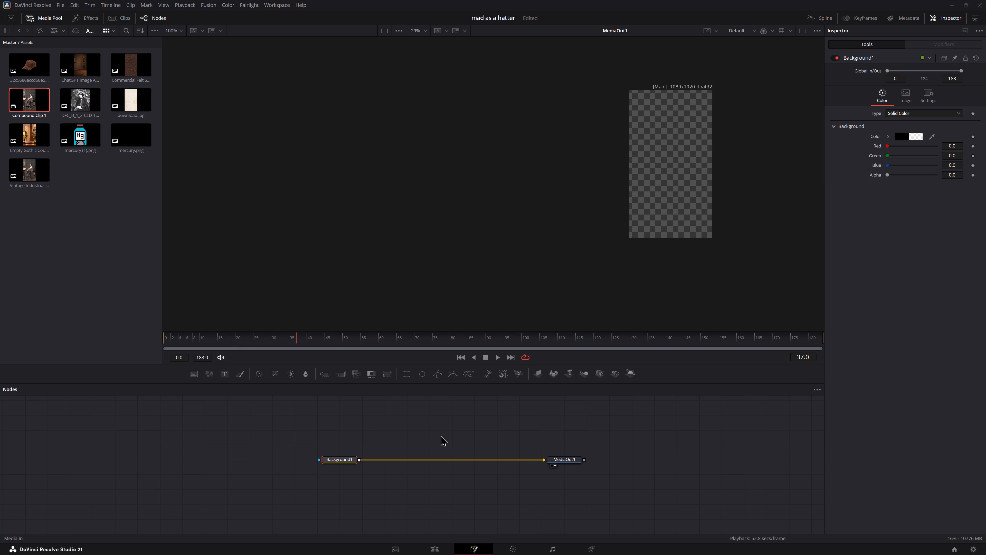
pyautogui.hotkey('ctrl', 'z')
# Add a Media In node, return the playhead to frame 0, and place the node before Background1, unconnected.
pyautogui.click(450, 424)
pyautogui.click(467, 415)
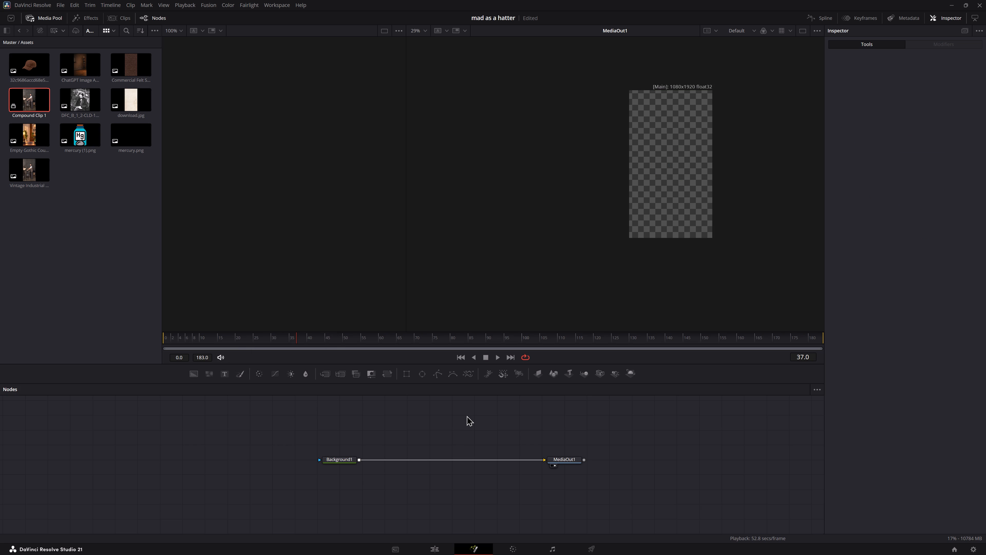
pyautogui.hotkey('shift', 'space')
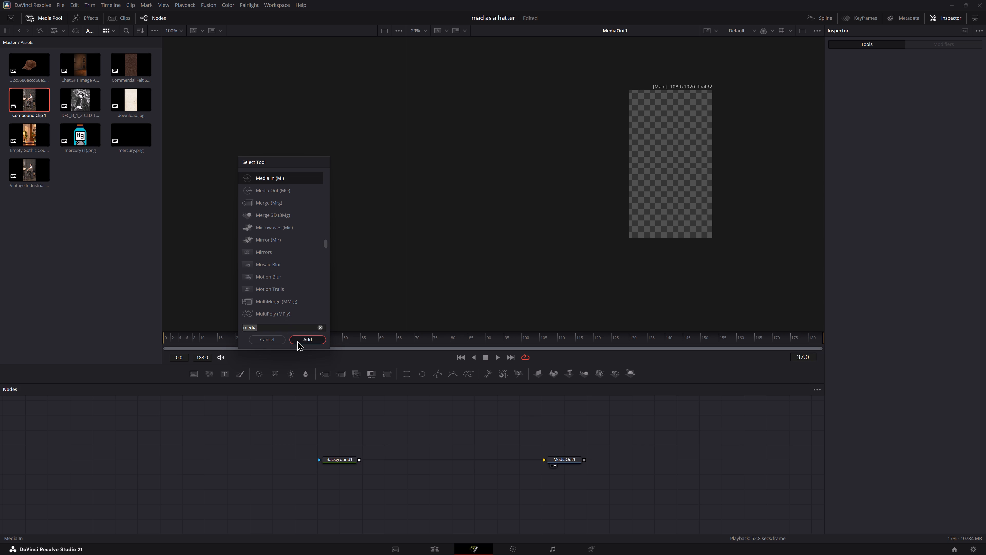
pyautogui.click(297, 340)
pyautogui.click(472, 414)
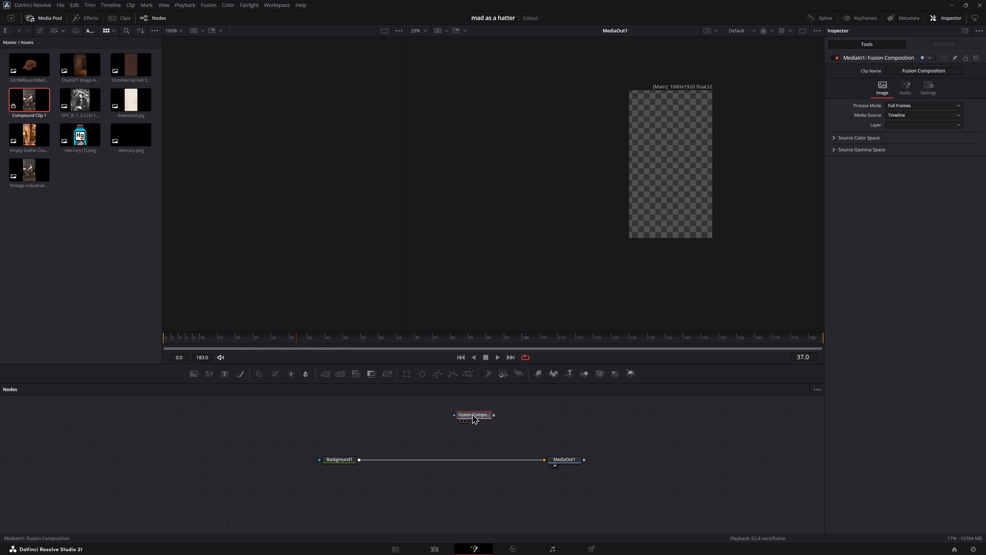
pyautogui.press('space')
pyautogui.press('space')
pyautogui.moveTo(309, 340); pyautogui.dragTo(95, 322)
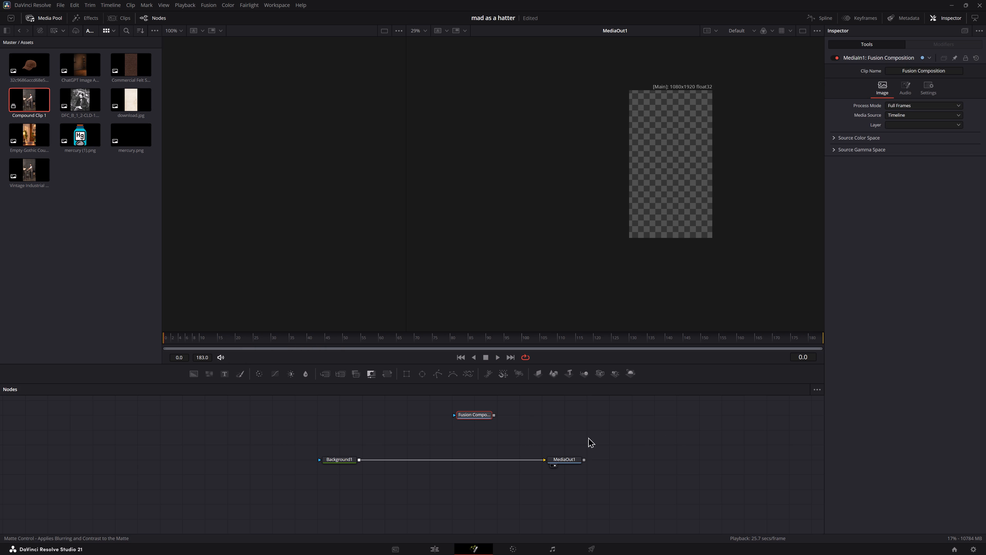
pyautogui.moveTo(459, 412); pyautogui.dragTo(169, 463)
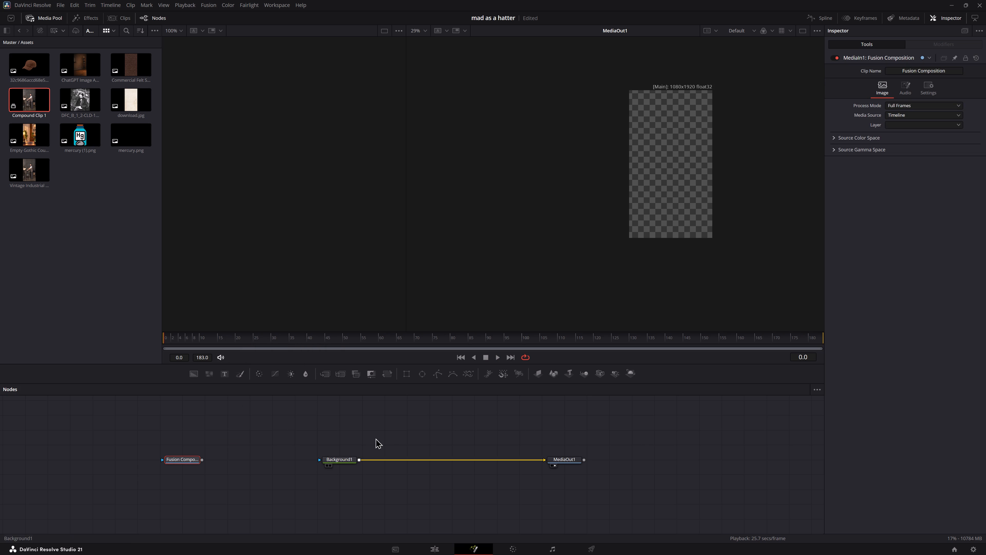
# Add Compound Clip 1 from the Assets bin above the node chain and merge it over Background1.
pyautogui.moveTo(372, 441); pyautogui.dragTo(347, 502, button='middle')
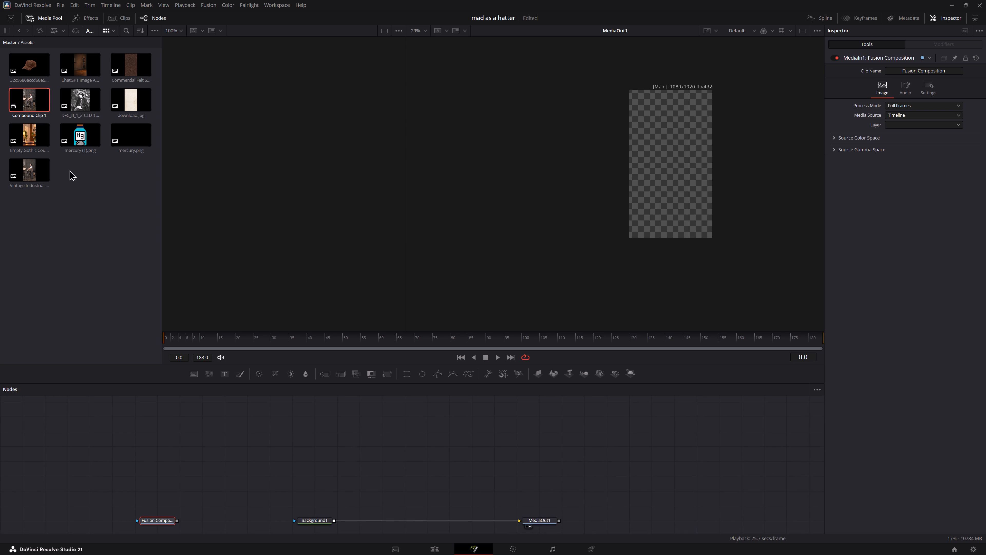
pyautogui.moveTo(28, 98); pyautogui.dragTo(314, 429)
pyautogui.click(336, 429)
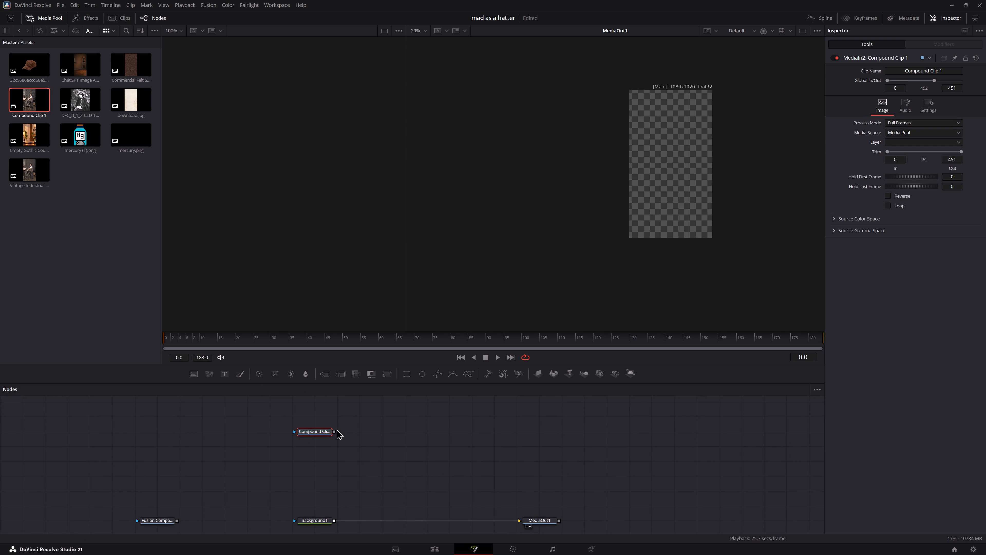
pyautogui.moveTo(315, 427); pyautogui.dragTo(365, 437)
pyautogui.moveTo(306, 431); pyautogui.dragTo(369, 431)
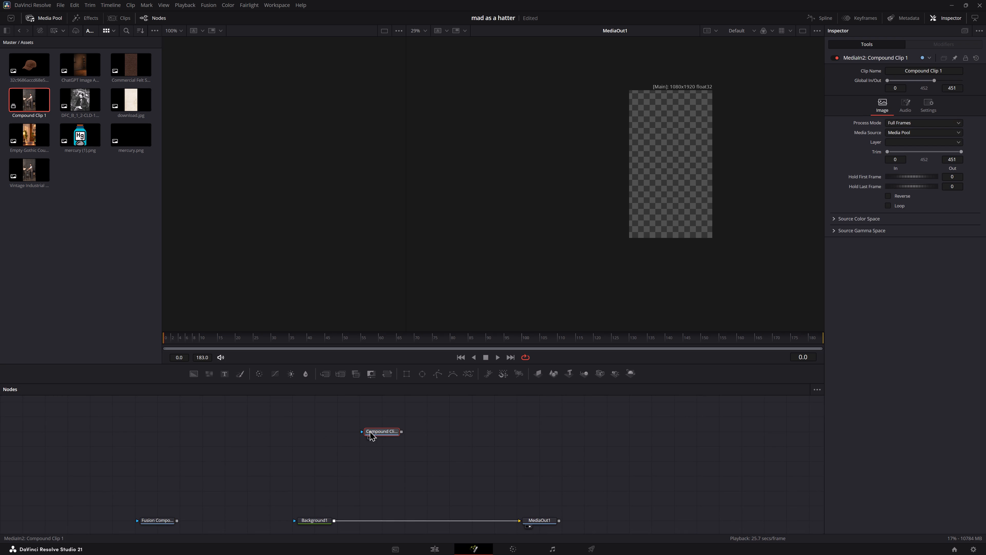
pyautogui.moveTo(402, 432); pyautogui.dragTo(334, 521)
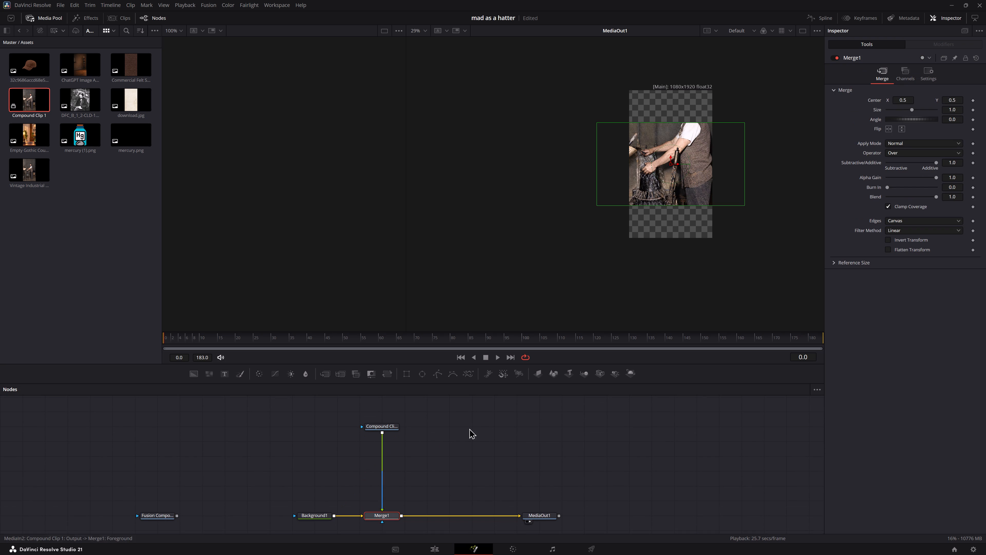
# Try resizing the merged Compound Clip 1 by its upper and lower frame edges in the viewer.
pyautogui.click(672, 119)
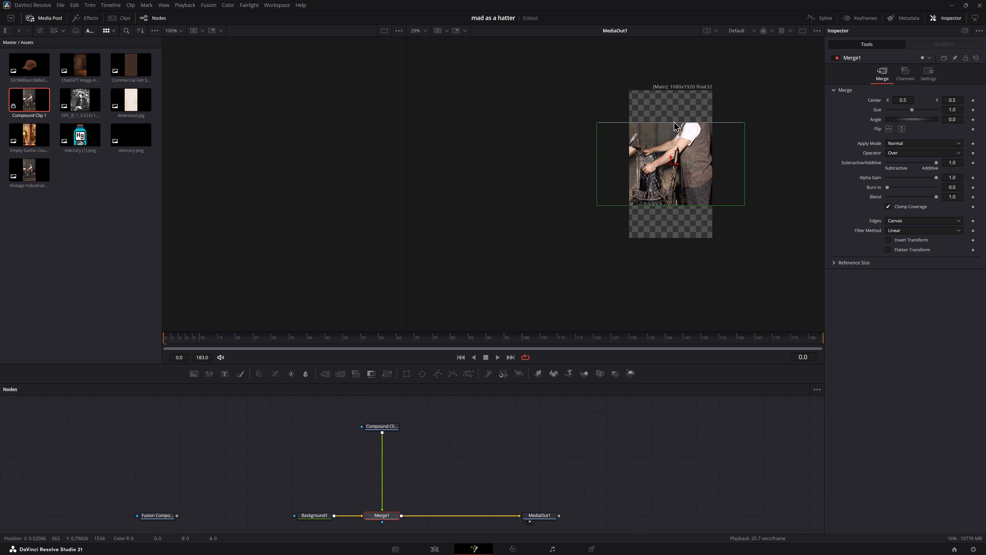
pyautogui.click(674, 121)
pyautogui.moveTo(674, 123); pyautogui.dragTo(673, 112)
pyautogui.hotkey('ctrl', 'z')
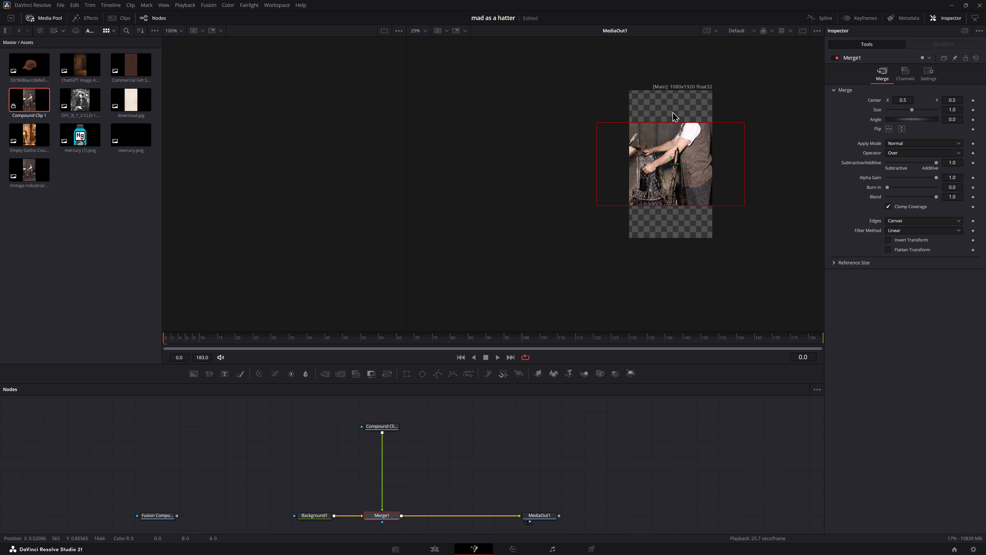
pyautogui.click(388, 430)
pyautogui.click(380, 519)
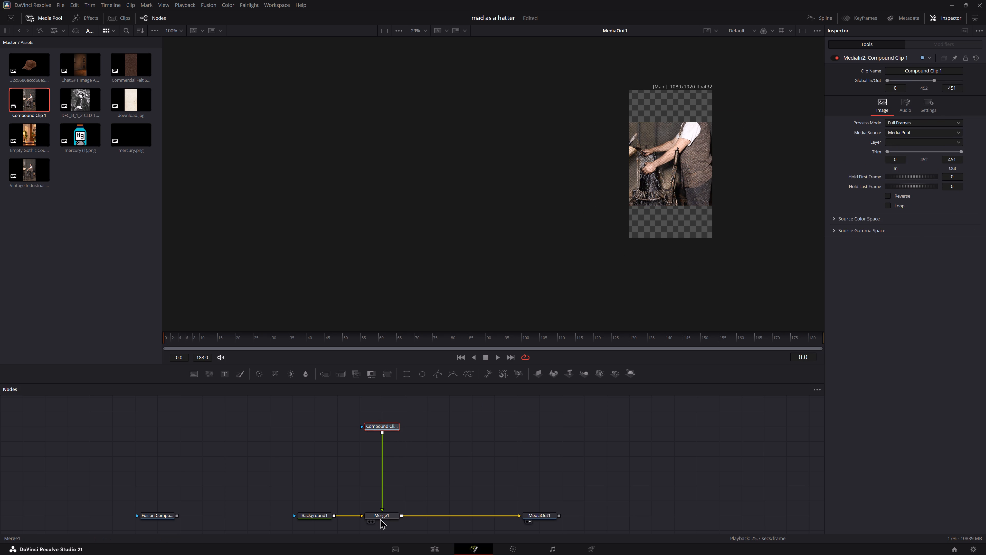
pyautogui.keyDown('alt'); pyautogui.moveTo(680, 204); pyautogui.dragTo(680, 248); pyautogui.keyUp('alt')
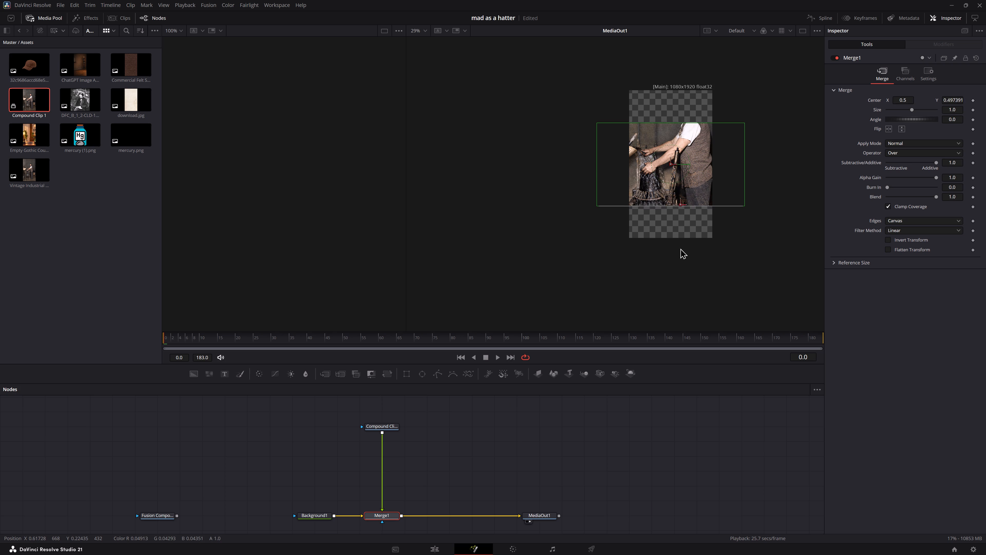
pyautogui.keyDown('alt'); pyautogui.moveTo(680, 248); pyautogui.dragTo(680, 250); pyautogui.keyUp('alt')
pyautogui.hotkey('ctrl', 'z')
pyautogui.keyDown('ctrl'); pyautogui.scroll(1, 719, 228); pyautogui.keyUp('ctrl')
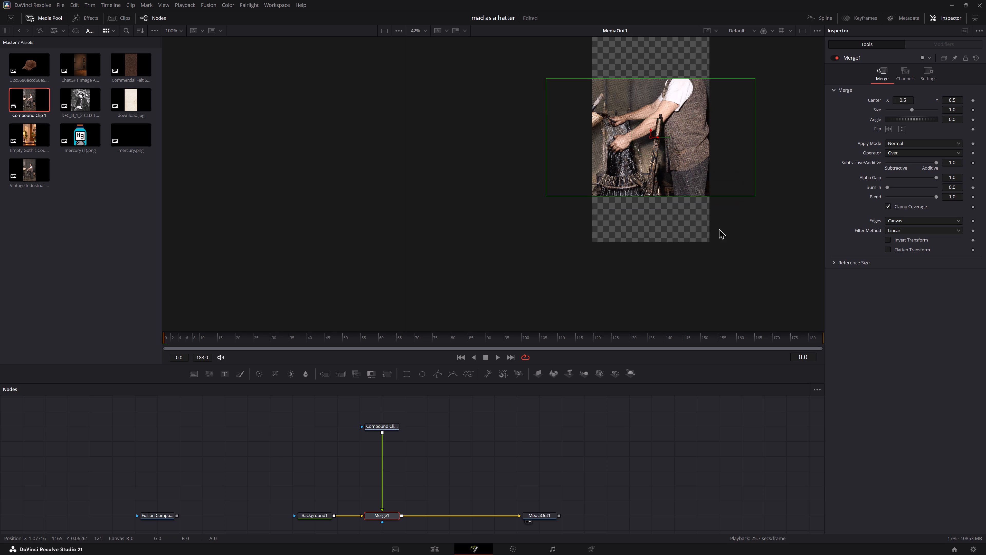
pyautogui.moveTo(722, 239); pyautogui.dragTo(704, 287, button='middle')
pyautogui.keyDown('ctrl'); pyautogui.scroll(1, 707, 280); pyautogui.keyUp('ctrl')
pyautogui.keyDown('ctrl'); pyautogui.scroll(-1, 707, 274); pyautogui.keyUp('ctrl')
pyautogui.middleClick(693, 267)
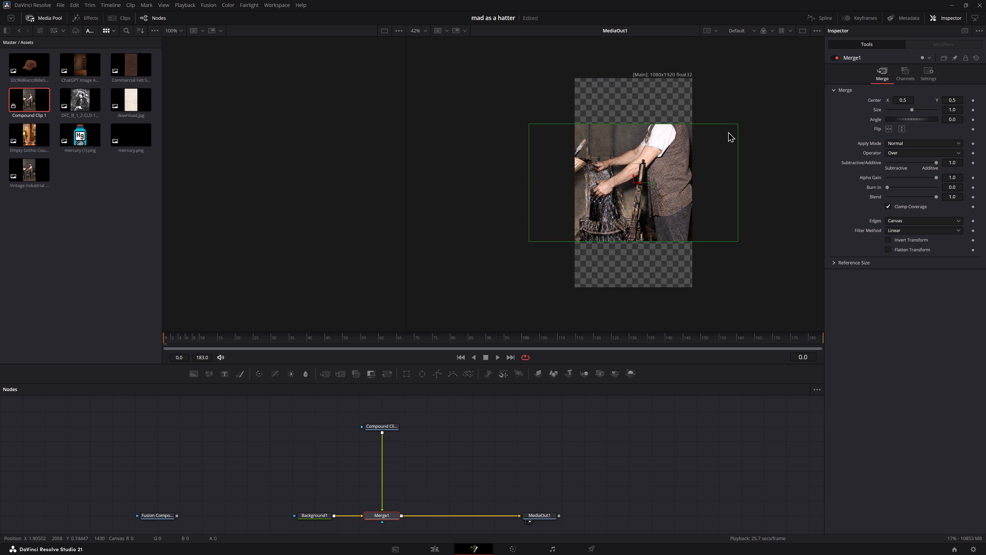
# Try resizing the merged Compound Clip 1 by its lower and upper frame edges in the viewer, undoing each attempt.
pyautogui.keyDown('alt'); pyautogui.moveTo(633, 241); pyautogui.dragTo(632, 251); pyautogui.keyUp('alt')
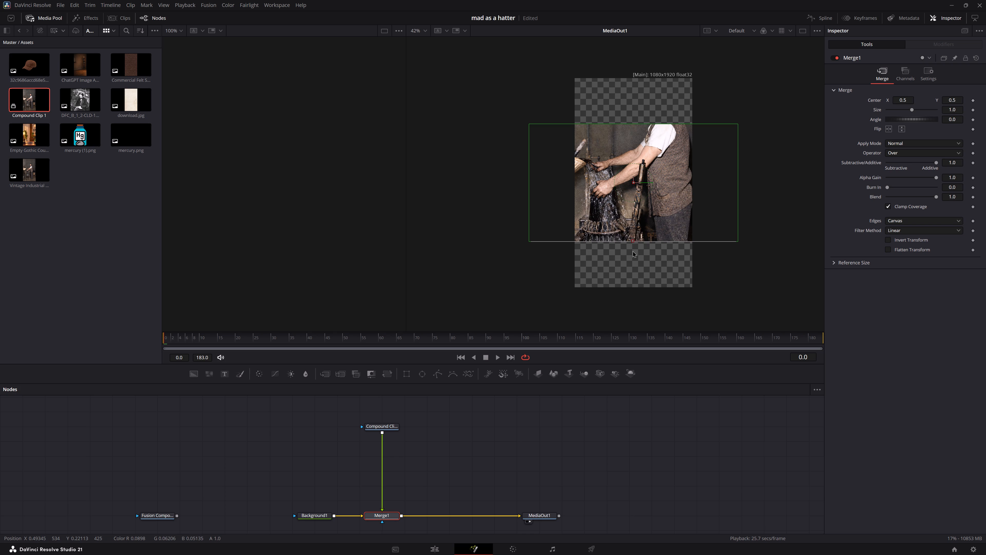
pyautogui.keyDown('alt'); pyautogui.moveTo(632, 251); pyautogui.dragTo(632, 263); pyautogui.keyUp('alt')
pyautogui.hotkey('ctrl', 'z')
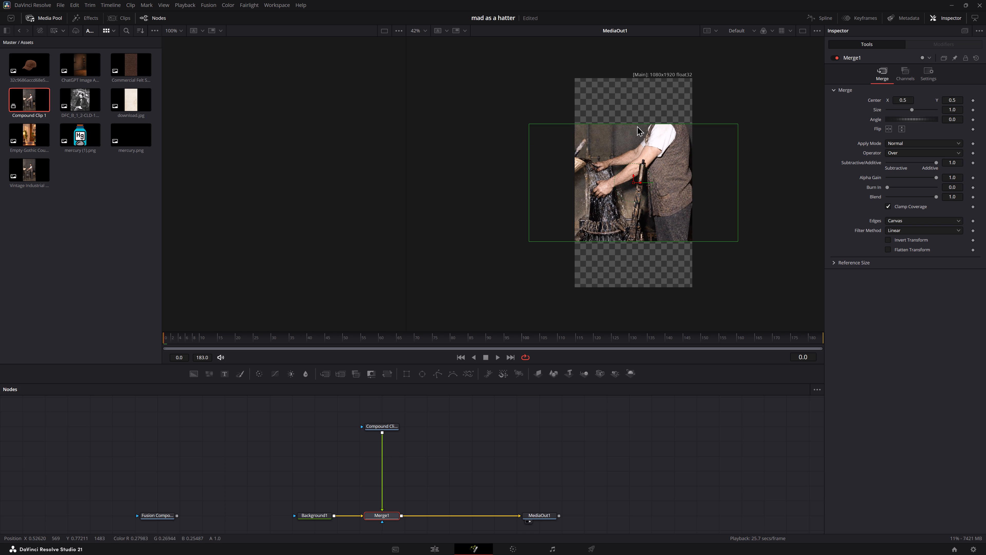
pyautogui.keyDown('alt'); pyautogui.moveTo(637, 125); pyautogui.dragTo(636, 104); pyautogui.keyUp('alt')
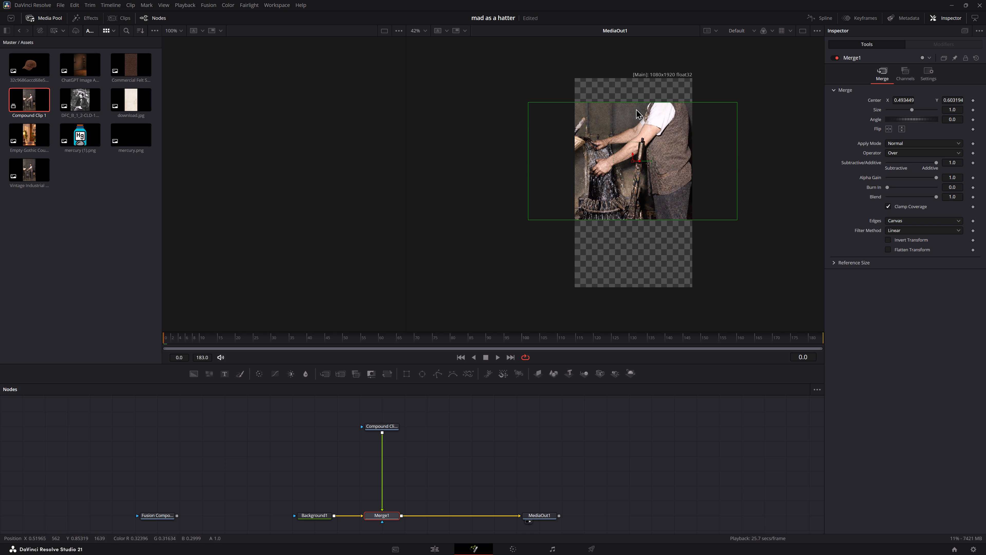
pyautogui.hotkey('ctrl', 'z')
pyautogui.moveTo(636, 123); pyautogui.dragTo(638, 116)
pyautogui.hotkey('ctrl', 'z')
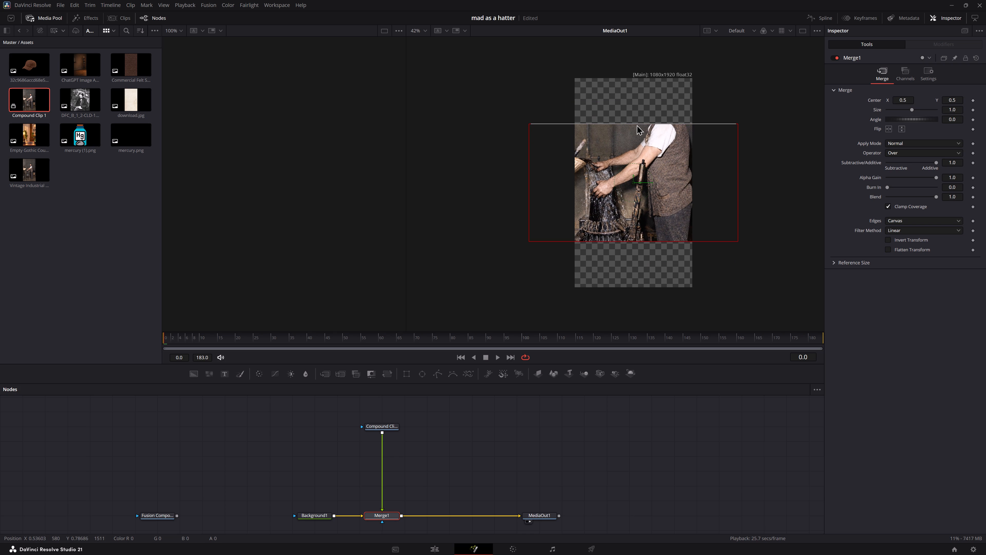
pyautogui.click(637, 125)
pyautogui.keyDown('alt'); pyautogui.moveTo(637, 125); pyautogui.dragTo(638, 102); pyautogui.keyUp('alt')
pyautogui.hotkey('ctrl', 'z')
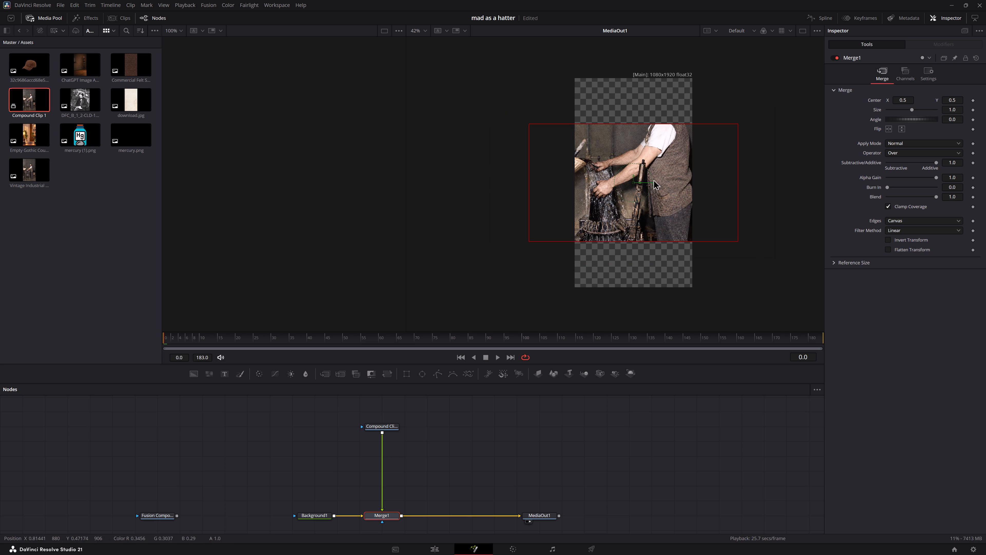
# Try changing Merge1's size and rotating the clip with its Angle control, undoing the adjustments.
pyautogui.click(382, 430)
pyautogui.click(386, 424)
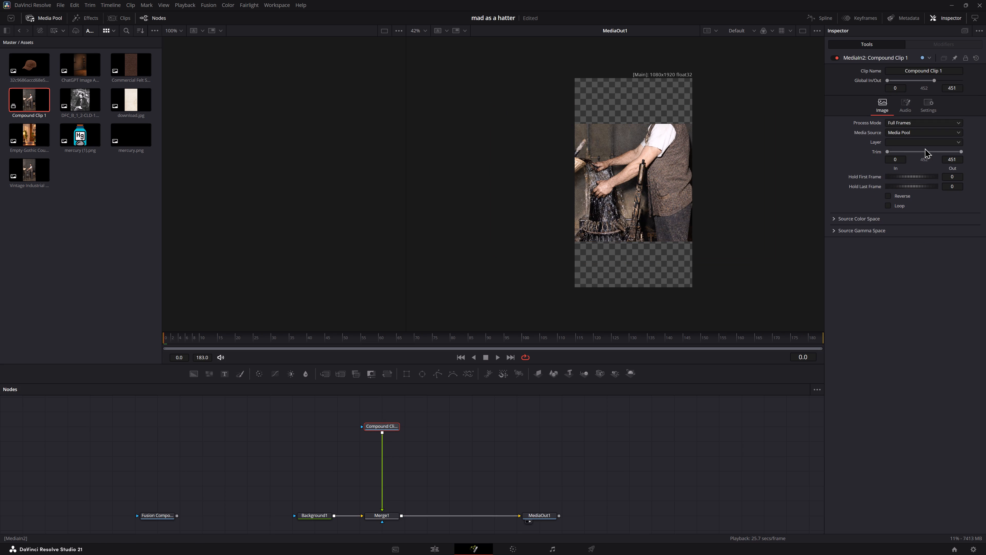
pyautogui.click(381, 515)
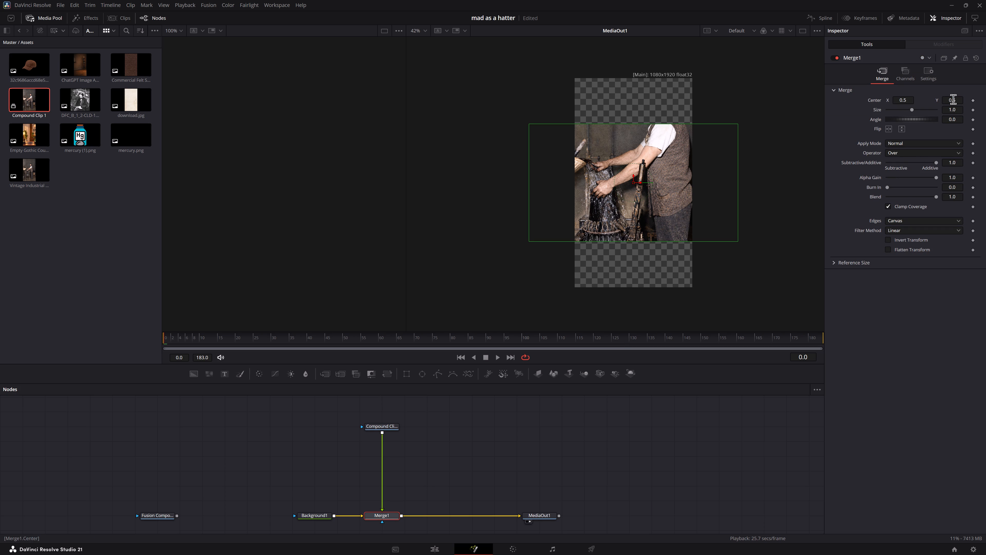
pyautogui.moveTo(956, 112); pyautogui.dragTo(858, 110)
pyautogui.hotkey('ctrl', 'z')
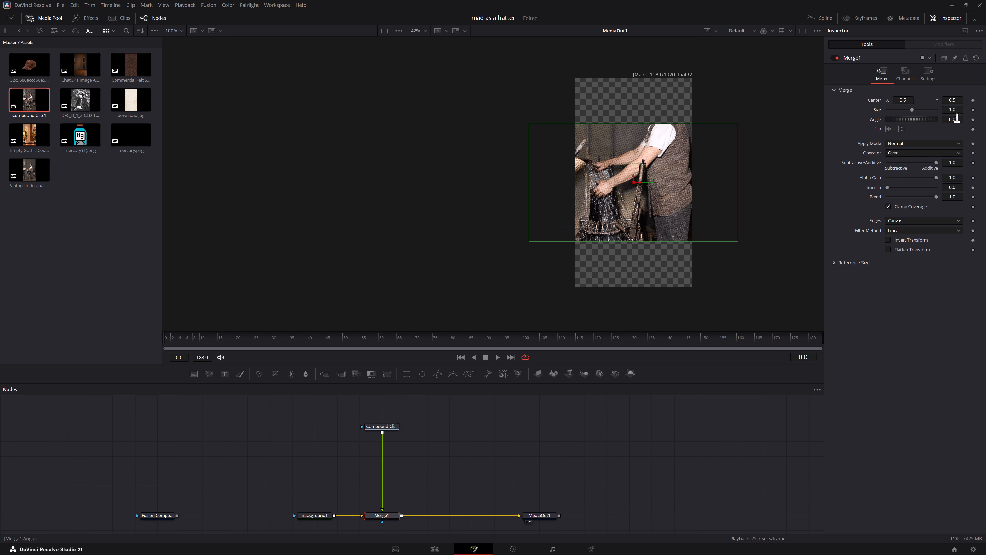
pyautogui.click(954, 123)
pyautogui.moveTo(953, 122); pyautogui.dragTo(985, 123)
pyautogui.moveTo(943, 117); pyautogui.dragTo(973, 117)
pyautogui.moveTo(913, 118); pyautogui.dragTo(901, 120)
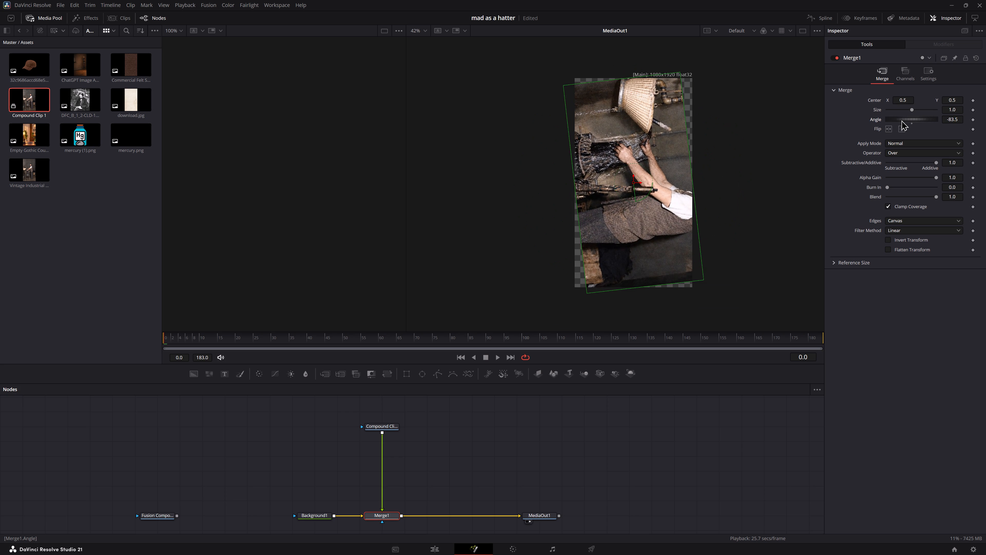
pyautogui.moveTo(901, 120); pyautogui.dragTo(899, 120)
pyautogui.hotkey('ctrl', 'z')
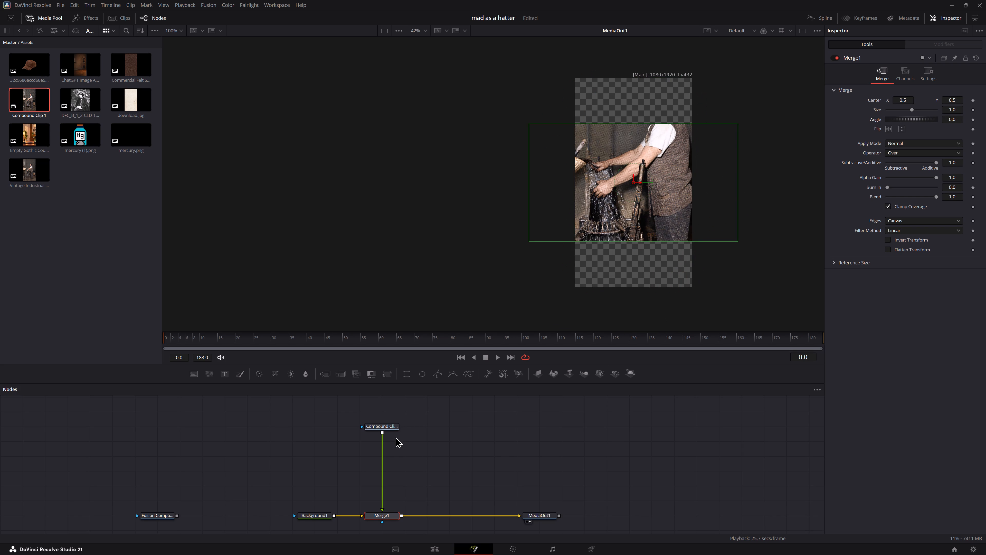
# Disconnect Compound Clip 1 from Merge1 and load the clip's node into the first viewer.
pyautogui.moveTo(378, 469); pyautogui.dragTo(380, 472)
pyautogui.click(382, 475)
pyautogui.click(383, 427)
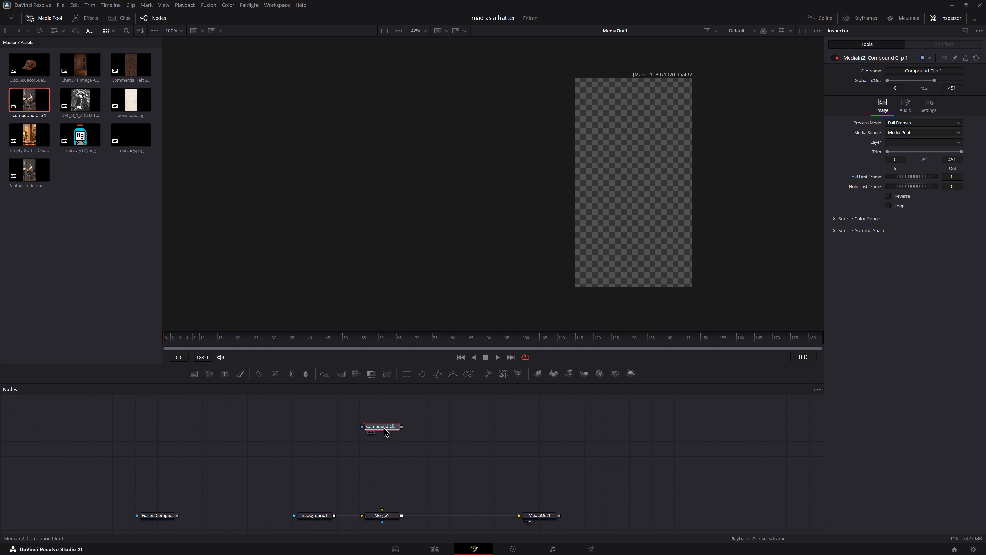
pyautogui.press('1')
pyautogui.scroll(-5, 303, 188)
pyautogui.scroll(4, 306, 192)
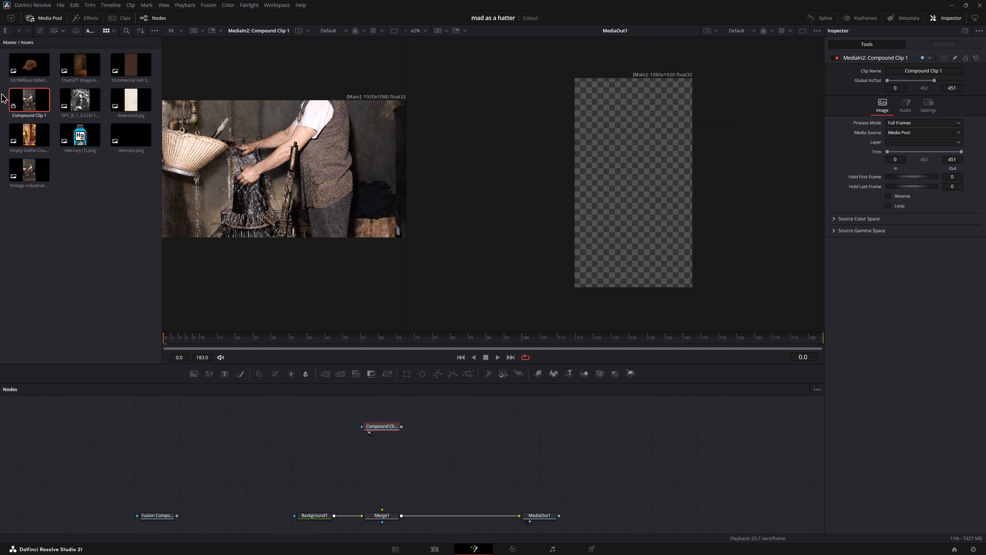
# Create a new timeline from Compound Clip 1 in the Assets bin, with custom settings and vertical resolution instead of project settings.
pyautogui.rightClick(22, 94)
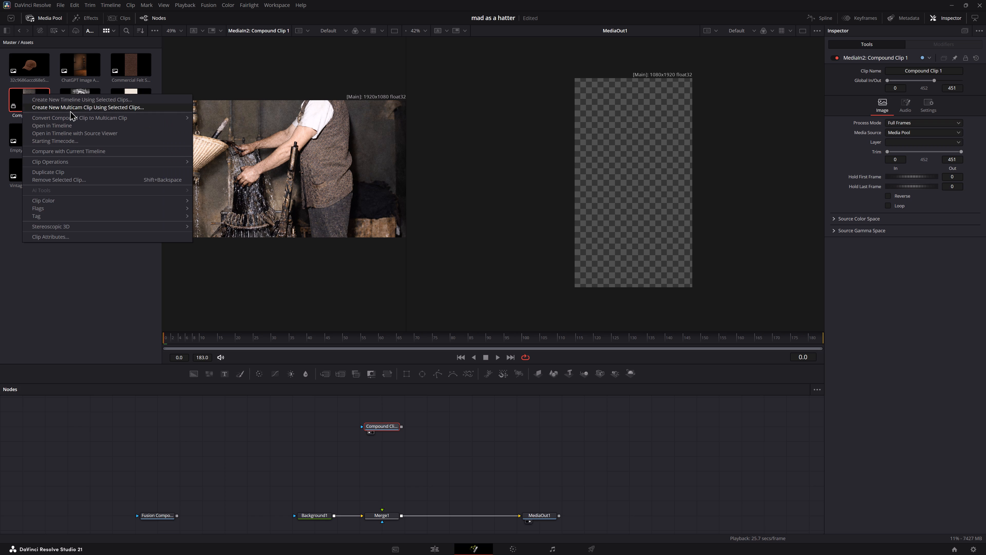
pyautogui.click(89, 97)
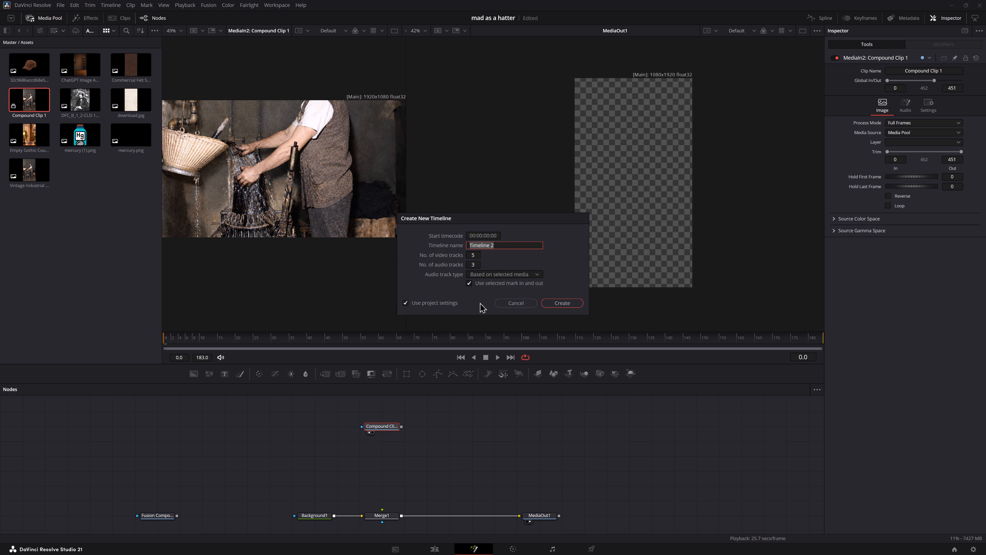
pyautogui.click(404, 302)
pyautogui.click(462, 243)
pyautogui.click(465, 233)
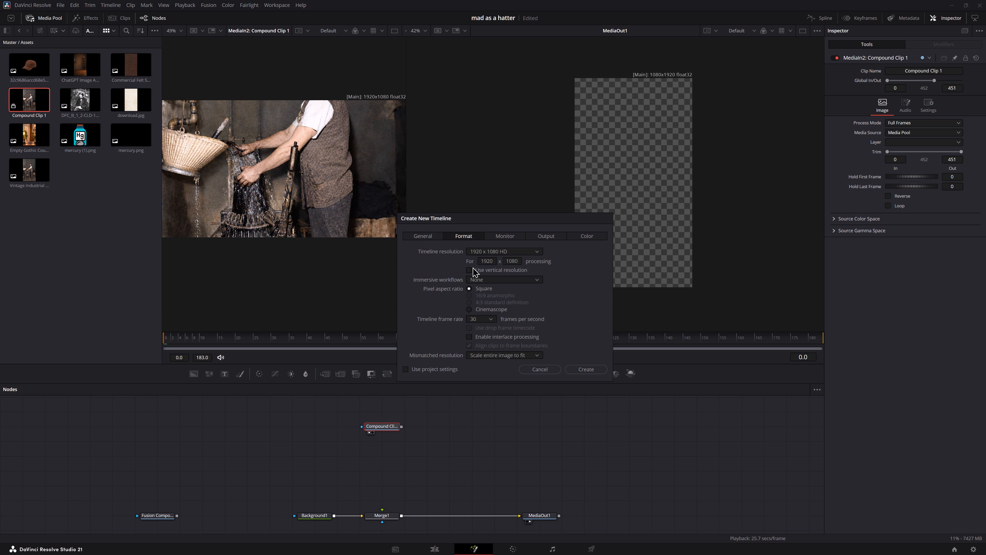
pyautogui.click(469, 268)
pyautogui.click(597, 371)
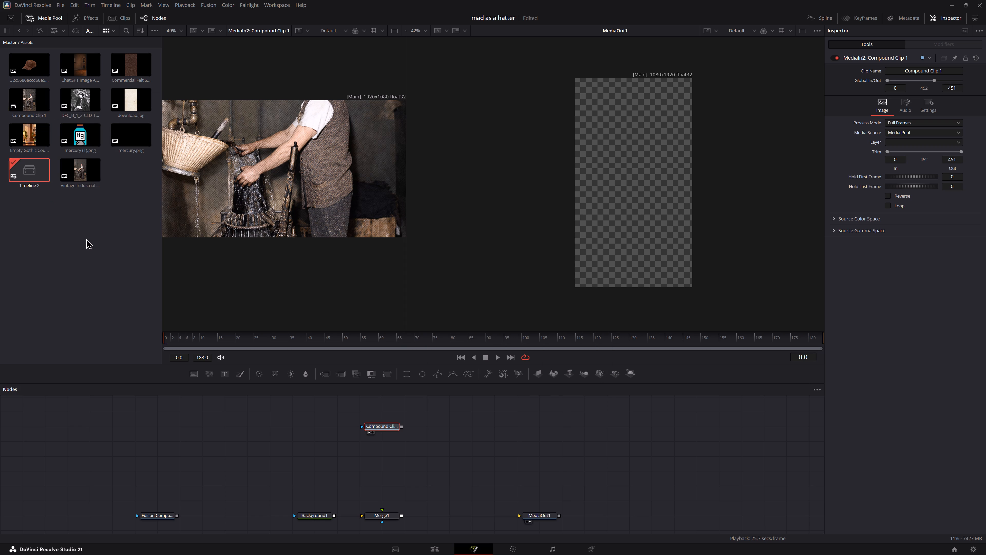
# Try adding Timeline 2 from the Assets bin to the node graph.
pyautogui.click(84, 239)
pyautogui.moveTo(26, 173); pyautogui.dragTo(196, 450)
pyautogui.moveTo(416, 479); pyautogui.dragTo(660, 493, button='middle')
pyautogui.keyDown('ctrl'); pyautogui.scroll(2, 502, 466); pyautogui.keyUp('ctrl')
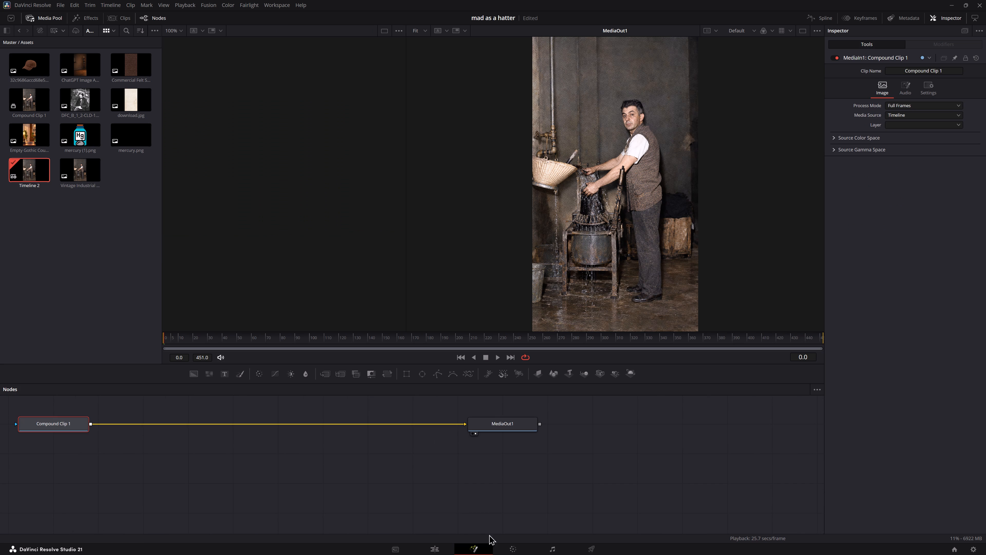
# Return to the Edit page, switch from Timeline 2 back to Timeline 1, and play part of the Compound Clip 1 section.
pyautogui.click(430, 549)
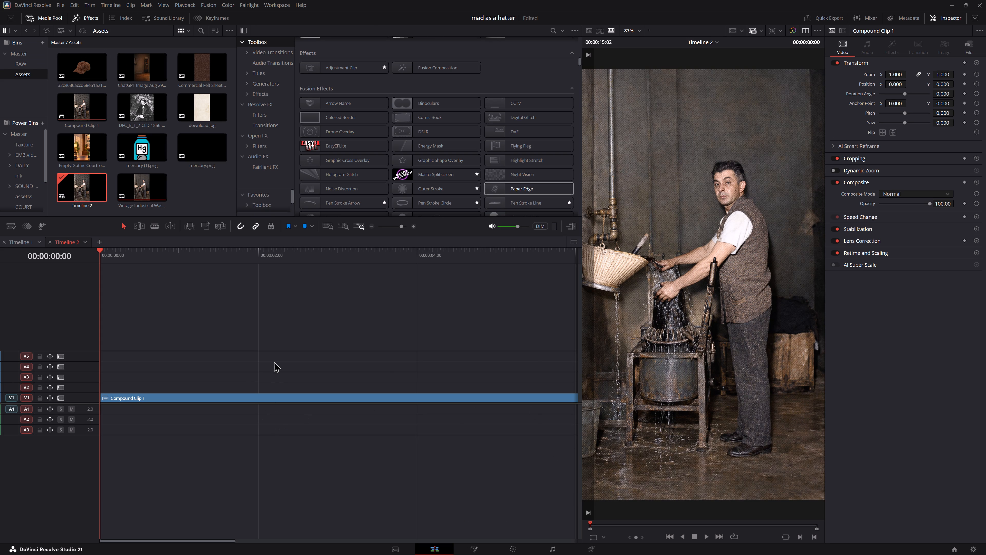
pyautogui.keyDown('alt'); pyautogui.scroll(-12, 274, 361); pyautogui.keyUp('alt')
pyautogui.keyDown('alt'); pyautogui.scroll(6, 219, 376); pyautogui.keyUp('alt')
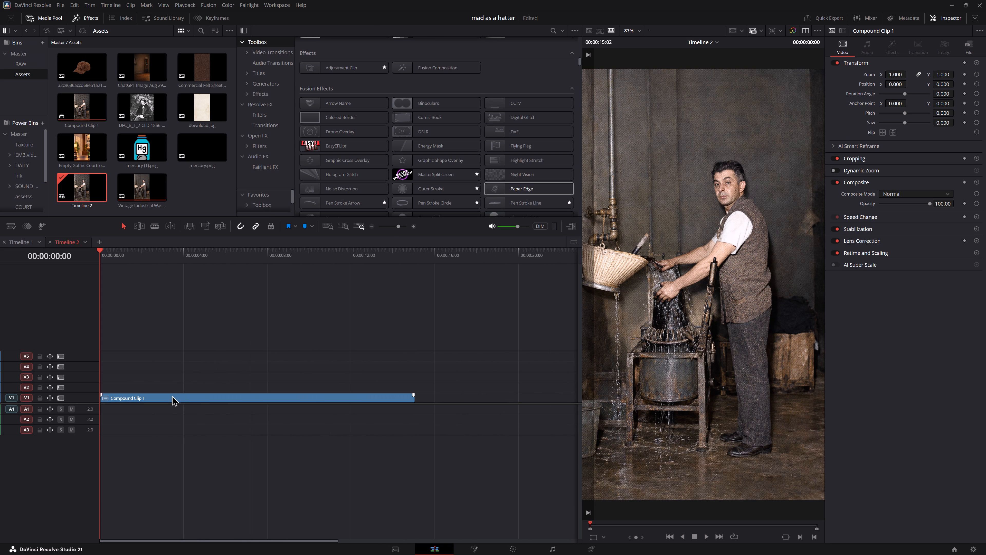
pyautogui.moveTo(172, 395); pyautogui.dragTo(19, 240)
pyautogui.click(19, 240)
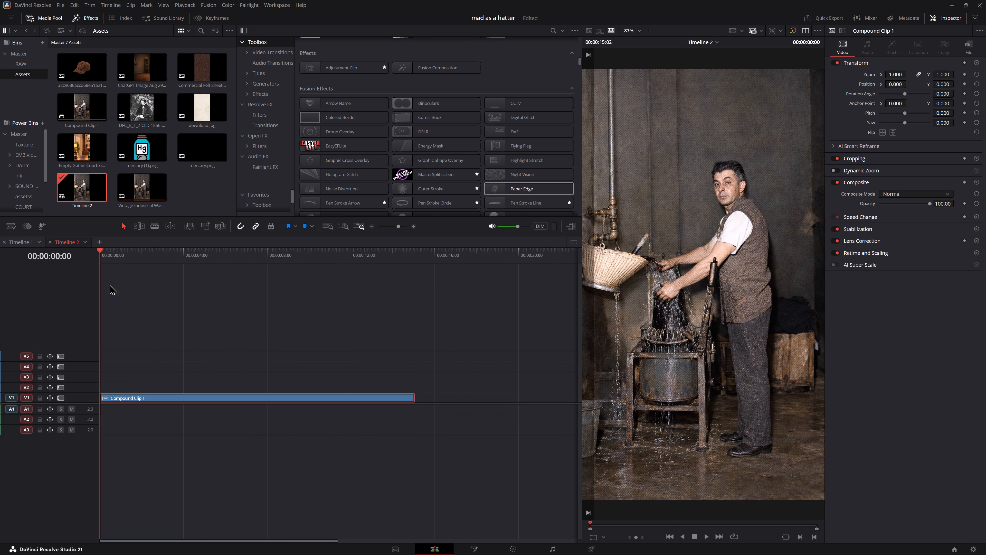
pyautogui.moveTo(213, 311); pyautogui.dragTo(283, 412)
pyautogui.click(391, 303)
pyautogui.keyDown('alt'); pyautogui.scroll(-8, 390, 304); pyautogui.keyUp('alt')
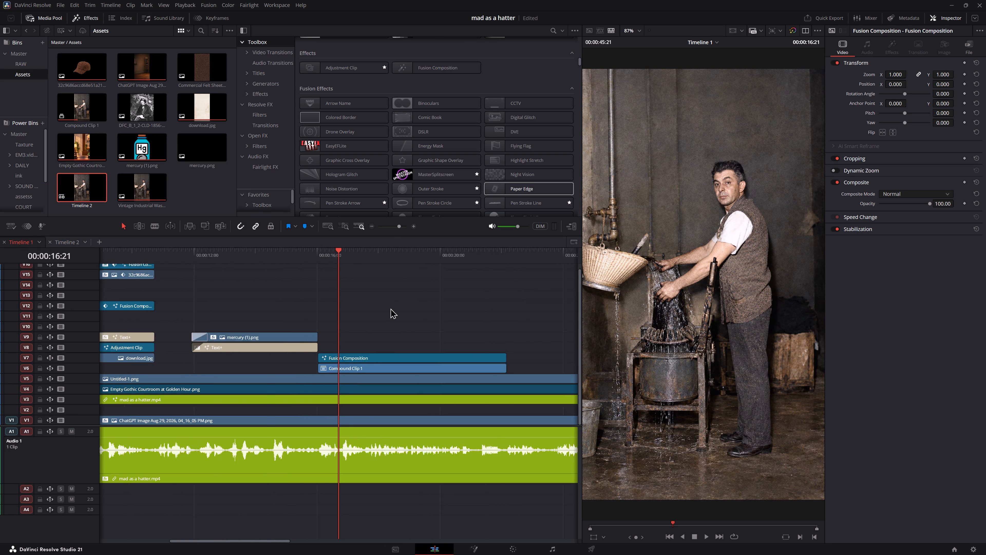
pyautogui.keyDown('alt'); pyautogui.scroll(-2, 390, 308); pyautogui.keyUp('alt')
pyautogui.press('space')
pyautogui.press('space')
# Convert Compound Clip 1 on track V6 into a new Fusion clip.
pyautogui.click(287, 355)
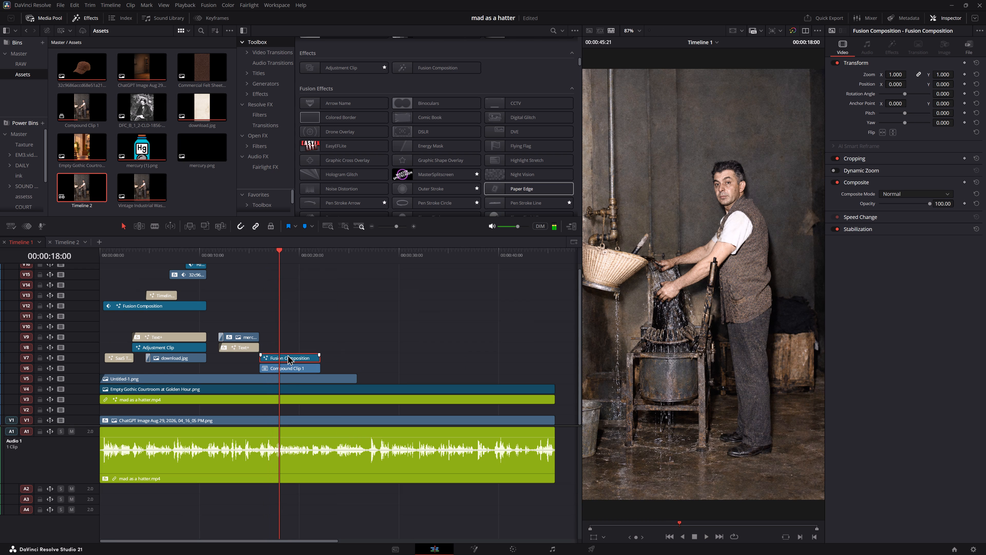
pyautogui.click(289, 370)
pyautogui.rightClick(289, 370)
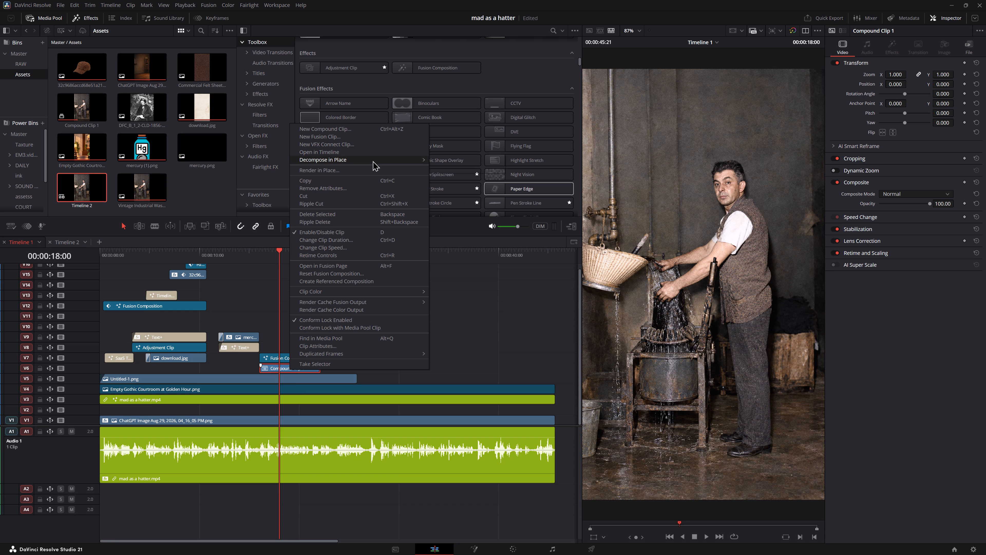
pyautogui.click(334, 137)
pyautogui.keyDown('alt'); pyautogui.scroll(12, 398, 299); pyautogui.keyUp('alt')
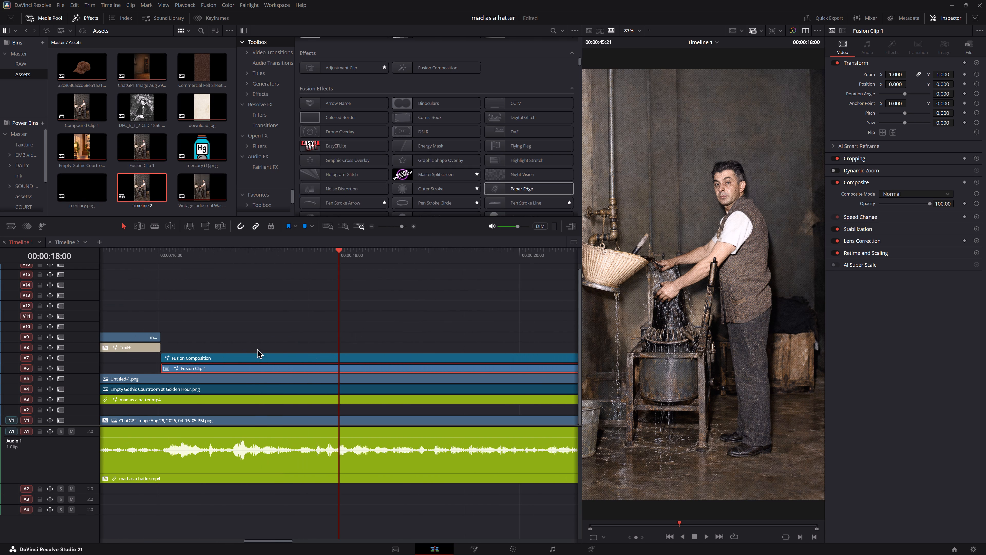
# Open Fusion Clip 1 on track V6 in the Fusion page.
pyautogui.click(224, 359)
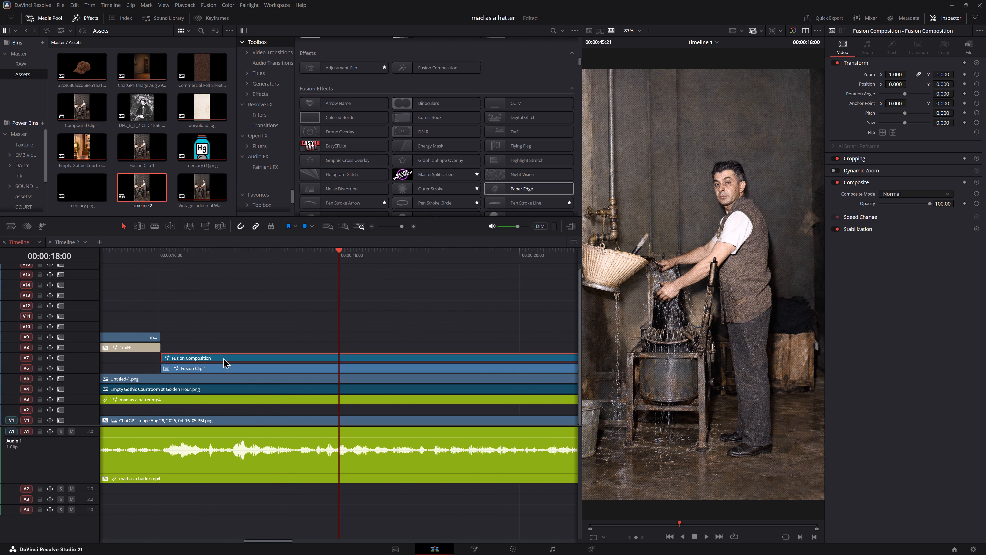
pyautogui.click(223, 358)
pyautogui.click(213, 373)
pyautogui.click(213, 366)
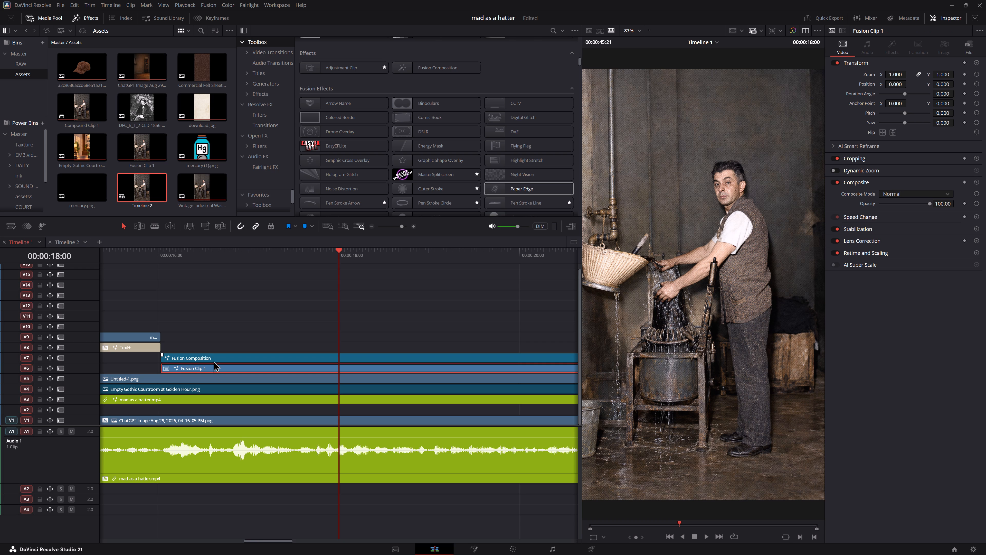
pyautogui.hotkey('alt', 'f')
# Play Fusion Clip 1 in the Fusion page, including a replay from its beginning, and examine its node chain.
pyautogui.moveTo(193, 431); pyautogui.dragTo(381, 434, button='middle')
pyautogui.press('space')
pyautogui.press('space')
pyautogui.keyDown('alt'); pyautogui.scroll(-10, 336, 432); pyautogui.keyUp('alt')
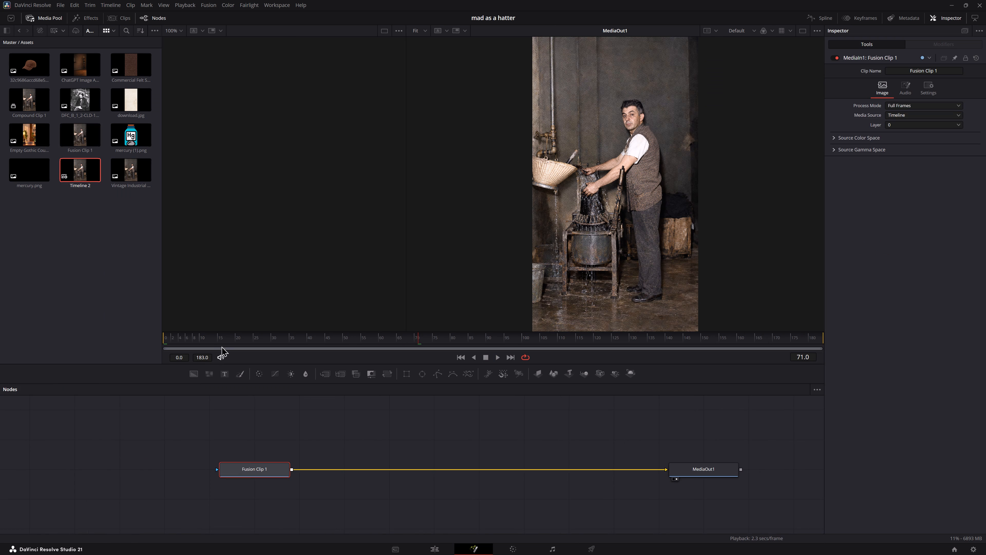
pyautogui.moveTo(214, 338); pyautogui.dragTo(41, 359)
pyautogui.press('space')
pyautogui.press('space')
pyautogui.moveTo(472, 421); pyautogui.dragTo(421, 446, button='middle')
pyautogui.keyDown('ctrl'); pyautogui.scroll(-3, 439, 440); pyautogui.keyUp('ctrl')
pyautogui.keyDown('ctrl'); pyautogui.scroll(3, 441, 428); pyautogui.keyUp('ctrl')
pyautogui.keyDown('ctrl'); pyautogui.scroll(-1, 440, 428); pyautogui.keyUp('ctrl')
pyautogui.moveTo(438, 429); pyautogui.dragTo(441, 402, button='middle')
pyautogui.click(338, 418)
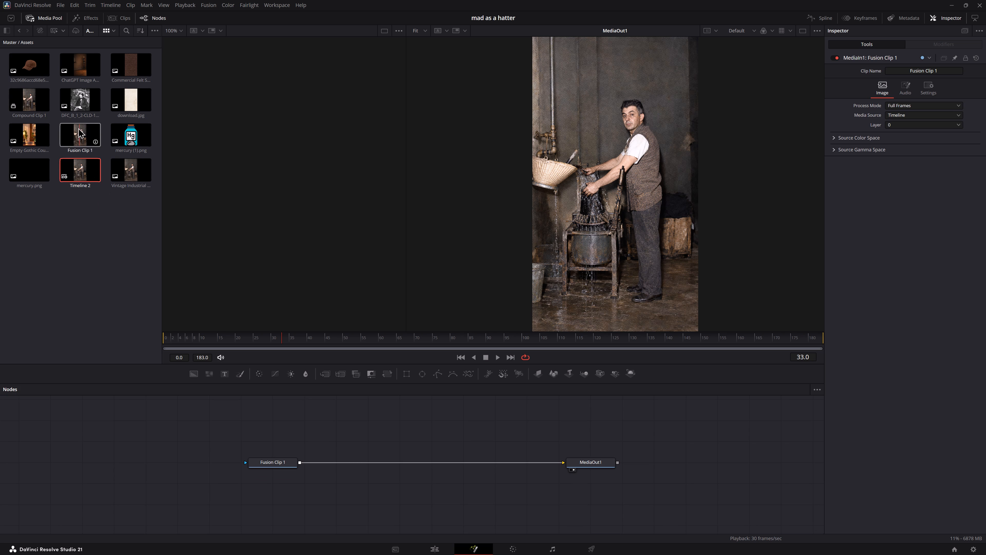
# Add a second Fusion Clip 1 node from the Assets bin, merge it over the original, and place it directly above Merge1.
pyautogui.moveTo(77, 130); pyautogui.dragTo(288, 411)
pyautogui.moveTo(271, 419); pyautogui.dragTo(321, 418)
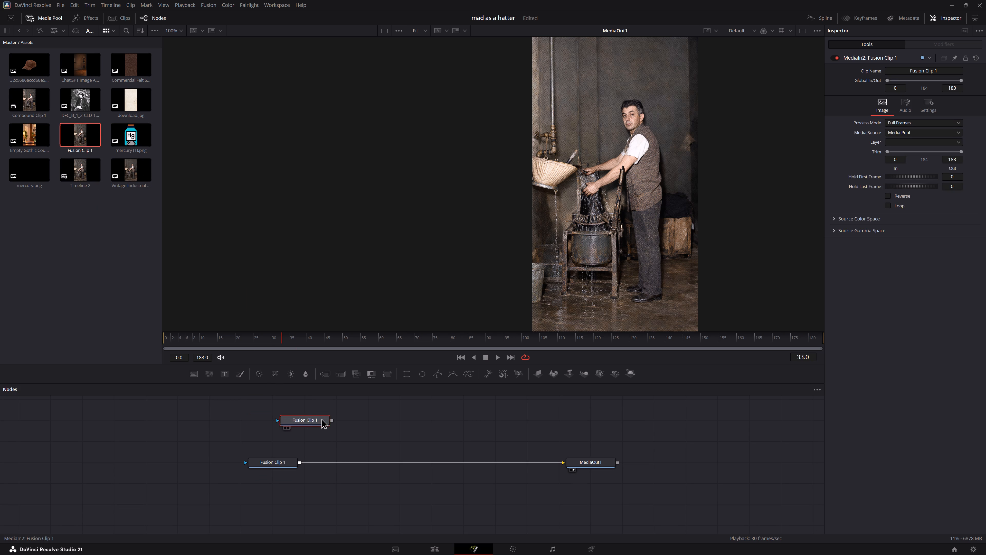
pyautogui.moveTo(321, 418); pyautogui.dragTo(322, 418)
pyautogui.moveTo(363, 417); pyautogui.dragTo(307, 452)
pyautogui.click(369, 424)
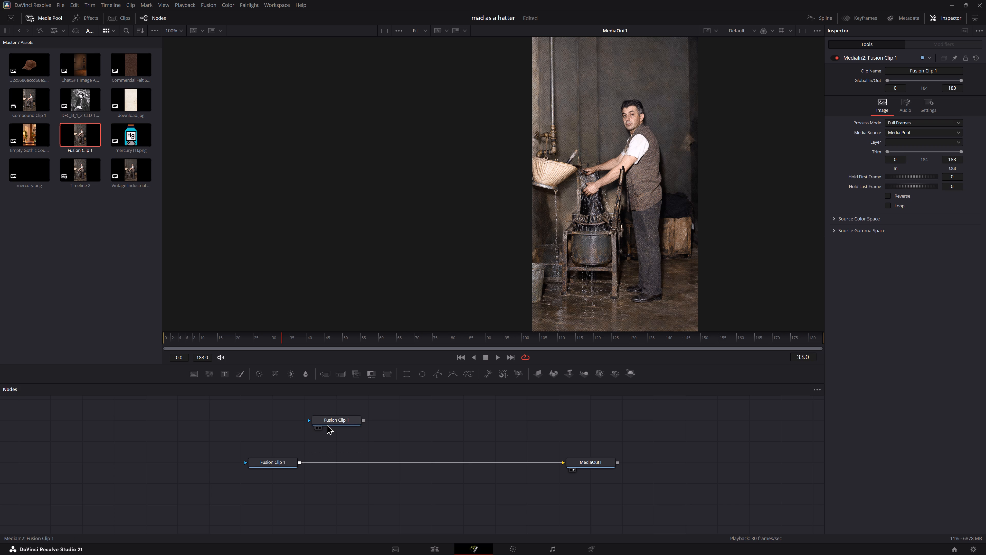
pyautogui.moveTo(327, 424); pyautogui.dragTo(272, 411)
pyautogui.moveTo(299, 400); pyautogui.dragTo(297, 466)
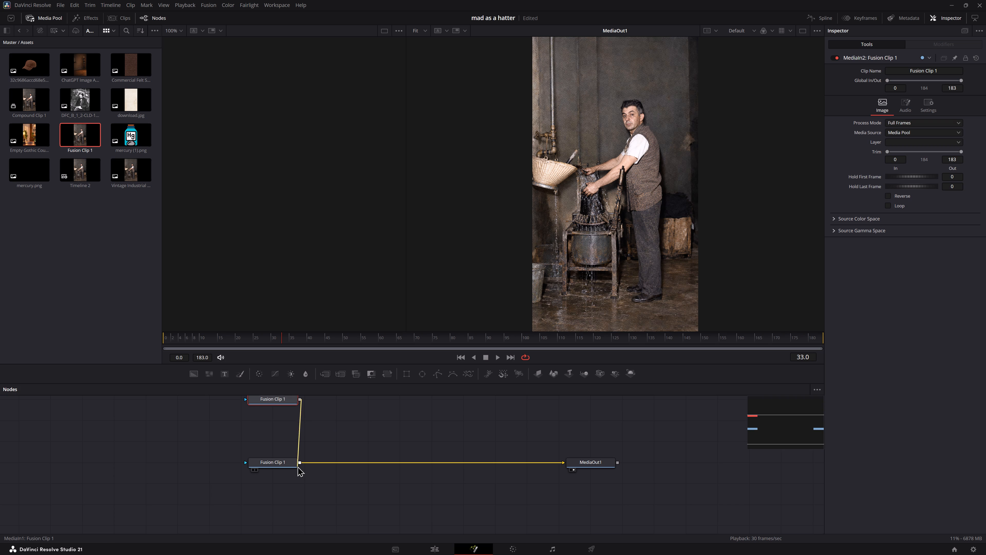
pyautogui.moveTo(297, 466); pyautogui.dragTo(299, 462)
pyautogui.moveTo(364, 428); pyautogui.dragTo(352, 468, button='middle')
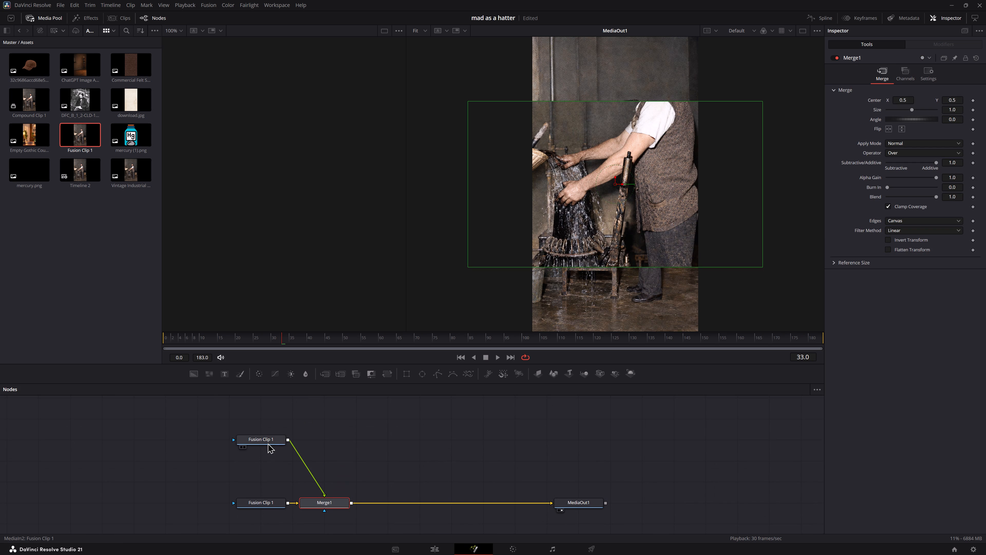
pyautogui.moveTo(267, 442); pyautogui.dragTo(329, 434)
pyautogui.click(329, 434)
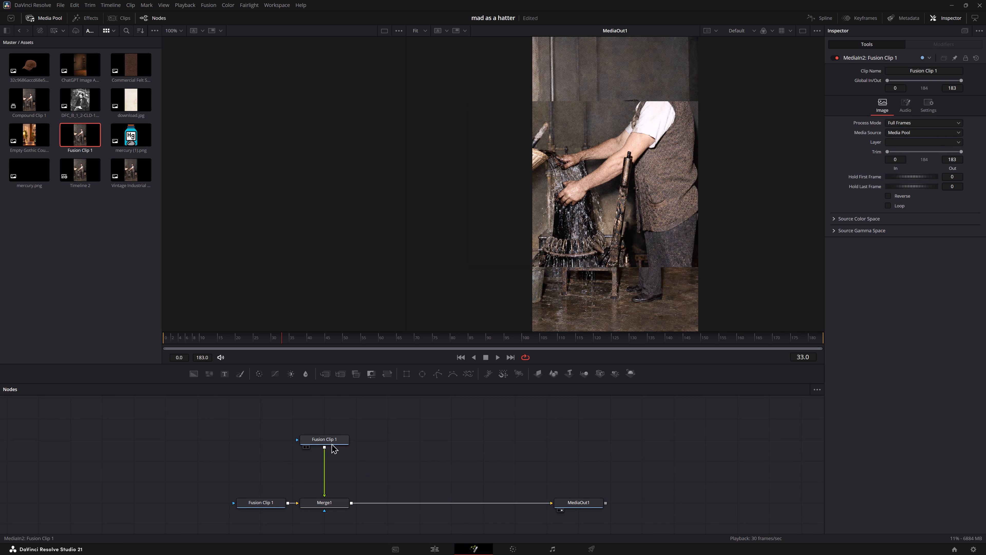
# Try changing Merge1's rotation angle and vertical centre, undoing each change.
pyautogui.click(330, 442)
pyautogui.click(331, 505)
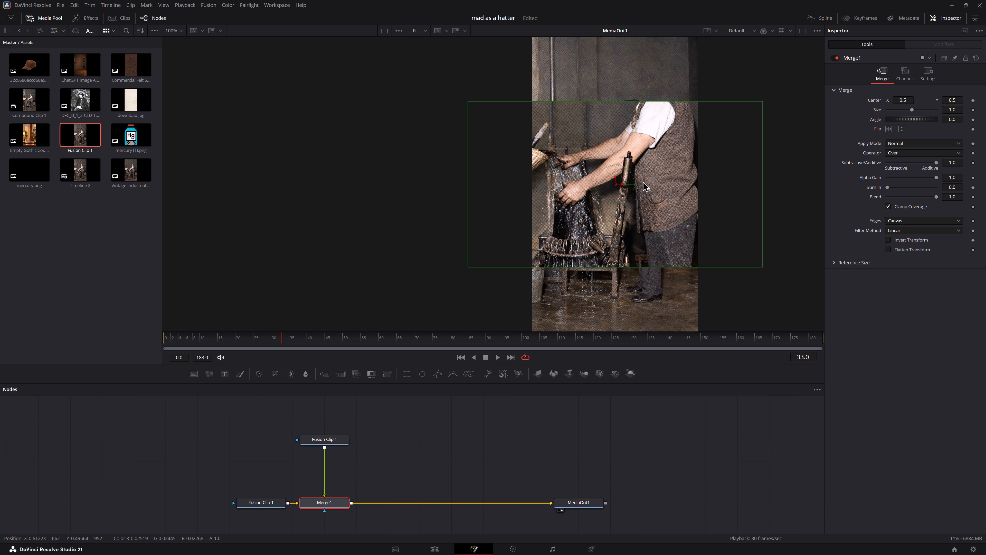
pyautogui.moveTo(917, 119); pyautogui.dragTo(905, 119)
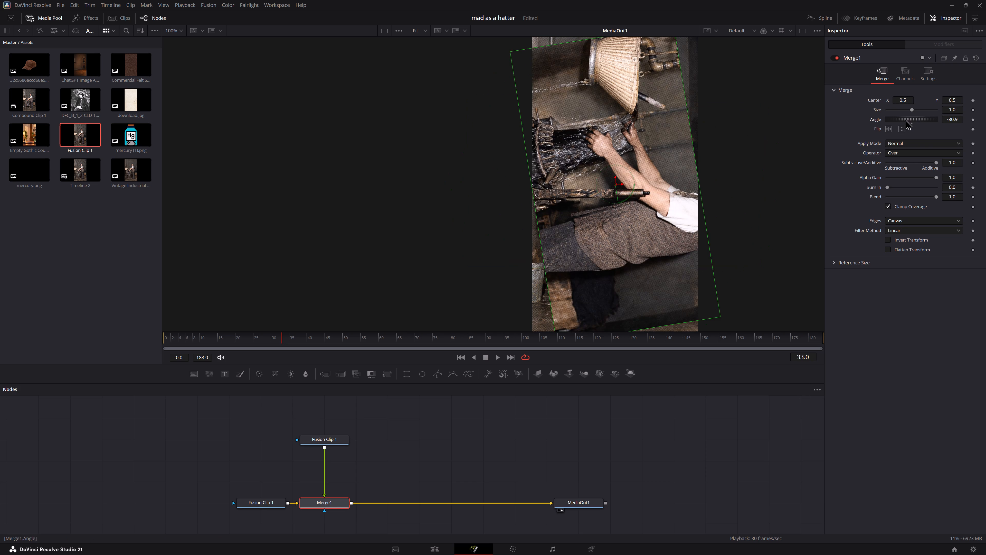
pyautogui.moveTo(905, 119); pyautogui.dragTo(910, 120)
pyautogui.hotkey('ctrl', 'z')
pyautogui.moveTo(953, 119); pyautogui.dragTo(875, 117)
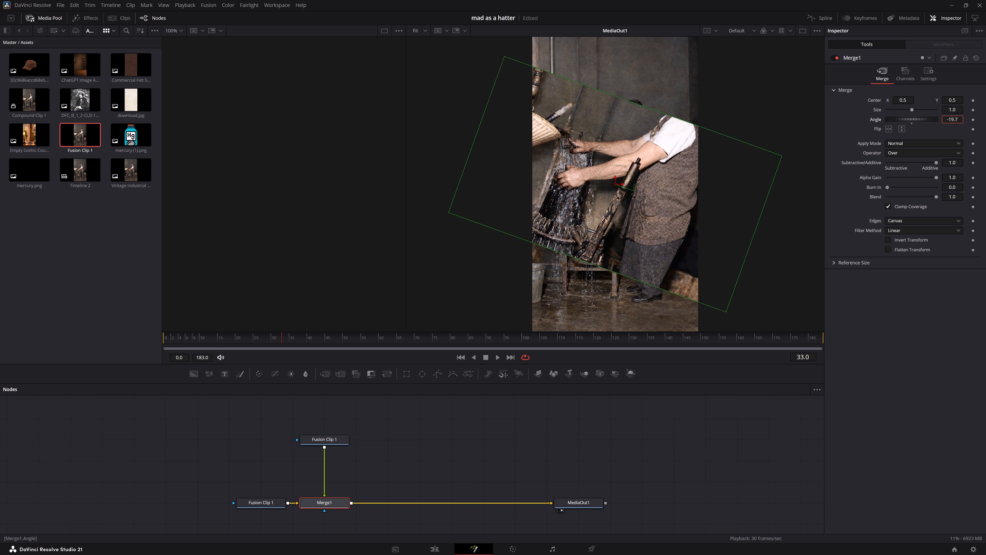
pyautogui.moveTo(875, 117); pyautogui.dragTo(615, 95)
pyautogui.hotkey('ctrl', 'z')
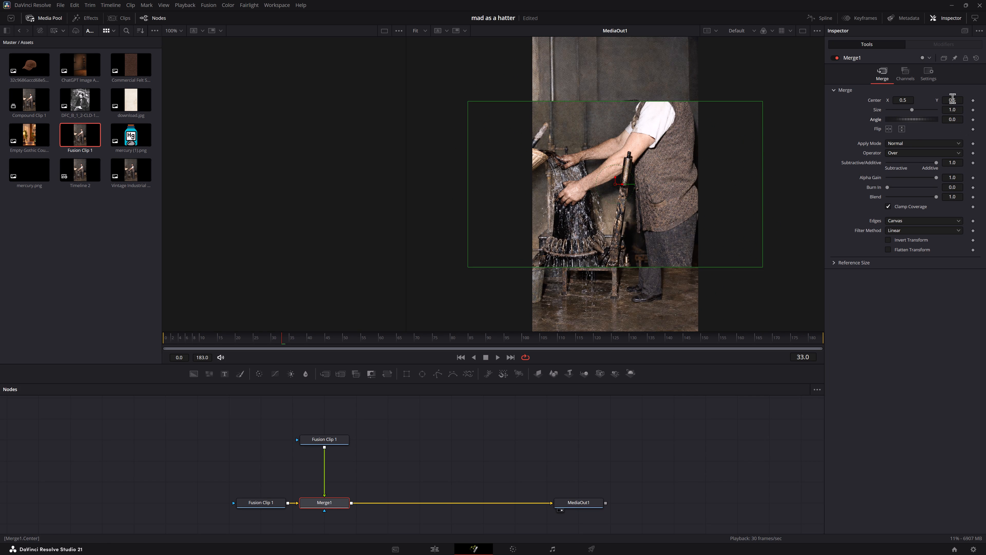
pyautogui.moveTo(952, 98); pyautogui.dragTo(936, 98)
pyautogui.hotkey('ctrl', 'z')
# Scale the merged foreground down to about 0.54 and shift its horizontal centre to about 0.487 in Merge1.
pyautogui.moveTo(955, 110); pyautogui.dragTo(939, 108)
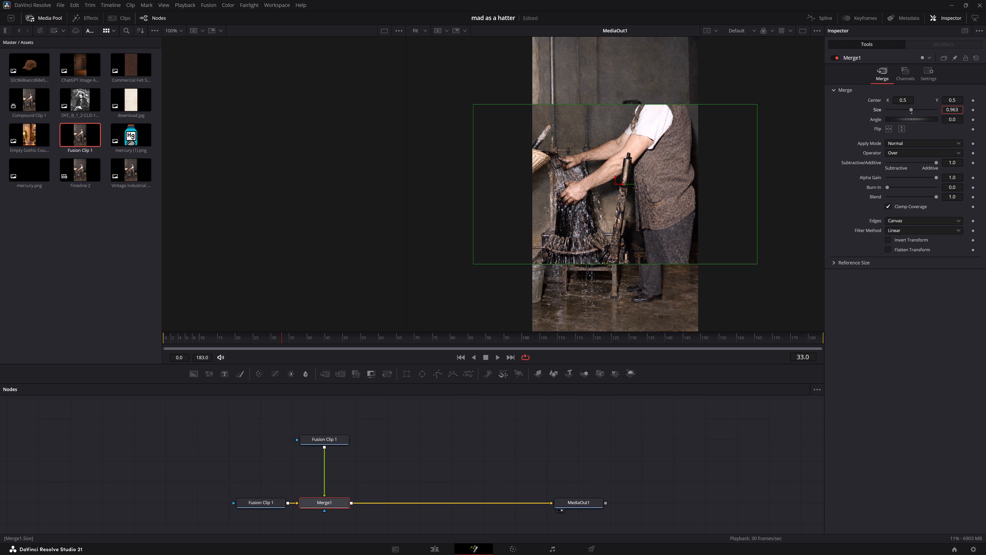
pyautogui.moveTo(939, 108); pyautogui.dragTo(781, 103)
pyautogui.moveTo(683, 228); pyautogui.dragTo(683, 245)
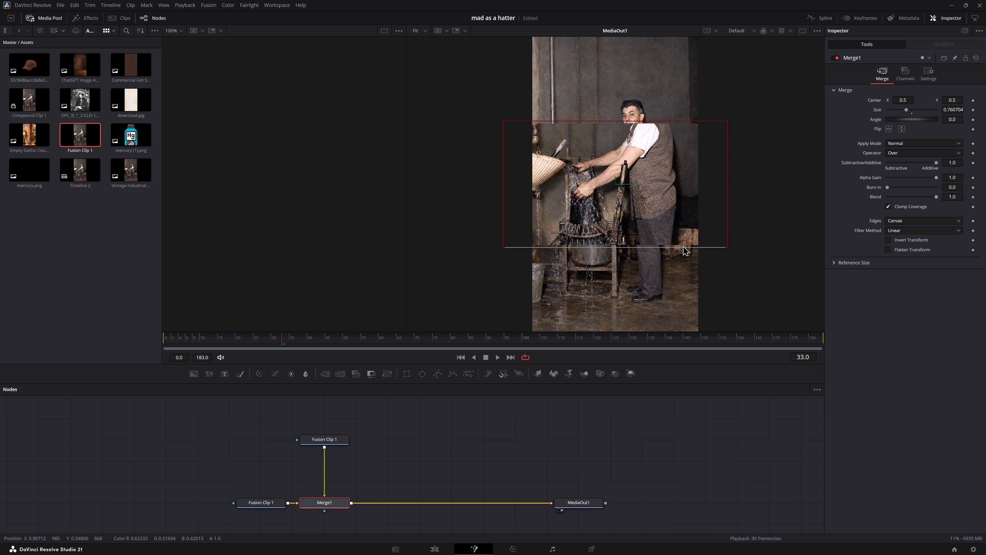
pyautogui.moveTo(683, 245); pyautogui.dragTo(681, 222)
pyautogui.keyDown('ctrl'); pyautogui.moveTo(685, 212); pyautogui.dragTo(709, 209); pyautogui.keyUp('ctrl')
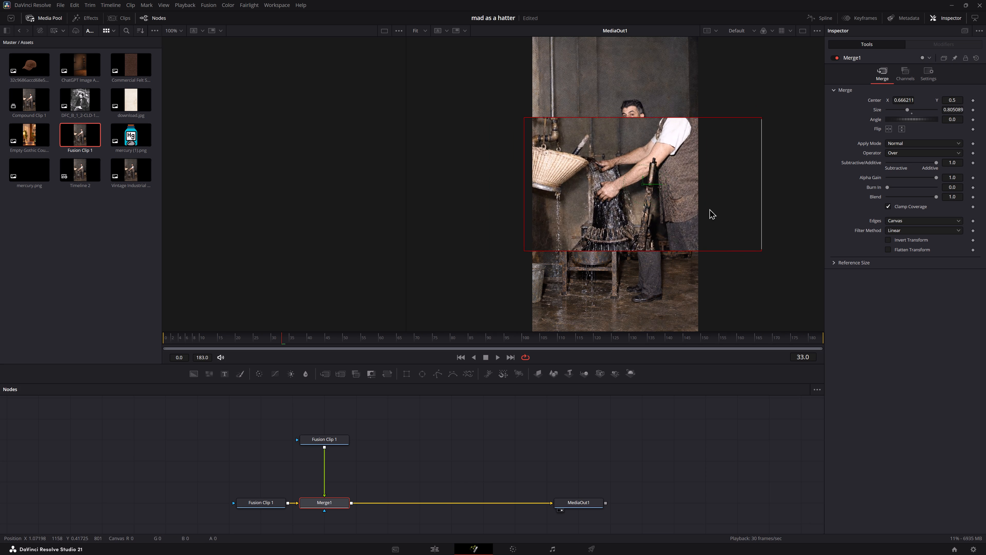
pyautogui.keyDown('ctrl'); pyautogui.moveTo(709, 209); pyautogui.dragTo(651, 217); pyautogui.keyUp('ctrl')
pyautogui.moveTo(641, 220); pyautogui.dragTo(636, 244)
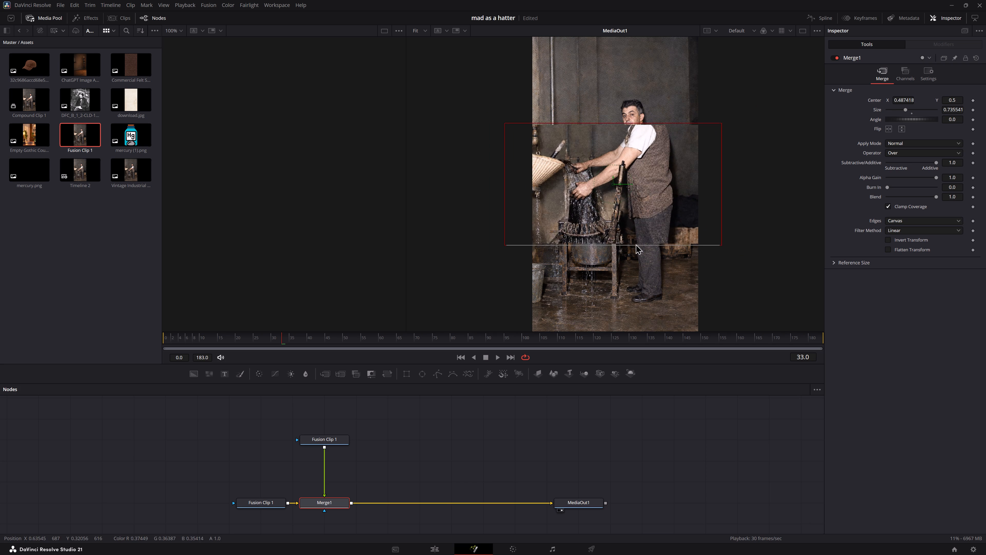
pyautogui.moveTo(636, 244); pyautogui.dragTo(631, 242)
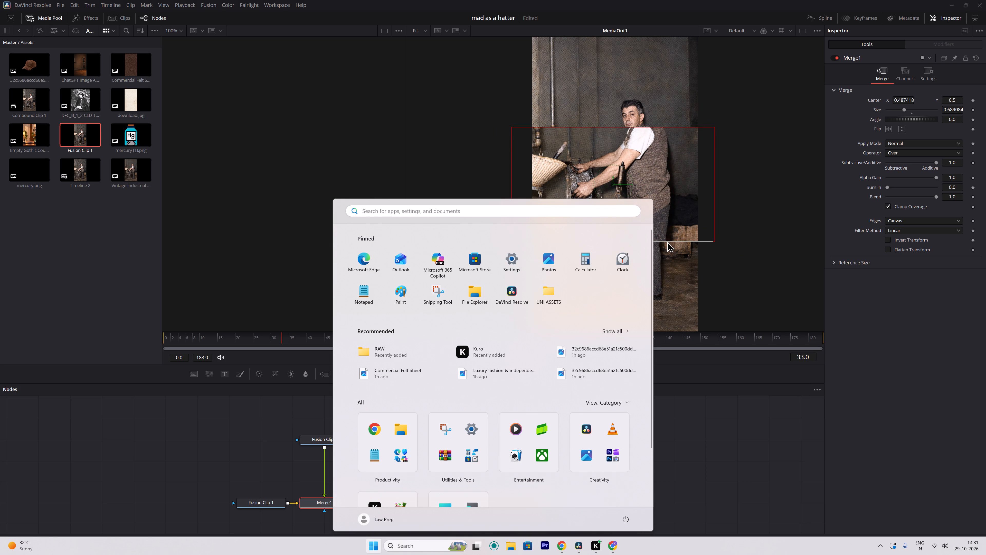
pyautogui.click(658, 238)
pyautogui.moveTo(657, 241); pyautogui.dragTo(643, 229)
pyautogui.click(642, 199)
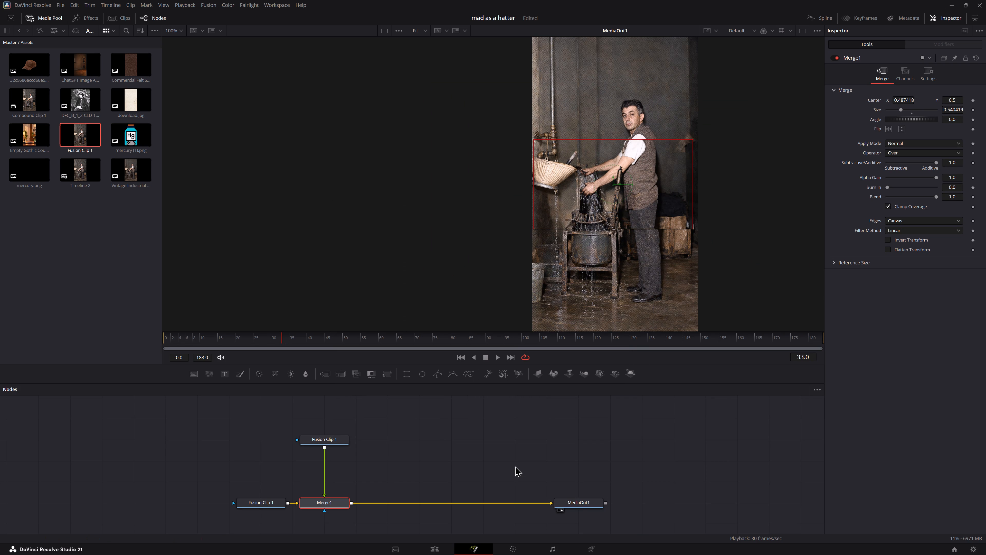
# Return to the Edit page and delete the Fusion Composition on track V7 above Fusion Clip 1.
pyautogui.click(444, 547)
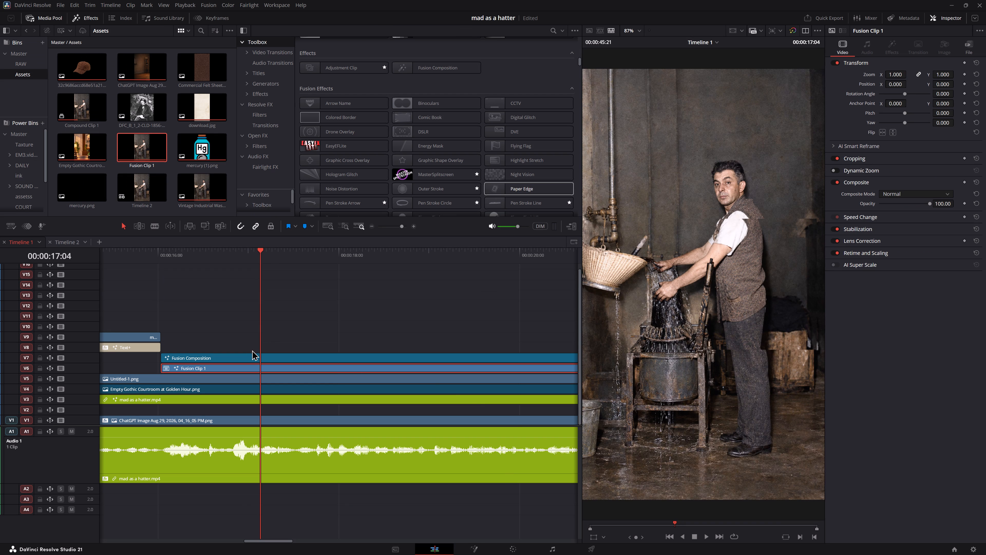
pyautogui.click(251, 352)
pyautogui.click(248, 357)
pyautogui.press('BackSpace')
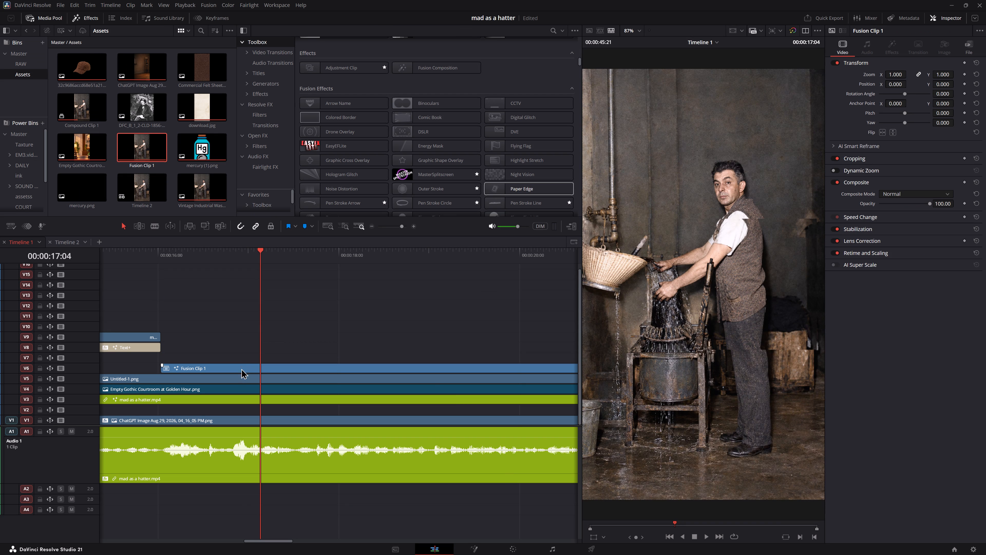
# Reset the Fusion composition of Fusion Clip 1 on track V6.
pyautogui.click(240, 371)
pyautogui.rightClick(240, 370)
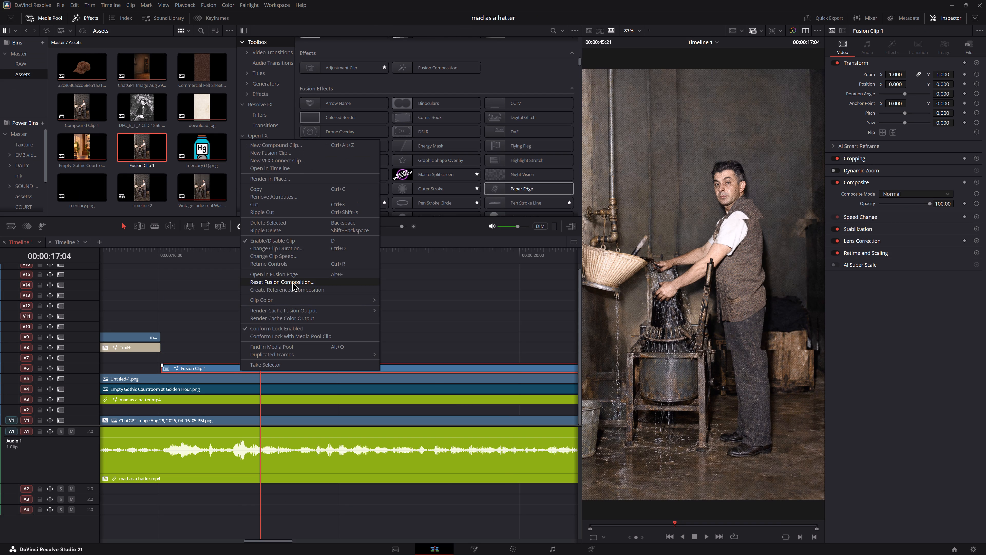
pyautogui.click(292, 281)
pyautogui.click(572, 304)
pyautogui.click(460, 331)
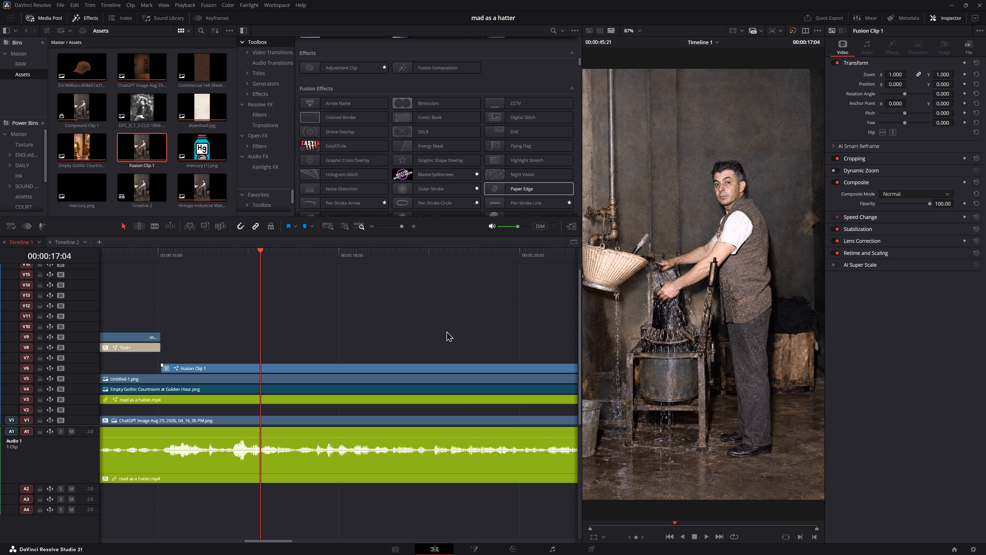
# Play Timeline 1 briefly from just before the start of Fusion Clip 1.
pyautogui.click(124, 252)
pyautogui.press('space')
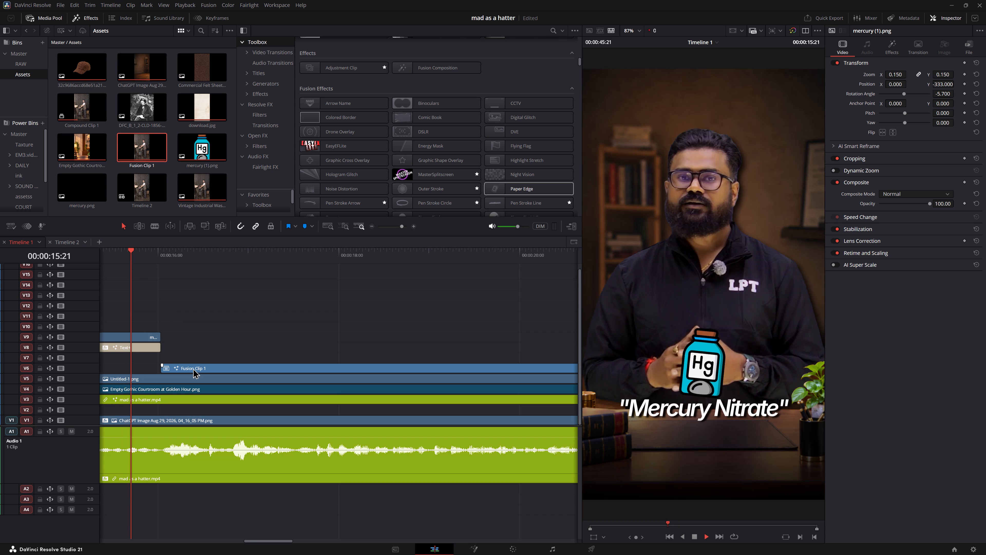
pyautogui.press('space')
# Open an empty timeline tab, then close it and the Timeline 2 tab so only Timeline 1 remains open.
pyautogui.click(100, 240)
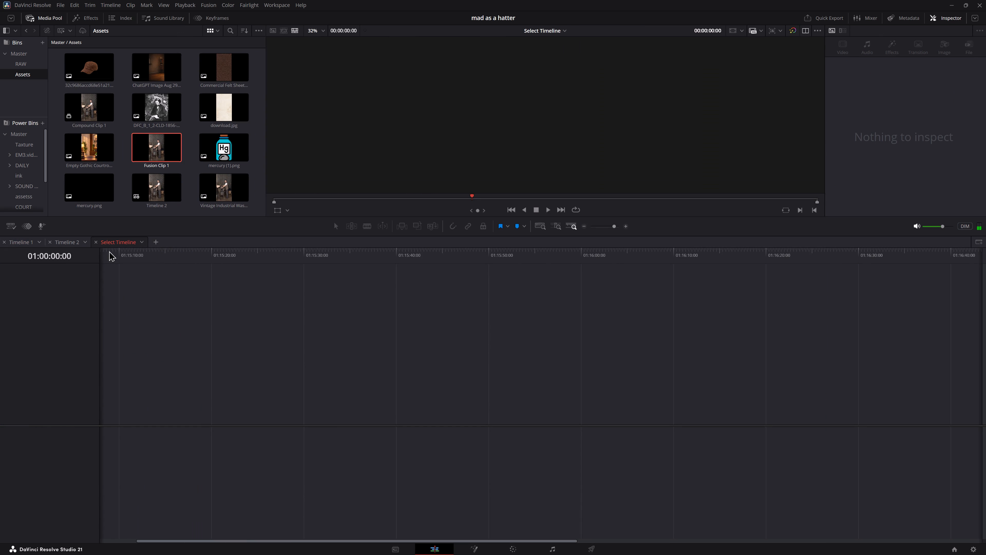
pyautogui.click(49, 242)
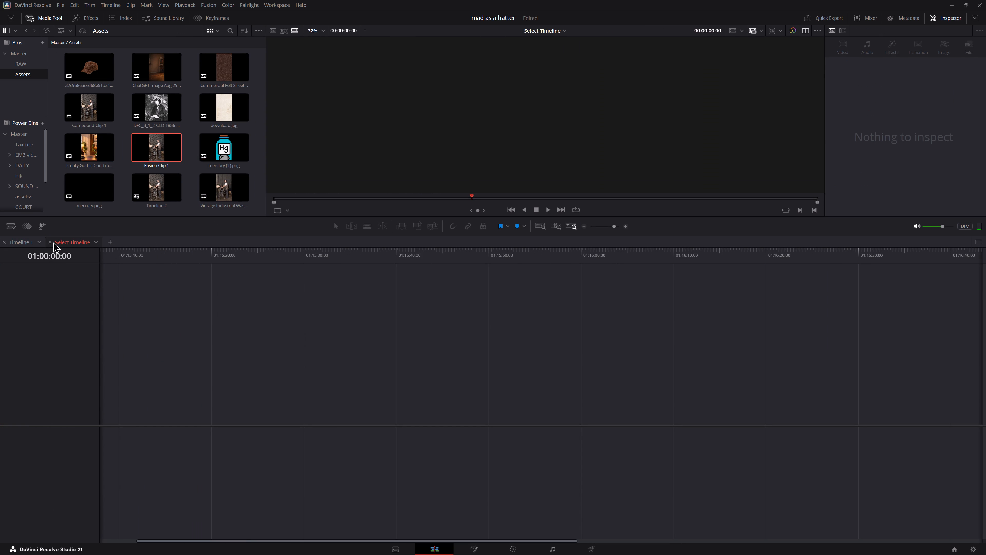
pyautogui.click(52, 242)
# Play Timeline 1 from about 00:00:12:02 into Fusion Clip 1 with the enlarged viewer, stopping at 00:00:17:10.
pyautogui.moveTo(125, 260); pyautogui.dragTo(122, 260)
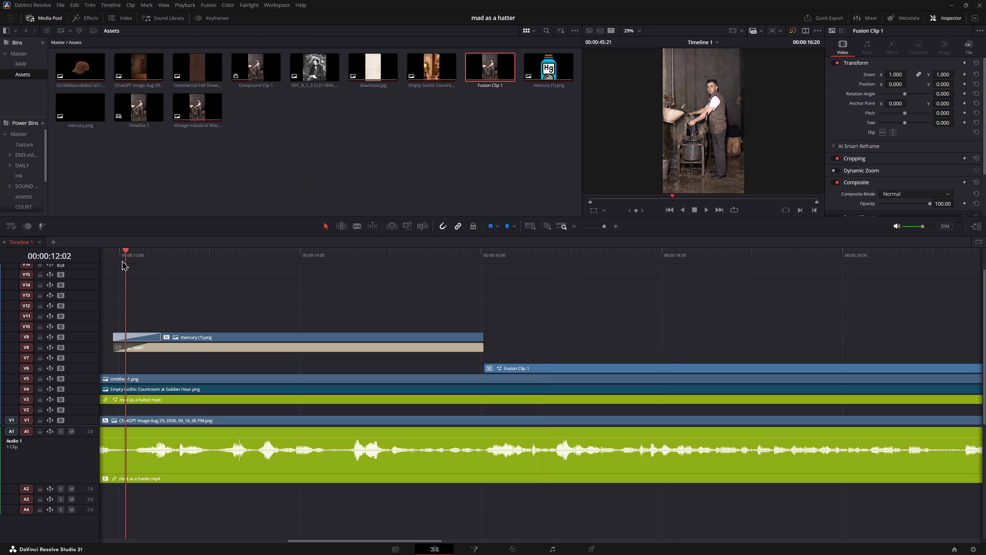
pyautogui.moveTo(122, 260); pyautogui.dragTo(121, 260)
pyautogui.press('space')
pyautogui.click(978, 225)
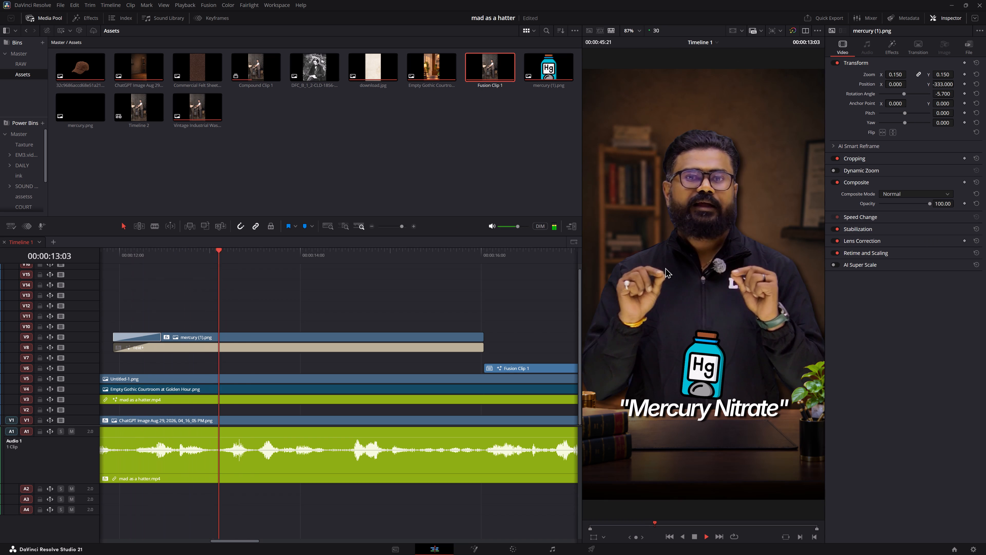
pyautogui.moveTo(493, 295); pyautogui.dragTo(264, 272, button='middle')
pyautogui.moveTo(431, 297); pyautogui.dragTo(192, 284, button='middle')
pyautogui.press('space')
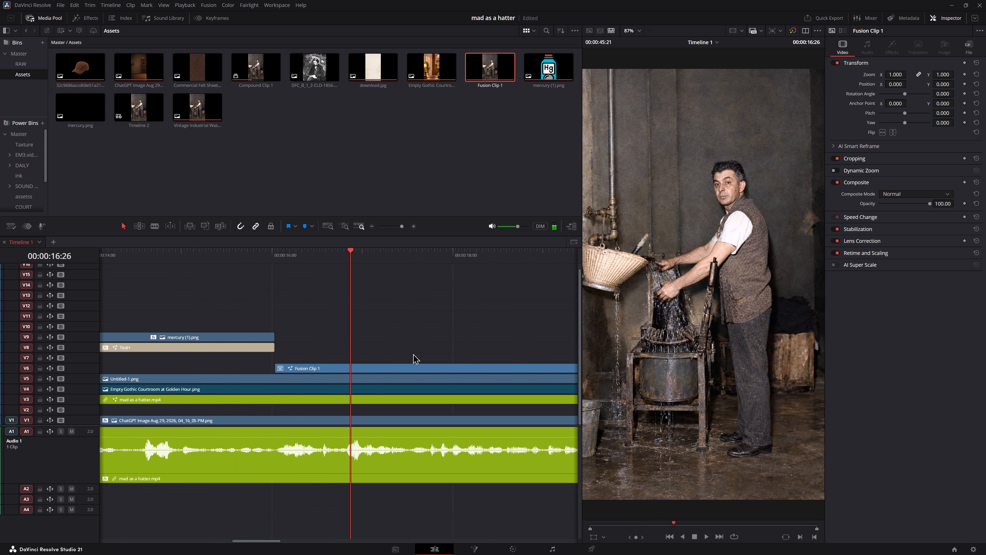
pyautogui.moveTo(407, 353); pyautogui.dragTo(329, 337, button='middle')
pyautogui.press('space')
pyautogui.press('space')
# Search the effects for "magic", then clear the search and add an Adjustment Clip on track V7 starting at 00:00:17:10.
pyautogui.click(321, 368)
pyautogui.click(290, 296)
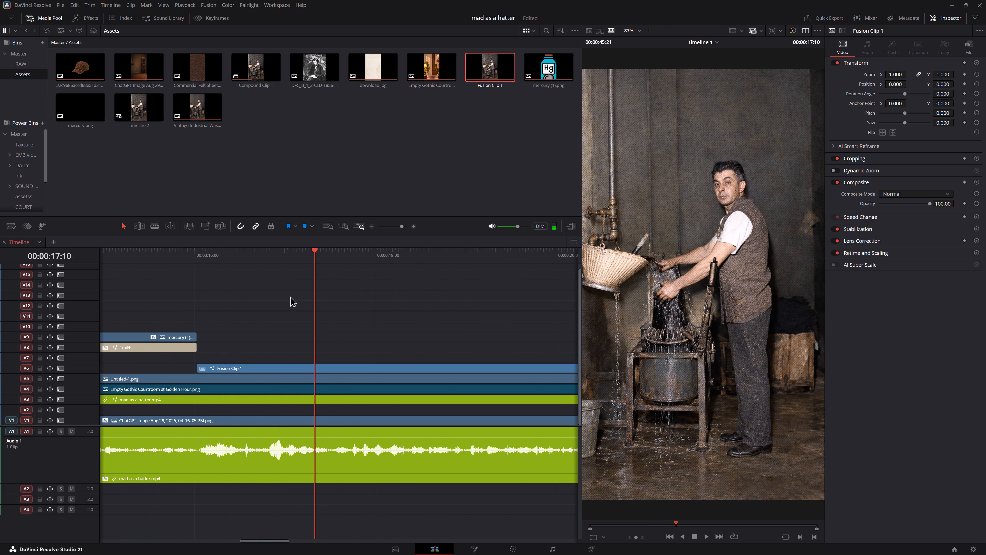
pyautogui.hotkey('shift', 'space')
pyautogui.write('mag')
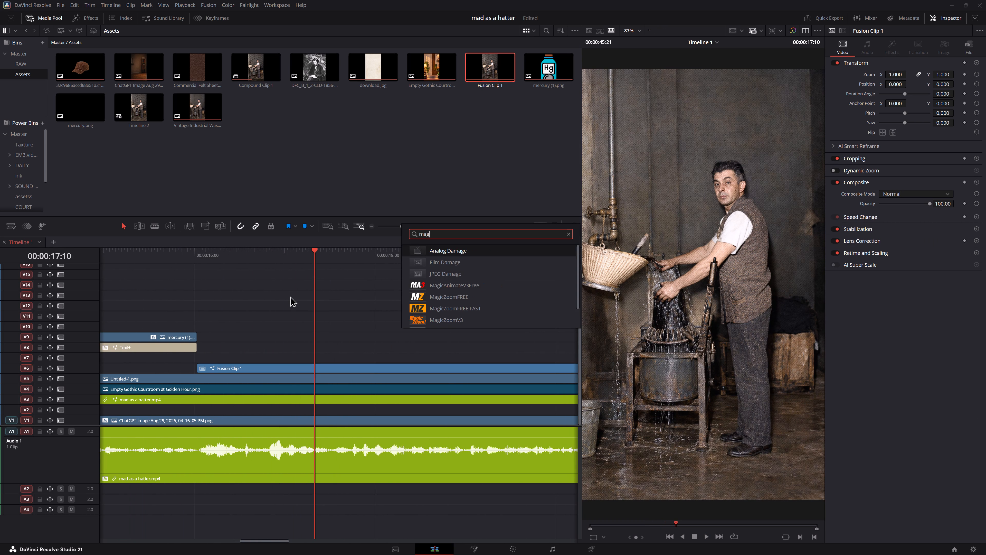
pyautogui.write('ic')
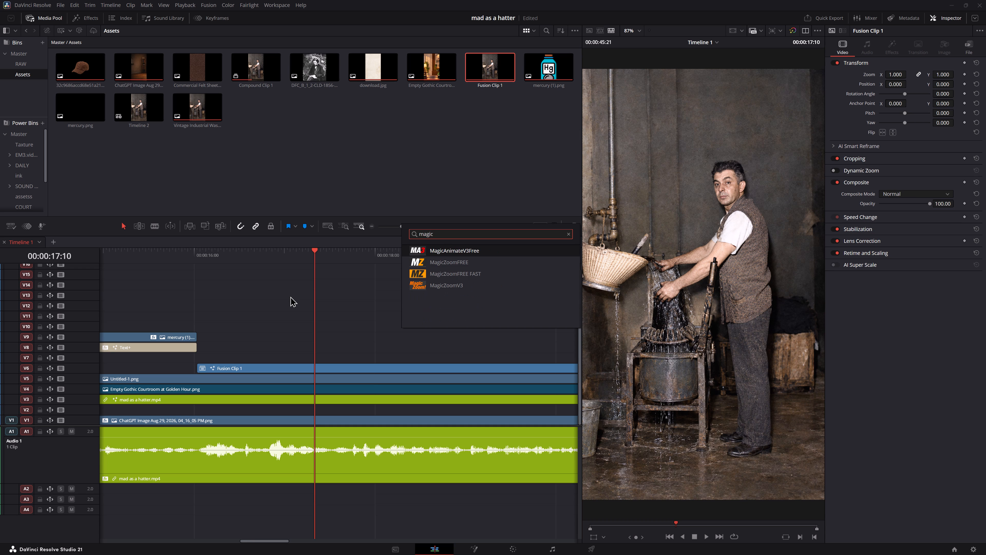
pyautogui.press('BackSpace')
pyautogui.press('BackSpace')
pyautogui.press('BackSpace')
pyautogui.press('BackSpace')
pyautogui.press('BackSpace')
pyautogui.press('BackSpace')
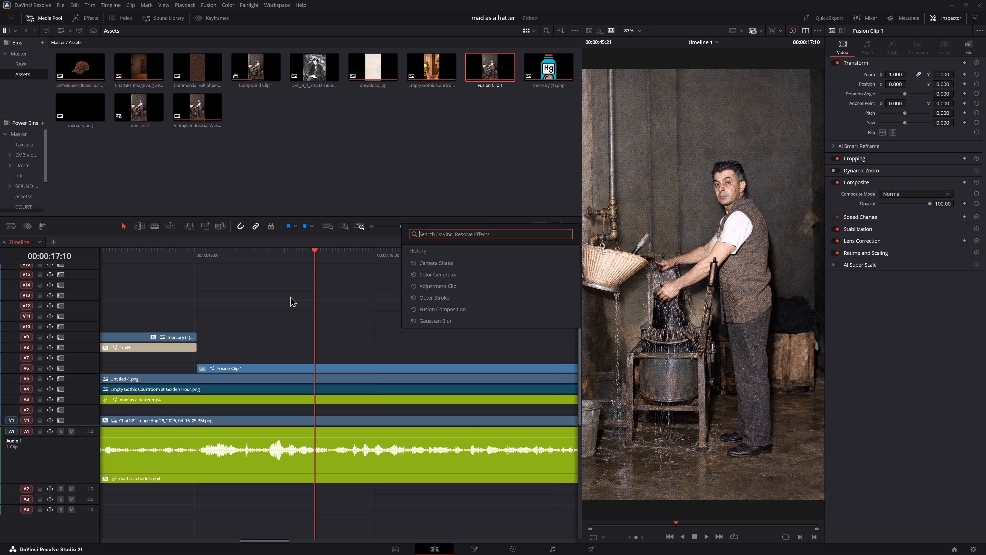
pyautogui.scroll(1, 290, 296)
pyautogui.click(450, 284)
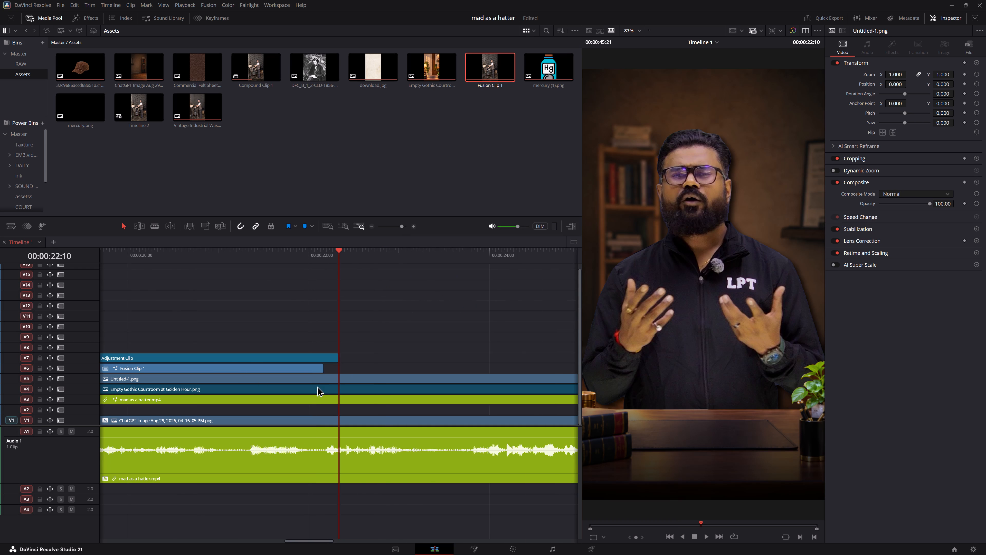
# Apply the MagicZoomFREE effect to the Adjustment Clip on track V7.
pyautogui.keyDown('ctrl'); pyautogui.scroll(5, 320, 385); pyautogui.keyUp('ctrl')
pyautogui.click(245, 352)
pyautogui.click(233, 364)
pyautogui.click(234, 360)
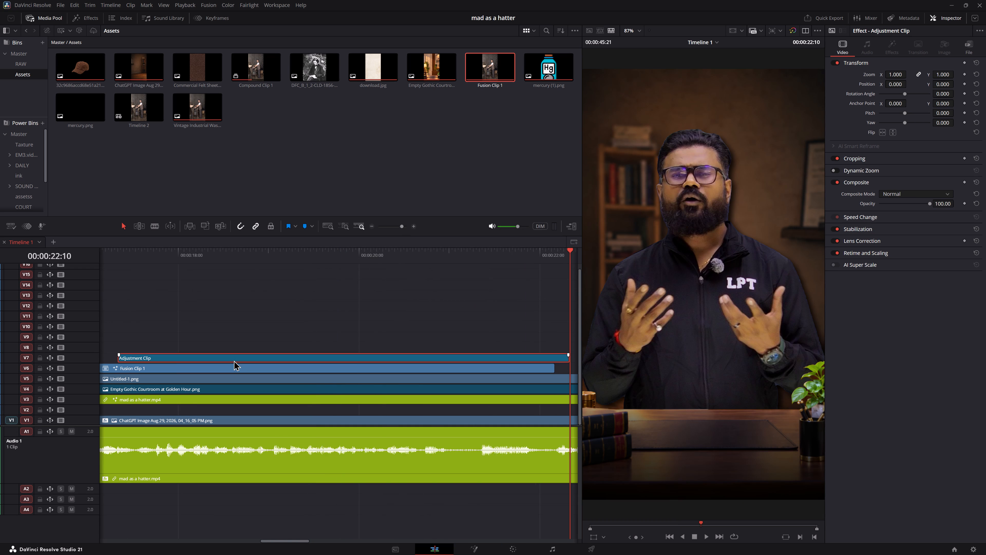
pyautogui.hotkey('shift', 'space')
pyautogui.write('mag')
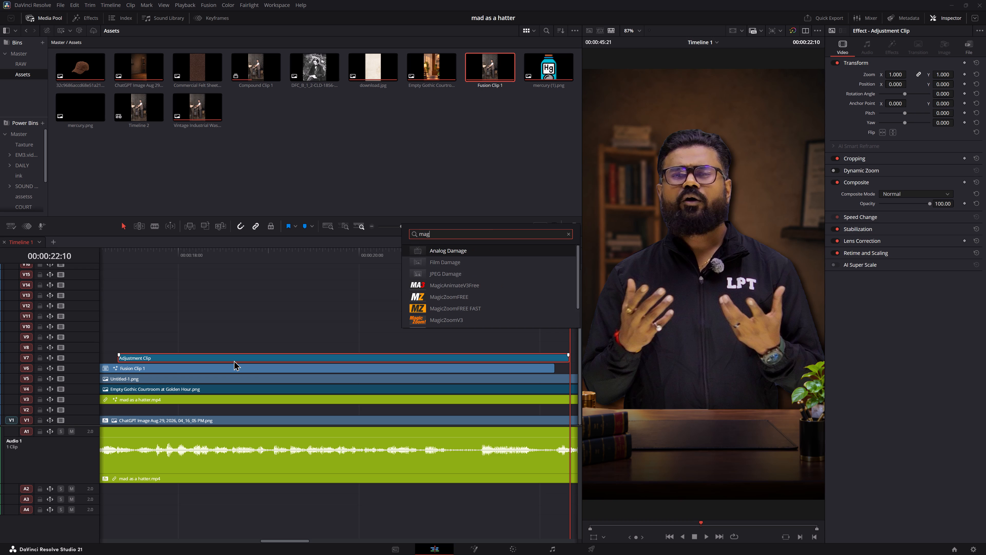
pyautogui.press('Down')
pyautogui.press('Down')
pyautogui.press('Down')
pyautogui.press('Down')
pyautogui.press('Return')
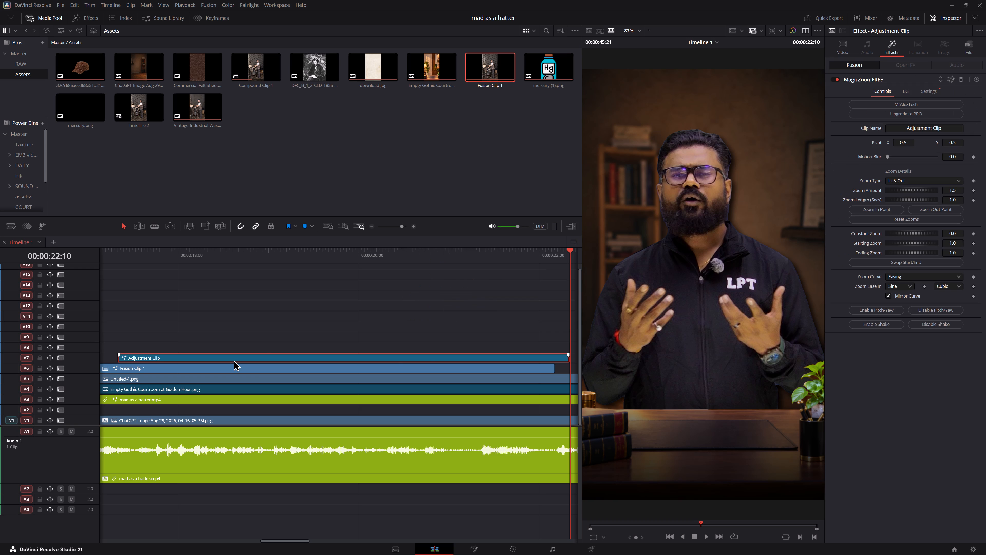
# Move the Adjustment Clip on V7 earlier to start at 00:00:16:01, aligned with the start of Fusion Clip 1.
pyautogui.keyDown('ctrl'); pyautogui.scroll(6, 297, 335); pyautogui.keyUp('ctrl')
pyautogui.moveTo(285, 252); pyautogui.dragTo(280, 253)
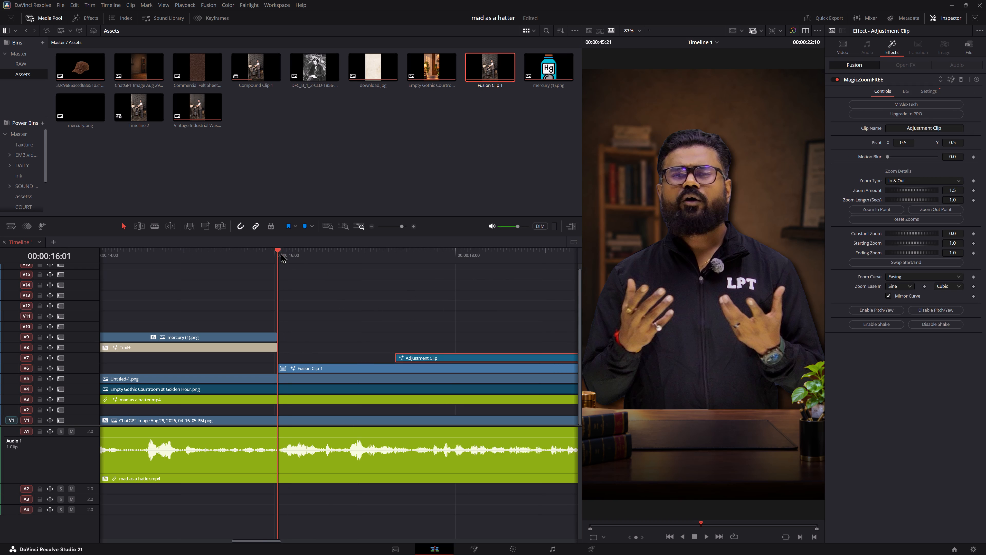
pyautogui.moveTo(280, 253); pyautogui.dragTo(280, 253)
pyautogui.moveTo(441, 359); pyautogui.dragTo(323, 357)
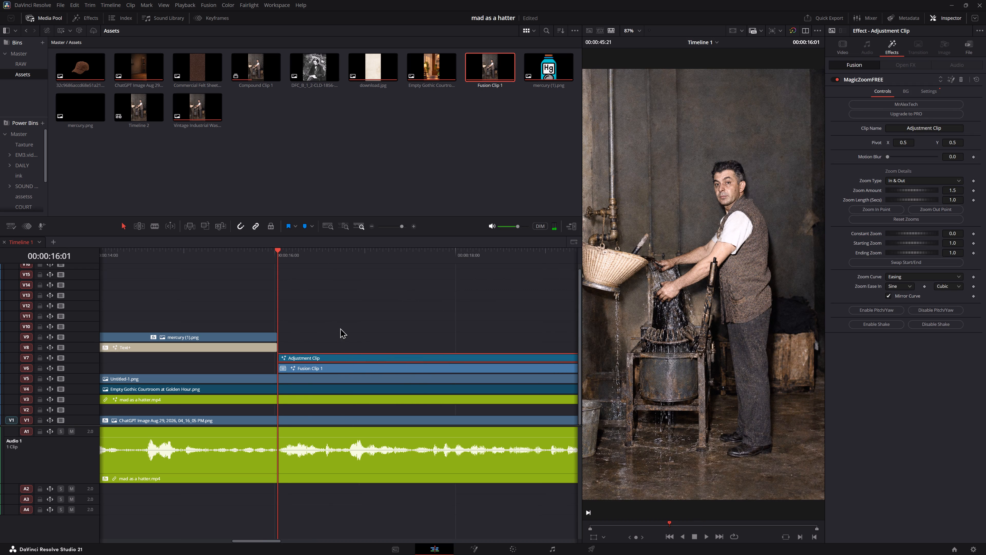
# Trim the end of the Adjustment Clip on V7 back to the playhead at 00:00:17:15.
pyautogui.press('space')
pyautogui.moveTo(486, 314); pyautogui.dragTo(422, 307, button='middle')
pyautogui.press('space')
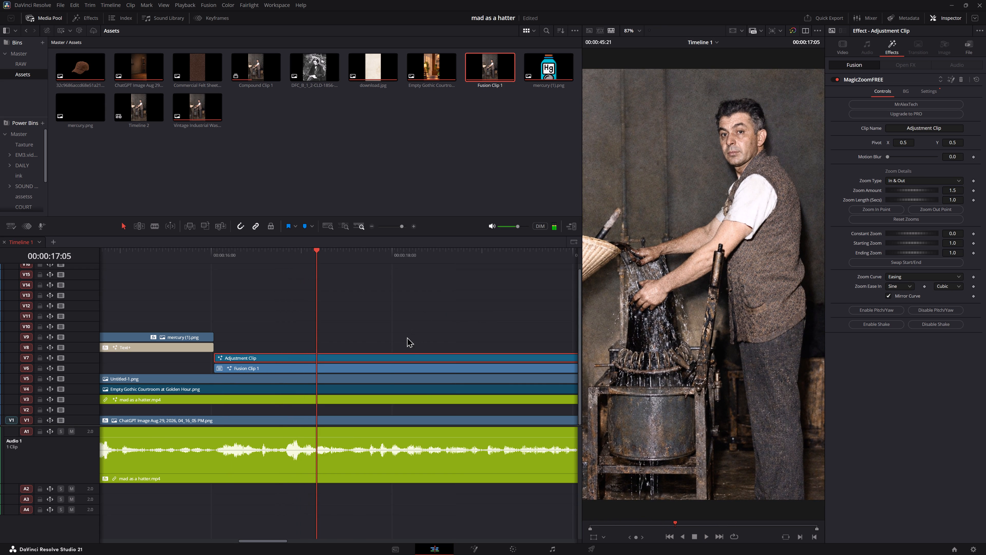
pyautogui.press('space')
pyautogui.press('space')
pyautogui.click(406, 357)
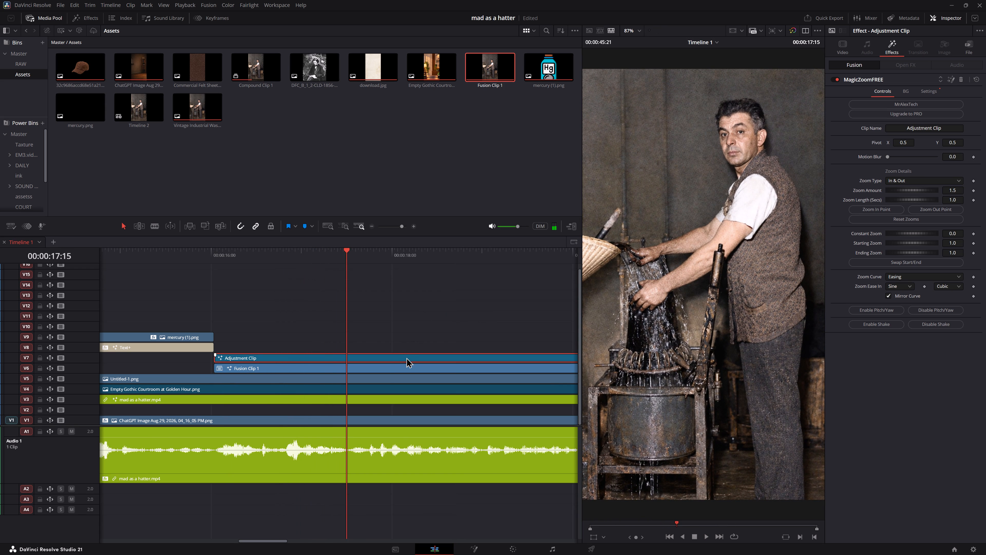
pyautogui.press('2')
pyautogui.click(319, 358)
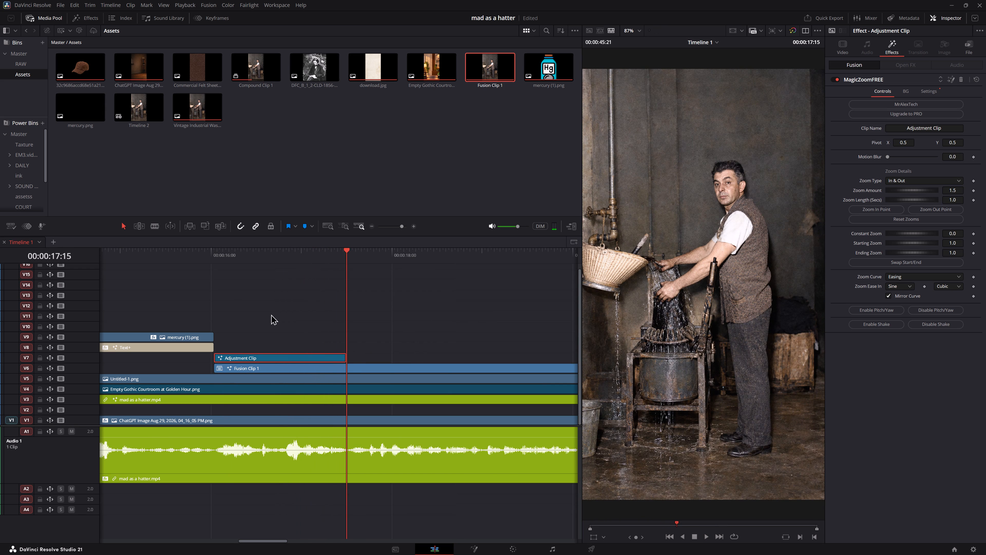
# Play the trimmed Adjustment Clip on V7 from just before its start, and set MagicZoomFREE's Zoom Type to In Only.
pyautogui.click(202, 254)
pyautogui.press('space')
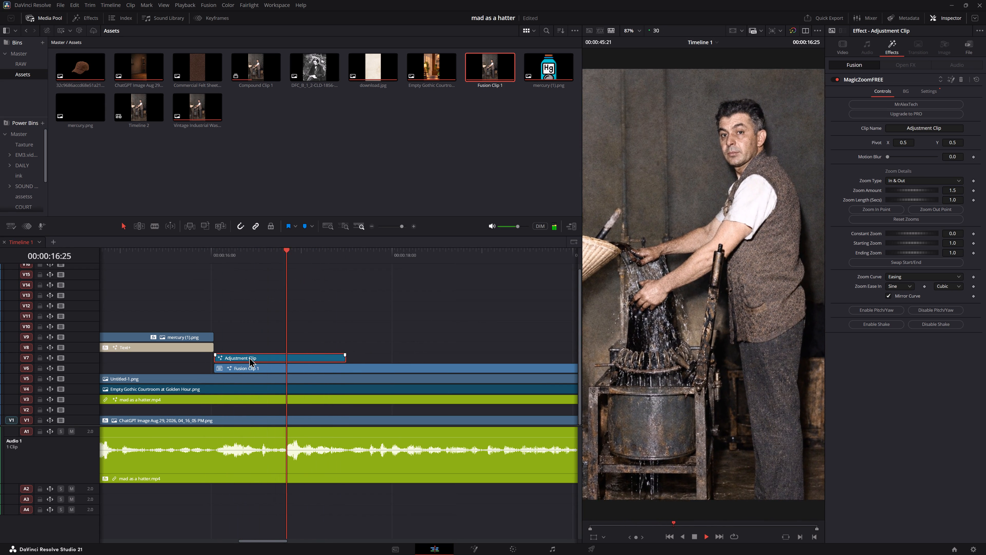
pyautogui.press('space')
pyautogui.click(249, 358)
pyautogui.click(927, 182)
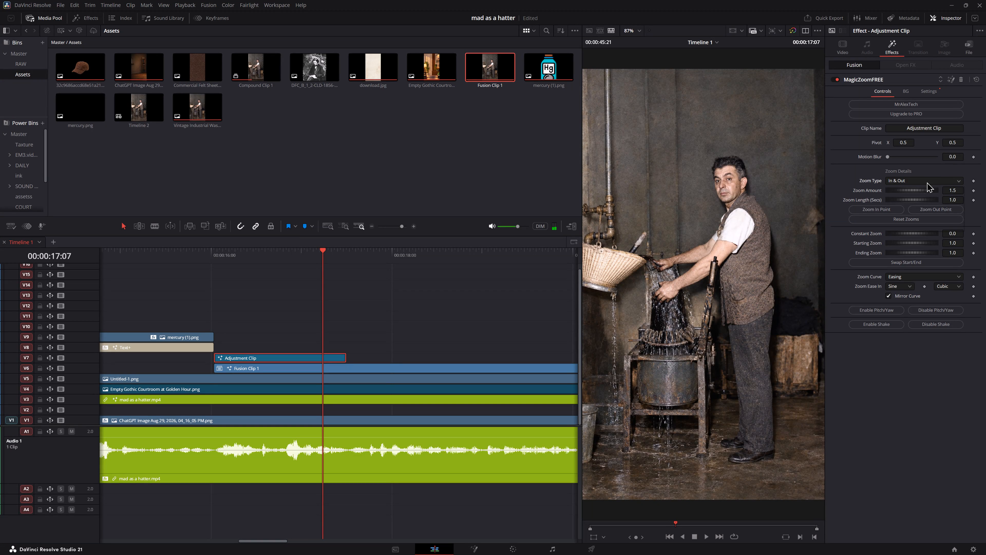
pyautogui.click(919, 198)
# Preview the zoom from 00:00:15:28 and set the Adjustment Clip's Zoom Amount to 1.192.
pyautogui.click(205, 257)
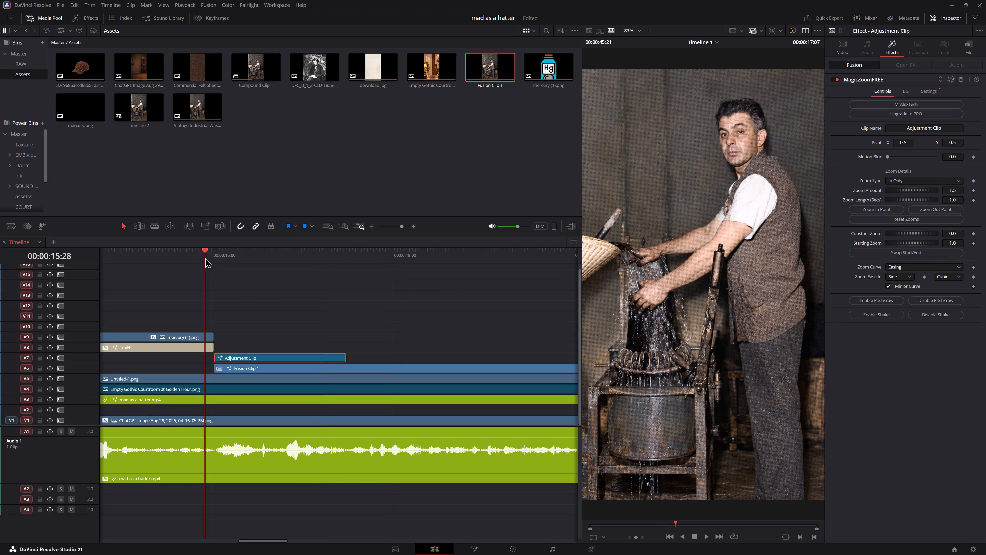
pyautogui.press('space')
pyautogui.press('space')
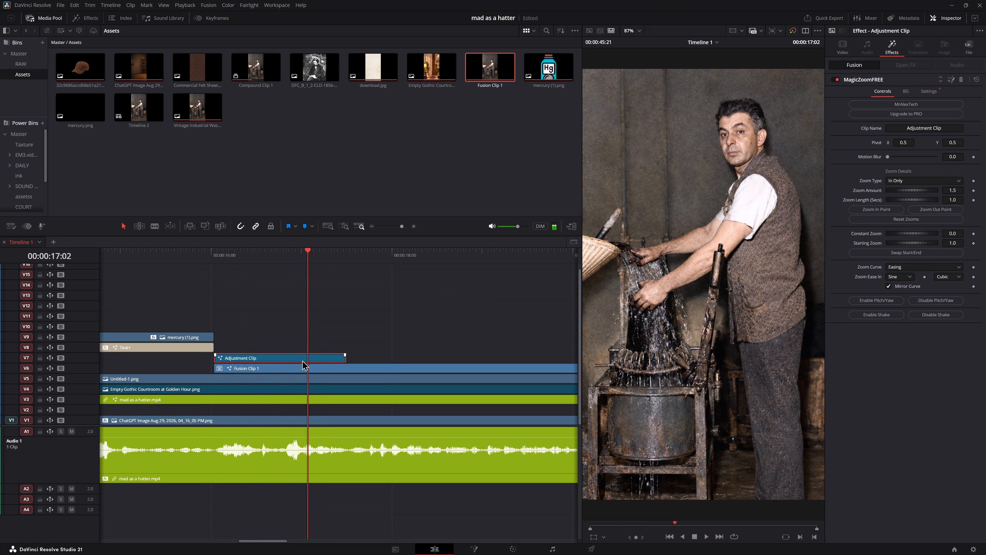
pyautogui.click(306, 355)
pyautogui.press('space')
pyautogui.press('space')
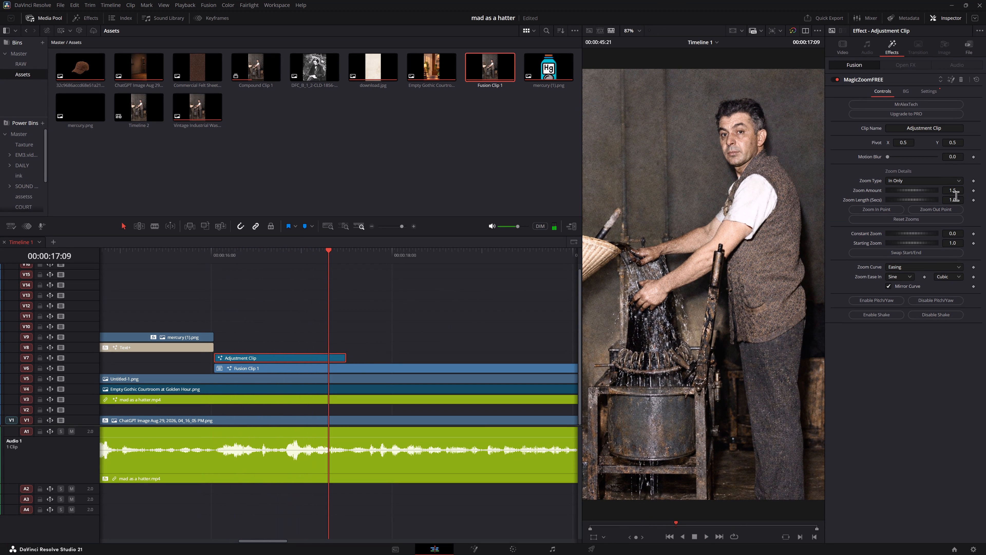
pyautogui.moveTo(956, 191); pyautogui.dragTo(835, 183)
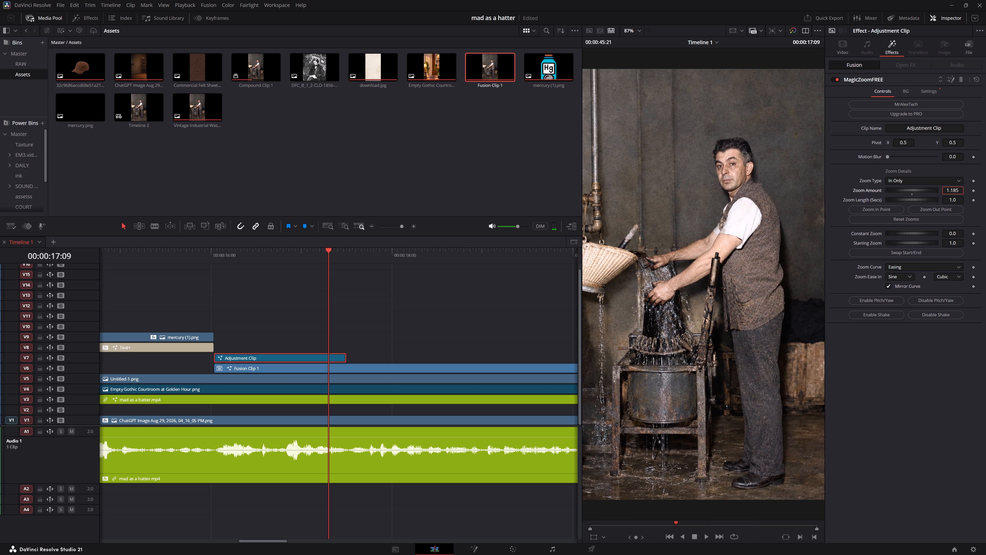
pyautogui.moveTo(835, 183); pyautogui.dragTo(837, 183)
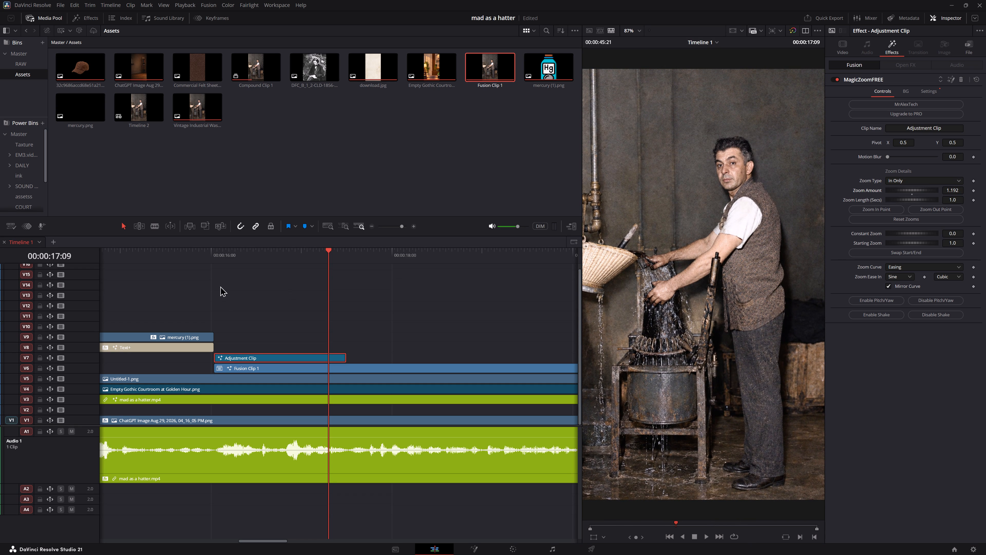
# Play the start of Fusion Clip 1 repeatedly to check the reduced zoom's motion and where it ends.
pyautogui.click(215, 257)
pyautogui.press('space')
pyautogui.press('space')
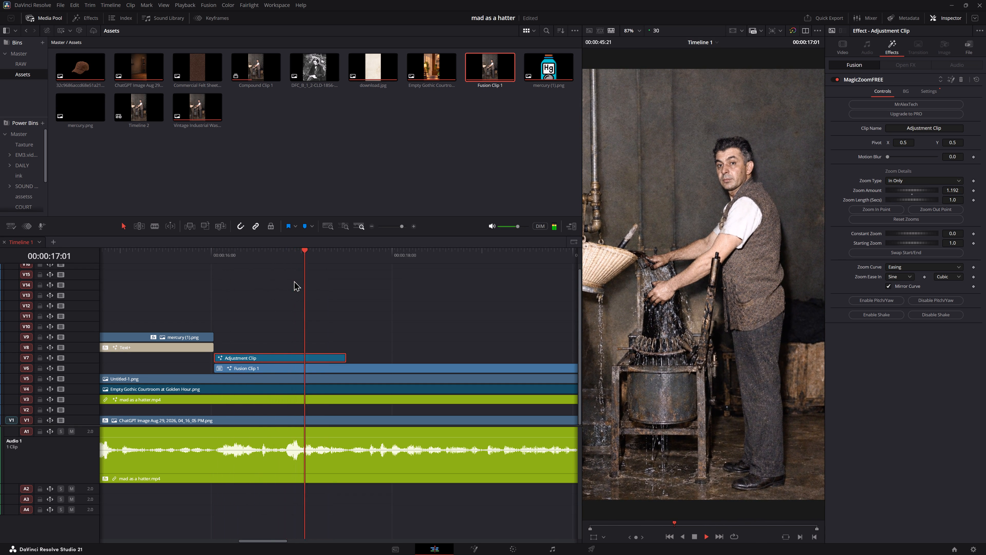
pyautogui.press('space')
pyautogui.press('space')
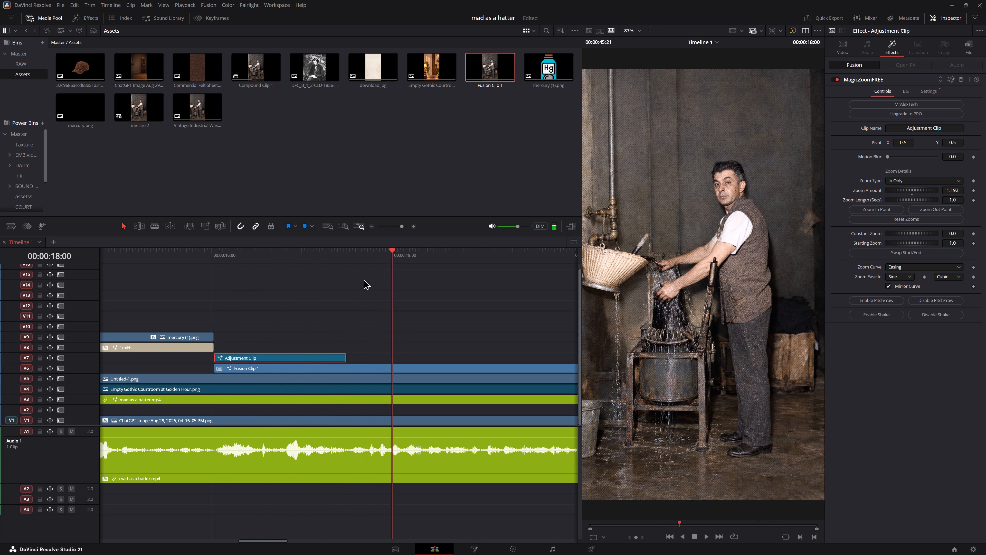
pyautogui.click(297, 257)
pyautogui.press('space')
pyautogui.press('space')
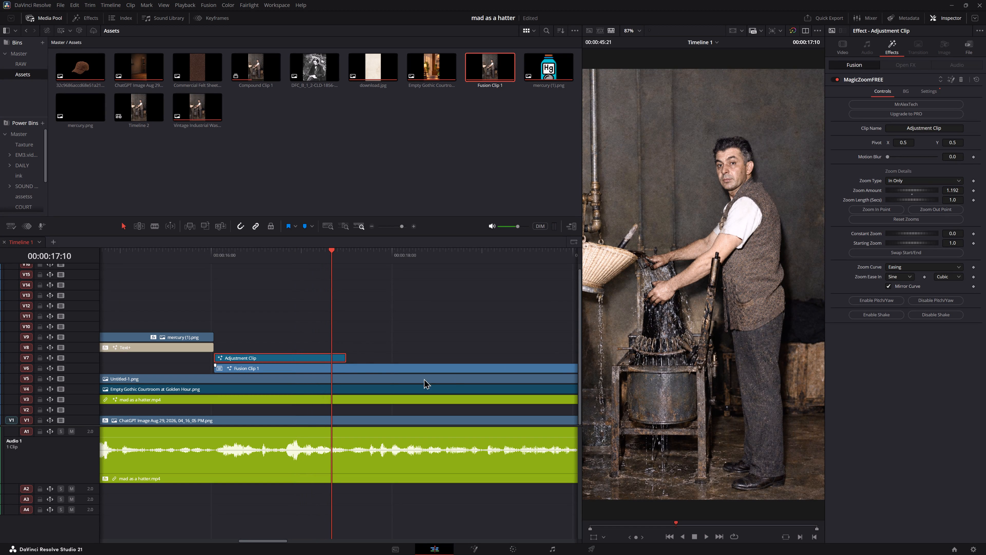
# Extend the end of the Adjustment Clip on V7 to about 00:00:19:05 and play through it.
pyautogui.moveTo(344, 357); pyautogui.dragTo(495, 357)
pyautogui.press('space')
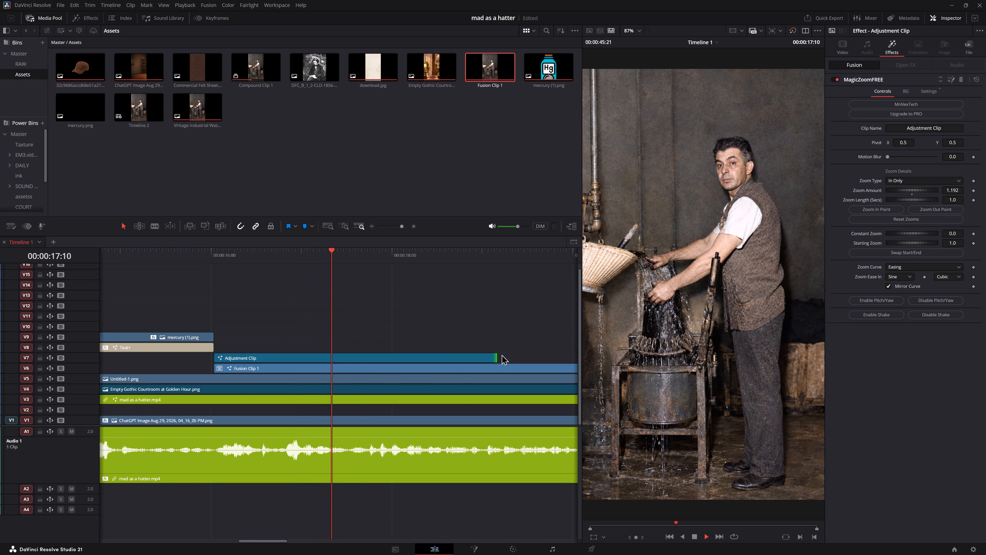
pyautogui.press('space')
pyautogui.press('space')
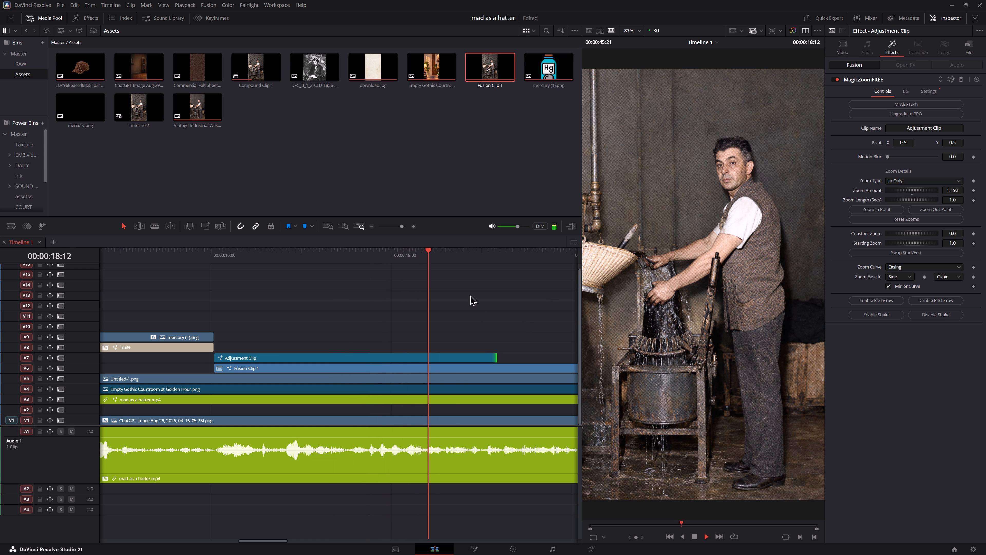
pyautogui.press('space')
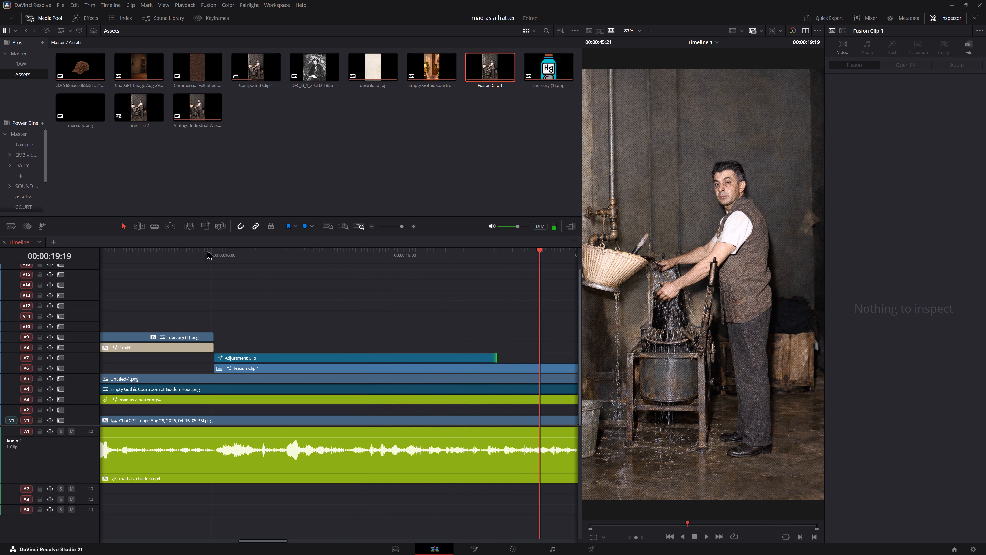
# Play the Fusion Clip 1 section repeatedly from its start to review the zoom against the voiceover.
pyautogui.click(206, 249)
pyautogui.press('space')
pyautogui.press('space')
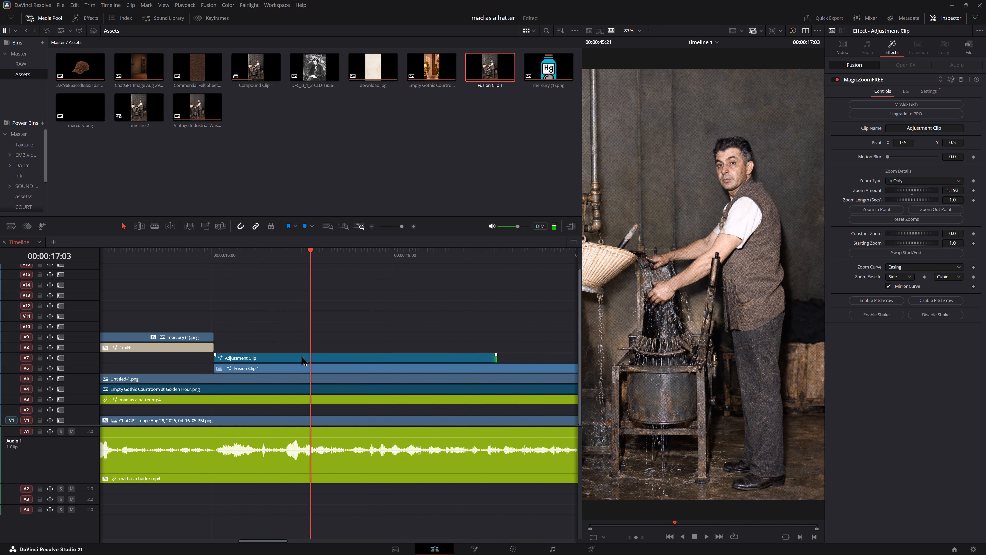
pyautogui.click(301, 356)
pyautogui.click(471, 309)
pyautogui.press('space')
pyautogui.press('space')
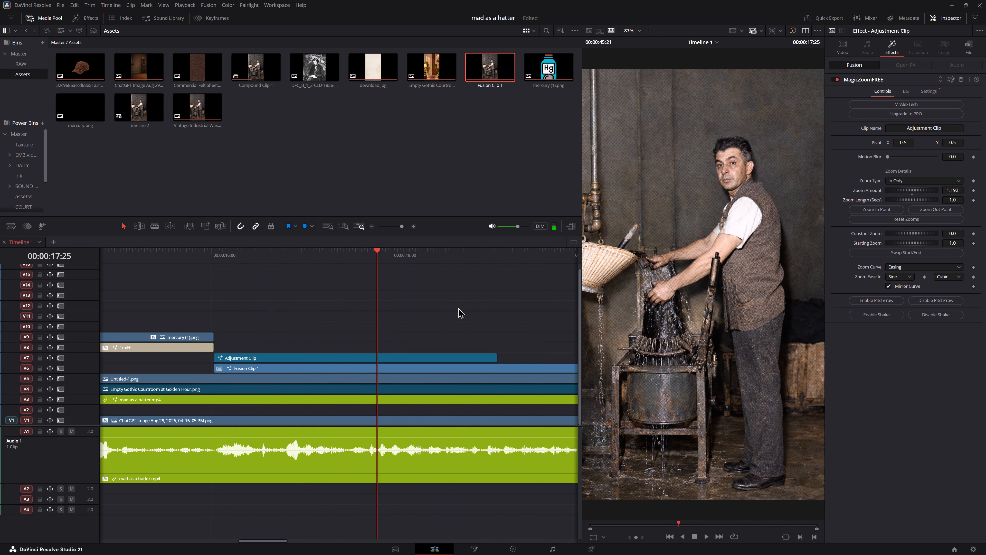
pyautogui.press('space')
pyautogui.press('space')
pyautogui.press('space')
pyautogui.press('space')
pyautogui.moveTo(479, 318); pyautogui.dragTo(439, 309, button='middle')
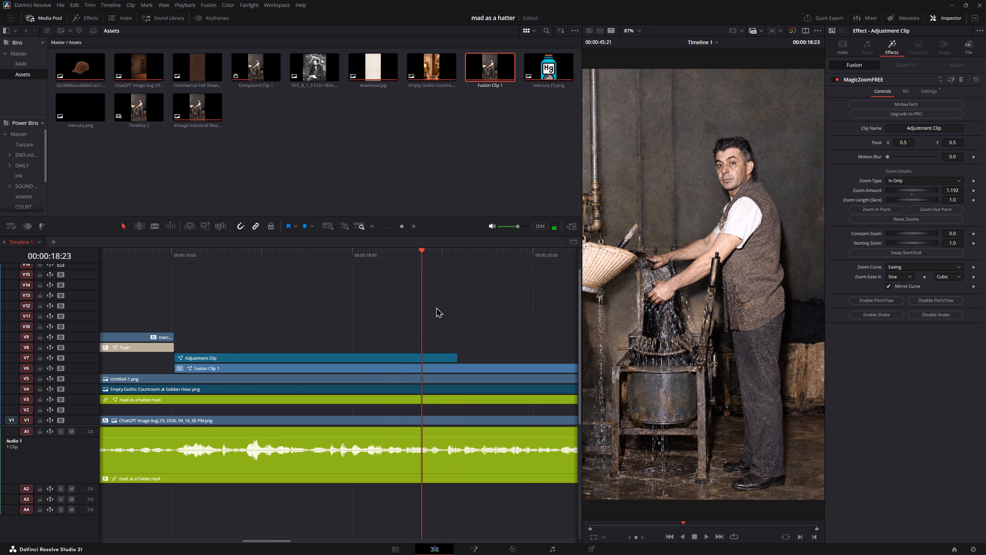
pyautogui.click(178, 255)
pyautogui.press('space')
pyautogui.press('space')
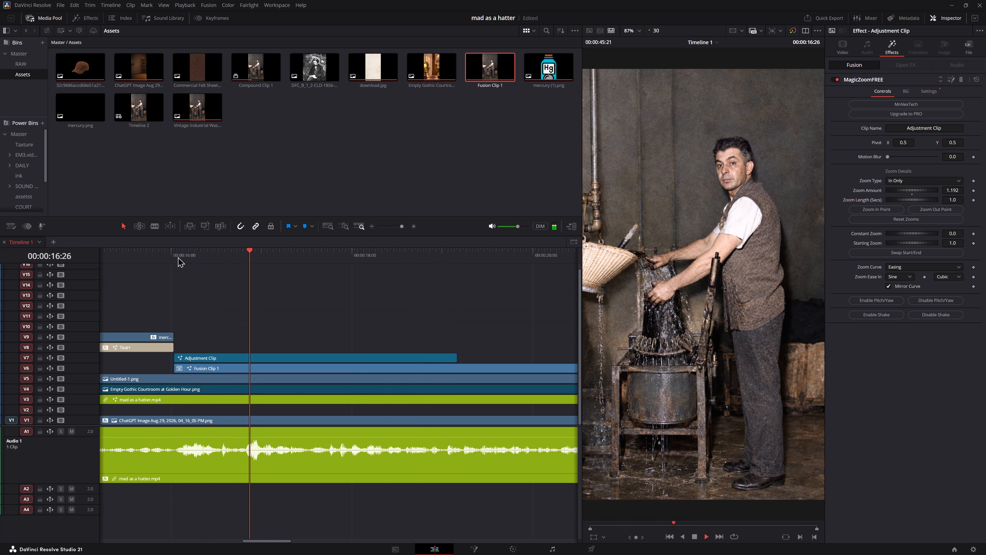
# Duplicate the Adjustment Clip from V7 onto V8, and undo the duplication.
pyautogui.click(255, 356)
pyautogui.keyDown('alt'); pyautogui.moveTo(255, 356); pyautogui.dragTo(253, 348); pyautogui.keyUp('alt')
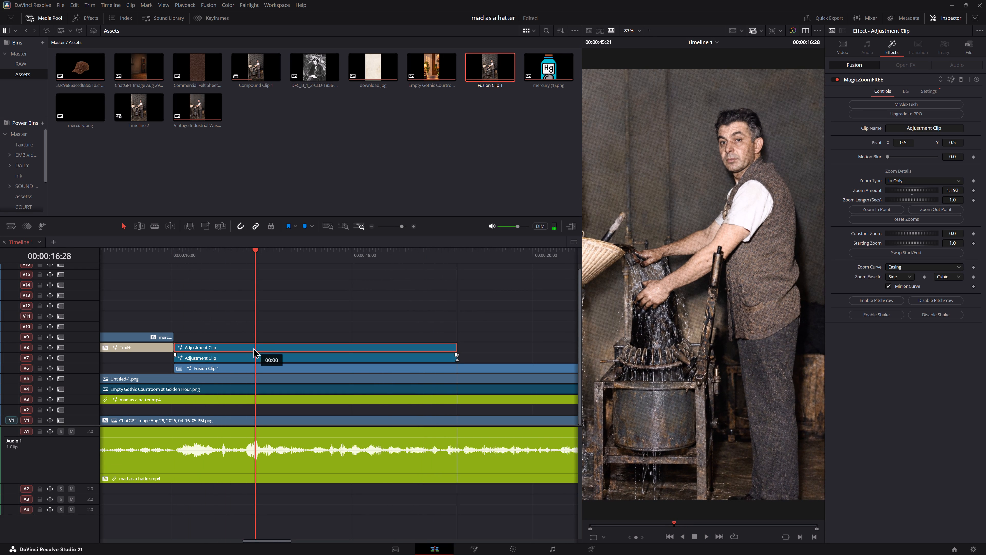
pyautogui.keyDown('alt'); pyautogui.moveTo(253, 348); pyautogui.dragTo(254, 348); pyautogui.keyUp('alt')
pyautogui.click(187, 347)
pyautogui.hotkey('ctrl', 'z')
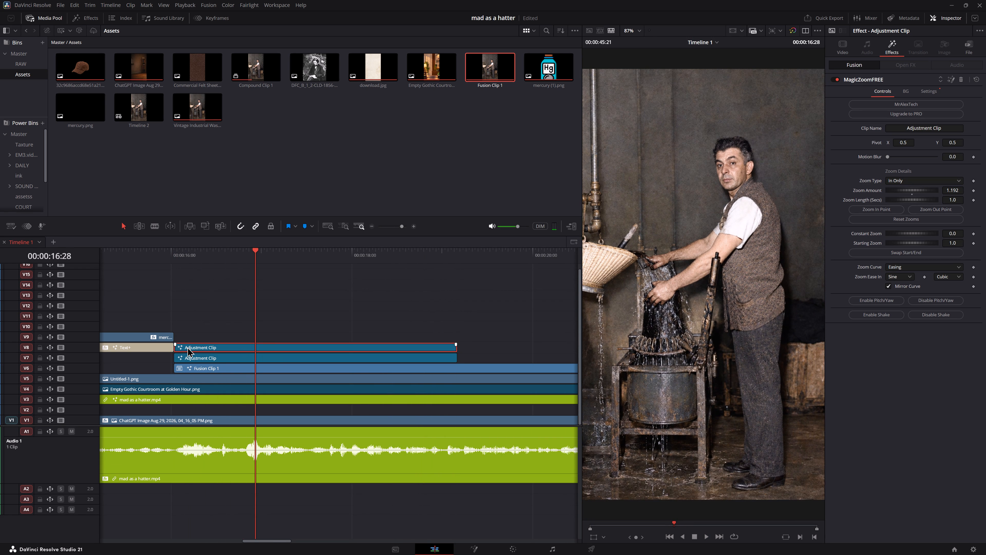
# Move the Adjustment Clip from V7 up to V8, keeping its start at 00:00:16:01.
pyautogui.click(241, 370)
pyautogui.moveTo(230, 357); pyautogui.dragTo(231, 348)
# Duplicate Fusion Clip 1 from V6 onto V7 directly above the original, beneath the Adjustment Clip.
pyautogui.click(236, 367)
pyautogui.keyDown('alt'); pyautogui.moveTo(236, 366); pyautogui.dragTo(238, 360); pyautogui.keyUp('alt')
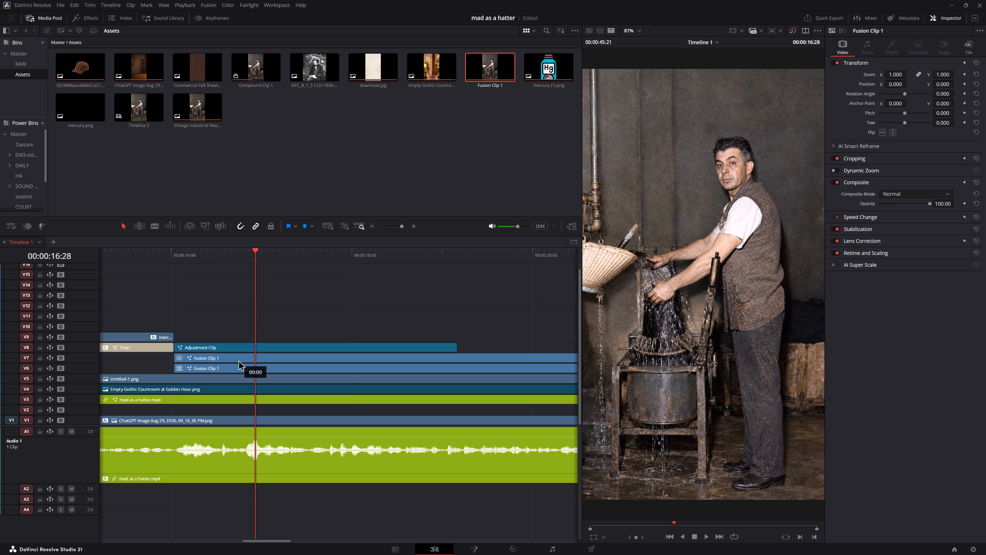
# Play the stacked Fusion Clip 1 layers from their start to beyond the Adjustment Clip's end.
pyautogui.click(174, 260)
pyautogui.press('space')
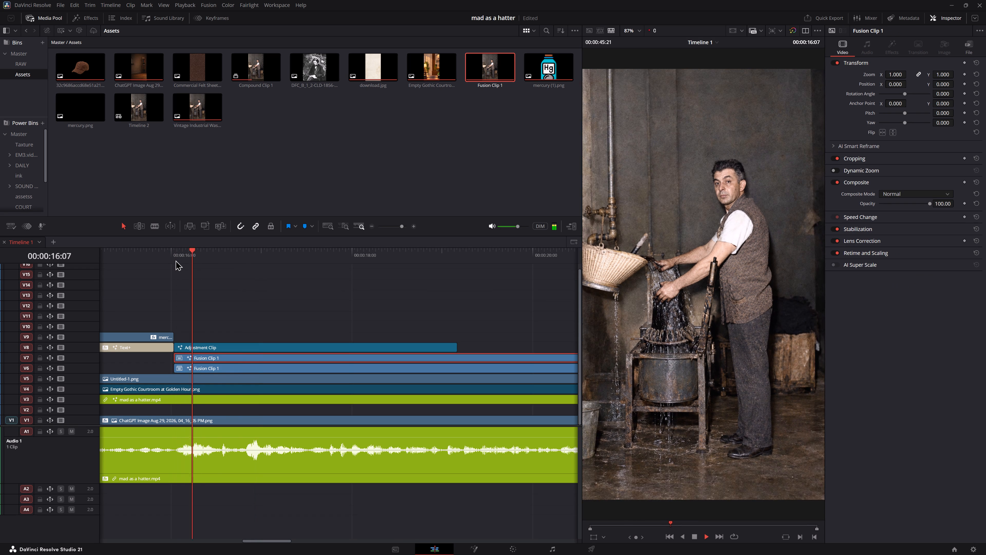
pyautogui.press('space')
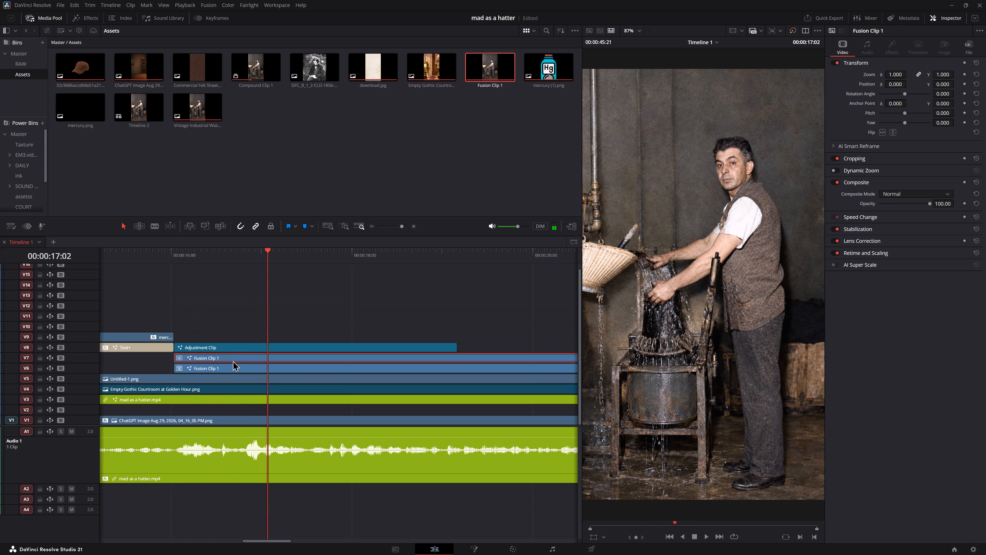
pyautogui.click(233, 360)
pyautogui.press('space')
pyautogui.press('space')
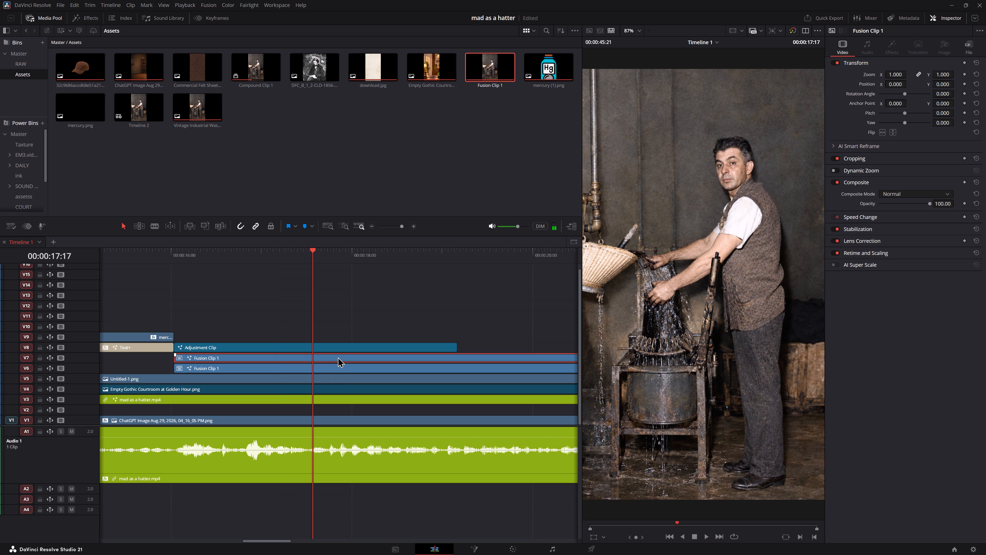
pyautogui.press('space')
pyautogui.press('space')
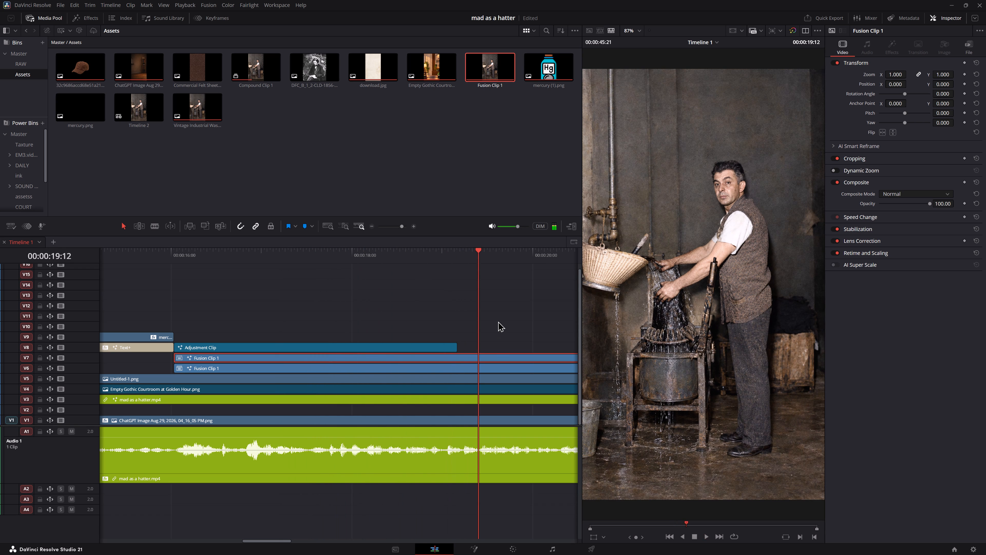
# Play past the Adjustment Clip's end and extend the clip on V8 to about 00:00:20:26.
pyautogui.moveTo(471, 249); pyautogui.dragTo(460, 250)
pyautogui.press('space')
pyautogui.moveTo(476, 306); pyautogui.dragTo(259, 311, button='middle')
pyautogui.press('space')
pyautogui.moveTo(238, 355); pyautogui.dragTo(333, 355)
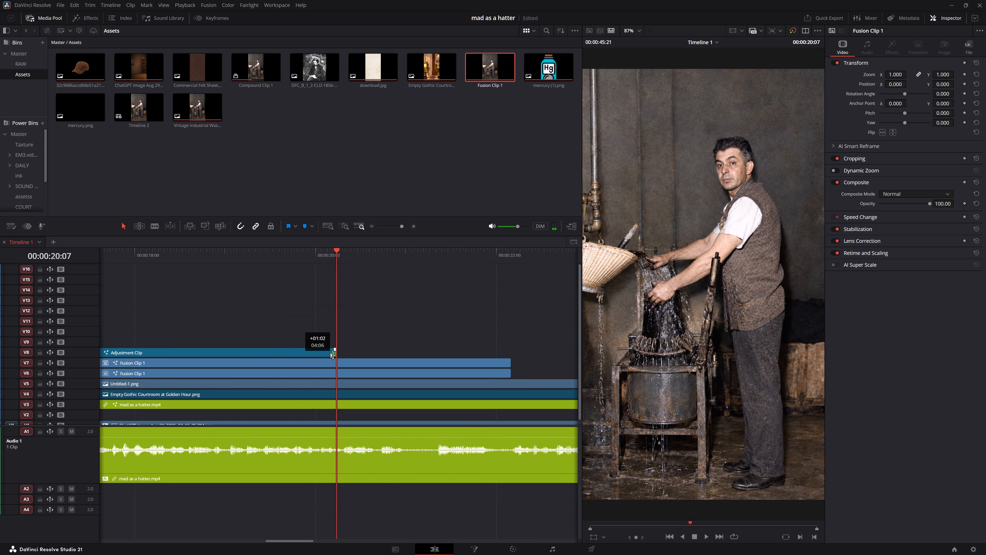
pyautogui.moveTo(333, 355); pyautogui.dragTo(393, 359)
# Play on to 00:00:23:09 and extend the Adjustment Clip on V8 to match the end of the Fusion Clip 1 layers.
pyautogui.press('space')
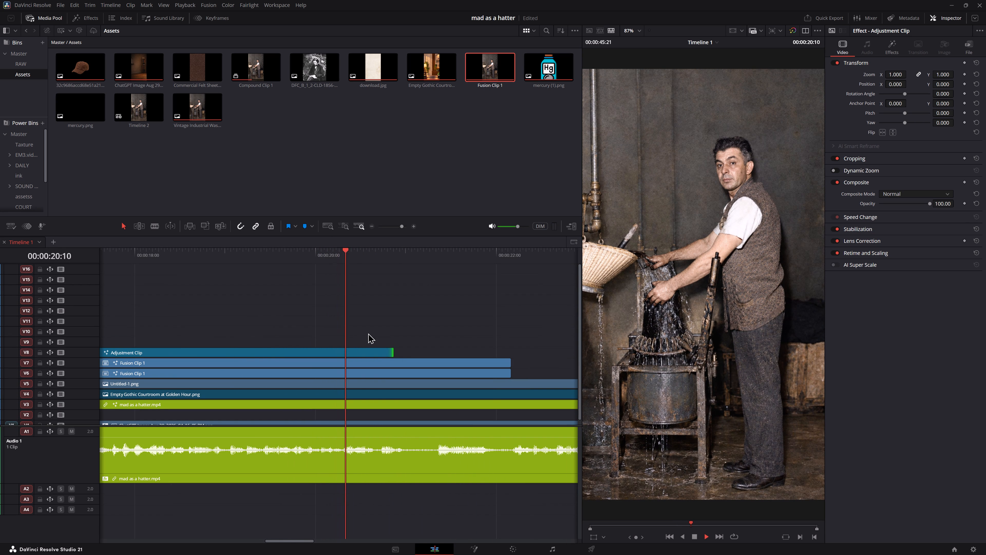
pyautogui.moveTo(364, 325); pyautogui.dragTo(487, 321, button='middle')
pyautogui.press('space')
pyautogui.press('space')
pyautogui.moveTo(503, 314); pyautogui.dragTo(366, 308, button='middle')
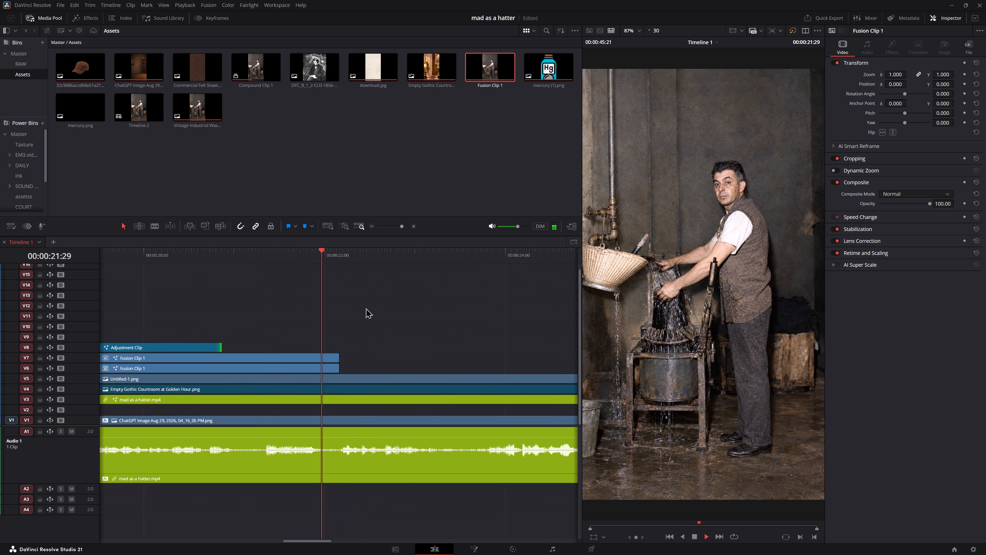
pyautogui.moveTo(366, 308); pyautogui.dragTo(364, 308, button='middle')
pyautogui.keyDown('alt'); pyautogui.scroll(-5, 407, 332); pyautogui.keyUp('alt')
pyautogui.keyDown('alt'); pyautogui.scroll(-1, 377, 328); pyautogui.keyUp('alt')
pyautogui.press('space')
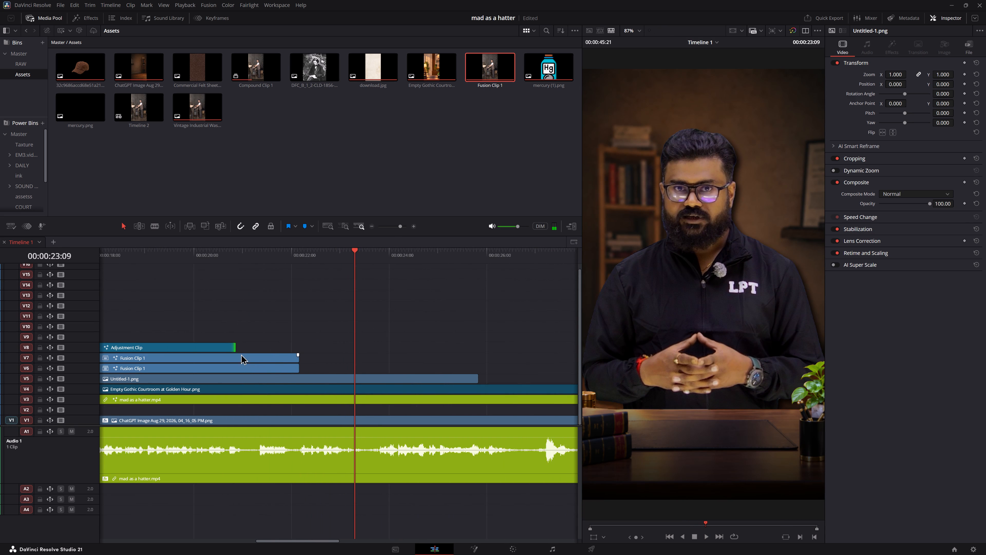
pyautogui.moveTo(231, 349); pyautogui.dragTo(293, 347)
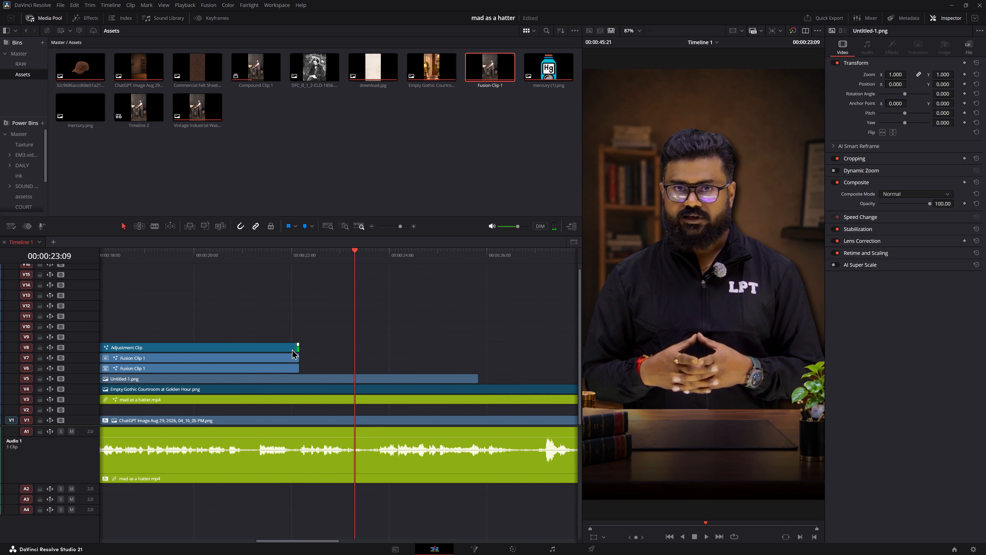
# Play across the end of the Fusion Clip 1 layers to check the cut back to the presenter.
pyautogui.press('space')
pyautogui.press('space')
pyautogui.moveTo(350, 260); pyautogui.dragTo(268, 271)
pyautogui.press('space')
pyautogui.press('space')
pyautogui.press('space')
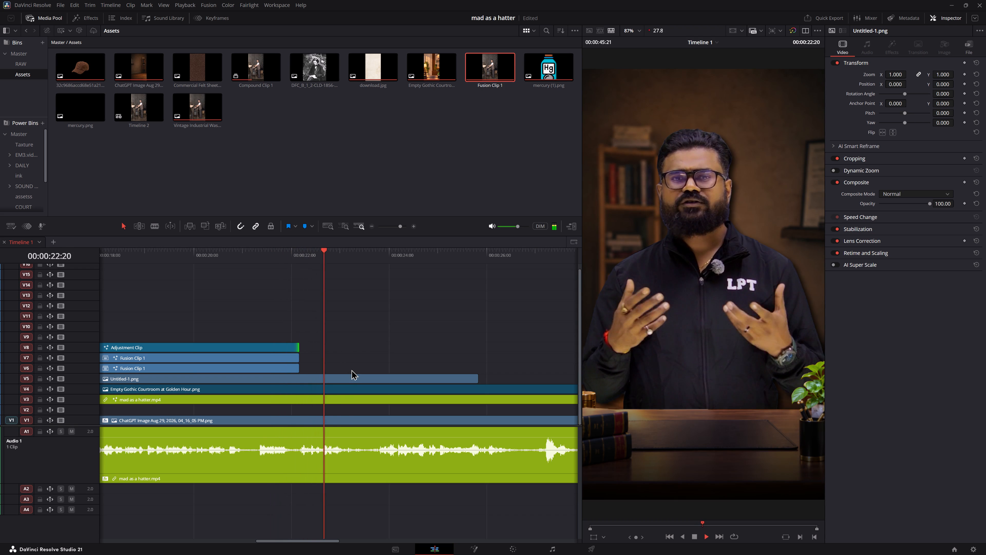
pyautogui.press('space')
# Return to the start of the Fusion Clip 1 section near 00:00:16:00 and play the zoom.
pyautogui.moveTo(404, 350); pyautogui.dragTo(527, 342, button='middle')
pyautogui.keyDown('ctrl'); pyautogui.scroll(4, 312, 342); pyautogui.keyUp('ctrl')
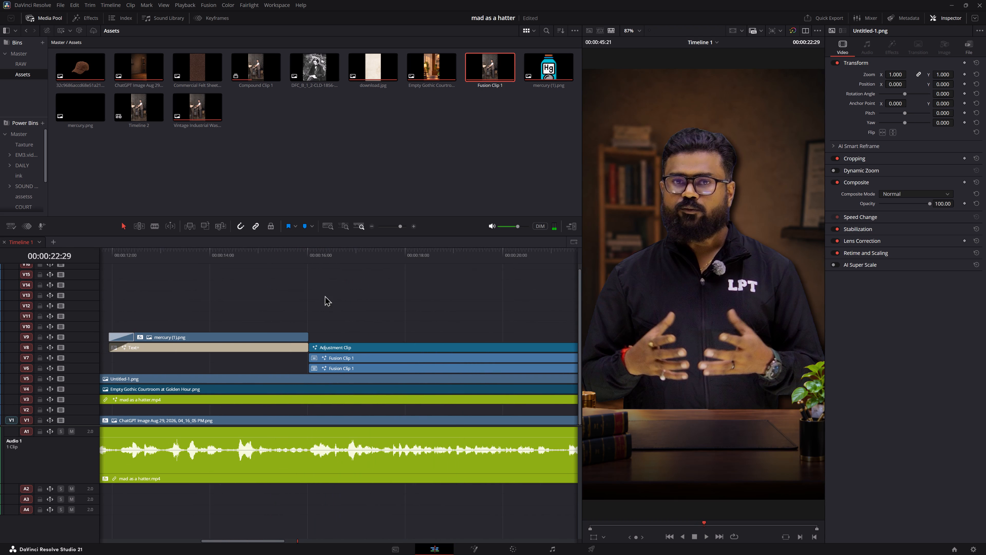
pyautogui.moveTo(311, 254); pyautogui.dragTo(309, 254)
pyautogui.press('space')
pyautogui.press('space')
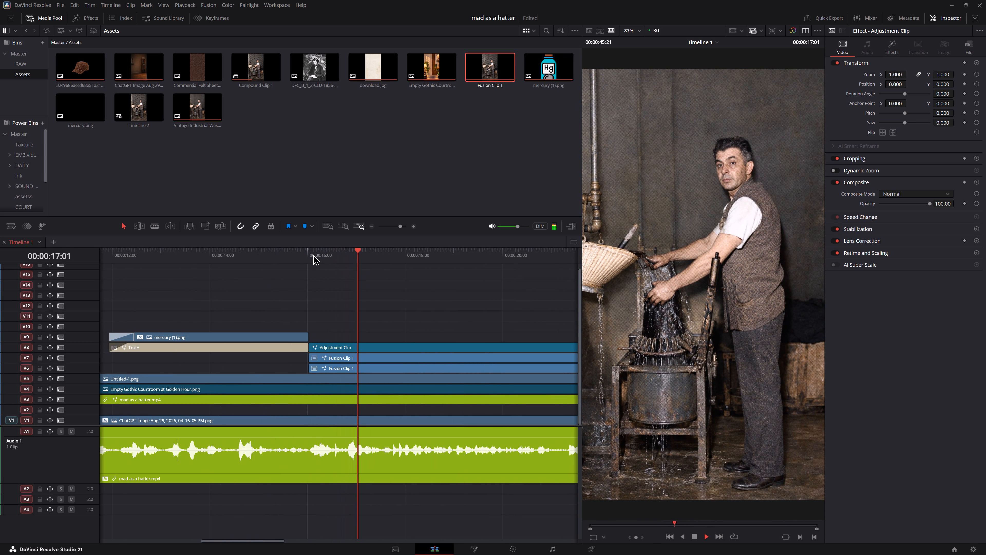
# Replay the start of the Fusion Clip 1 section and set the V8 Adjustment Clip's MagicZoomFREE Zoom Amount to 1.359.
pyautogui.press('space')
pyautogui.press('space')
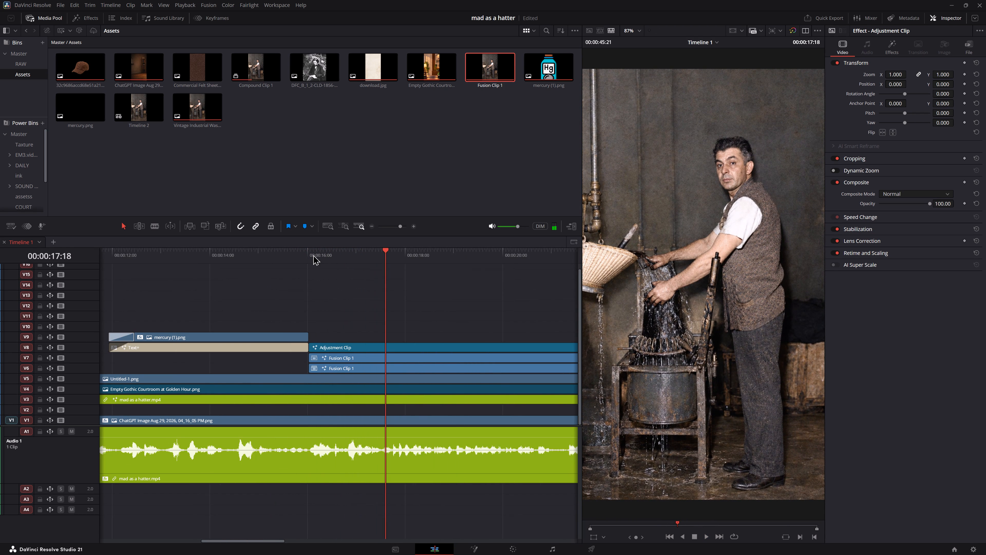
pyautogui.press('space')
pyautogui.press('space')
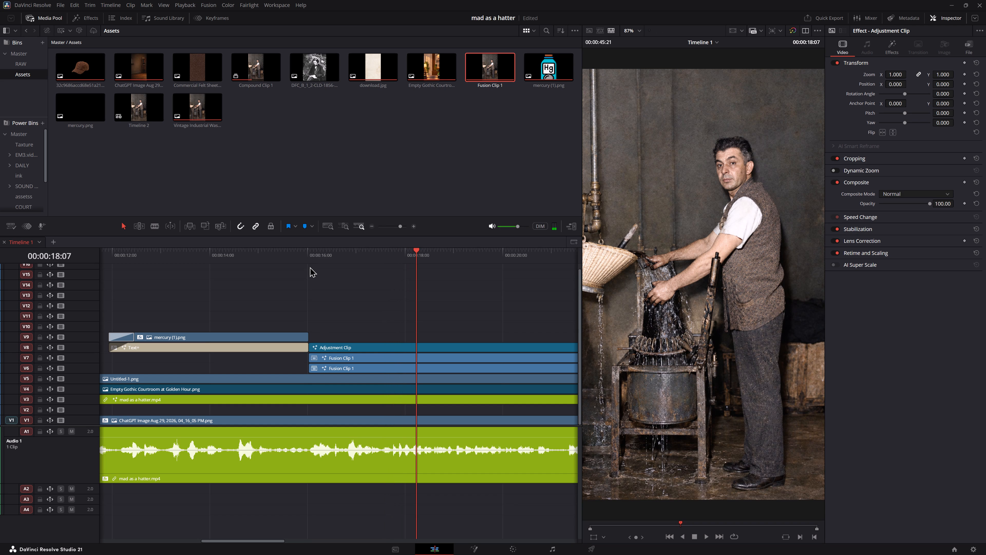
pyautogui.click(371, 343)
pyautogui.click(900, 47)
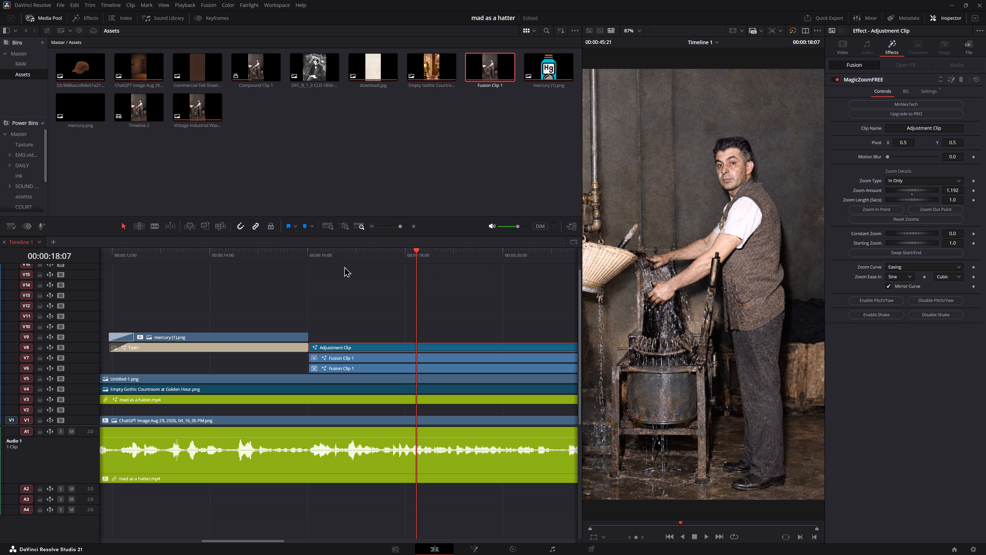
pyautogui.click(312, 260)
pyautogui.press('space')
pyautogui.press('space')
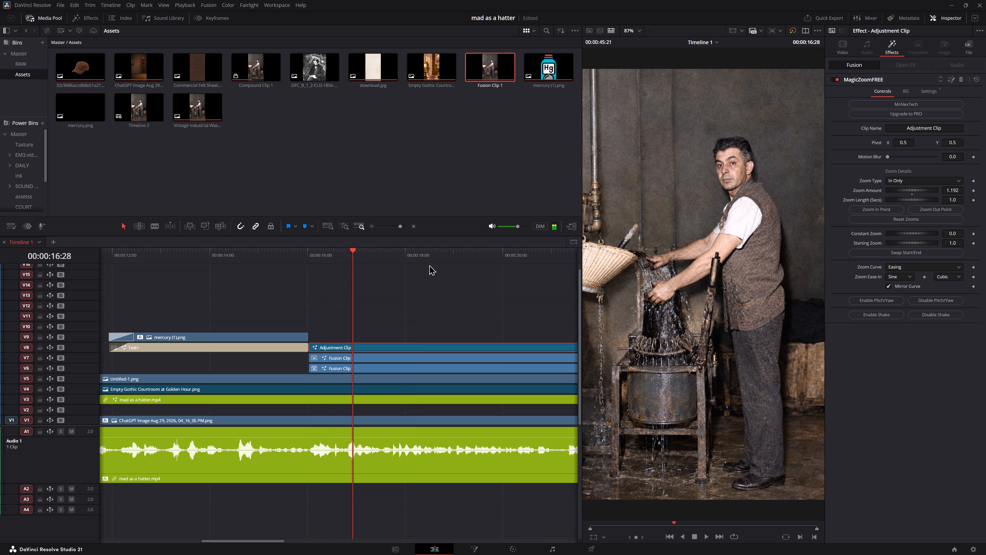
pyautogui.moveTo(953, 190); pyautogui.dragTo(968, 190)
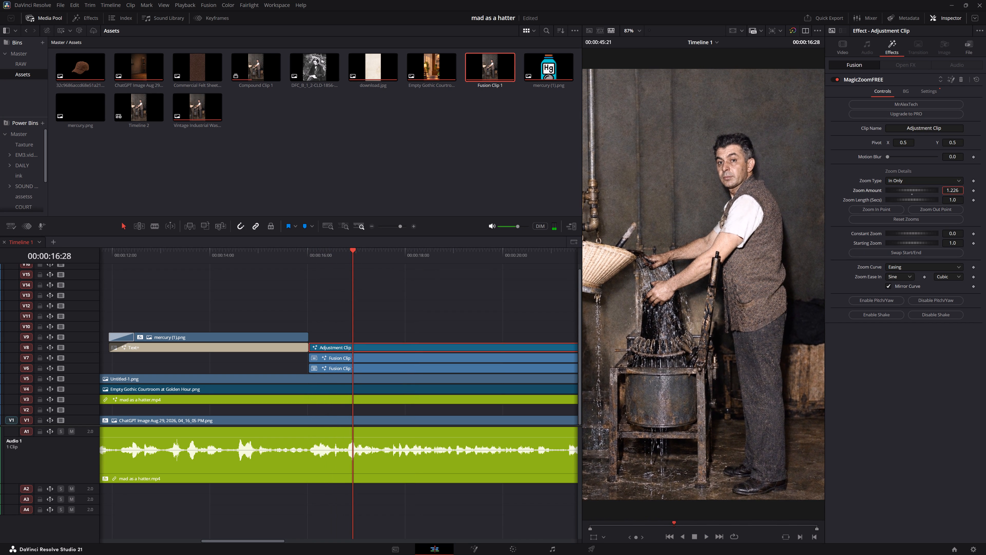
pyautogui.moveTo(968, 190); pyautogui.dragTo(531, 189)
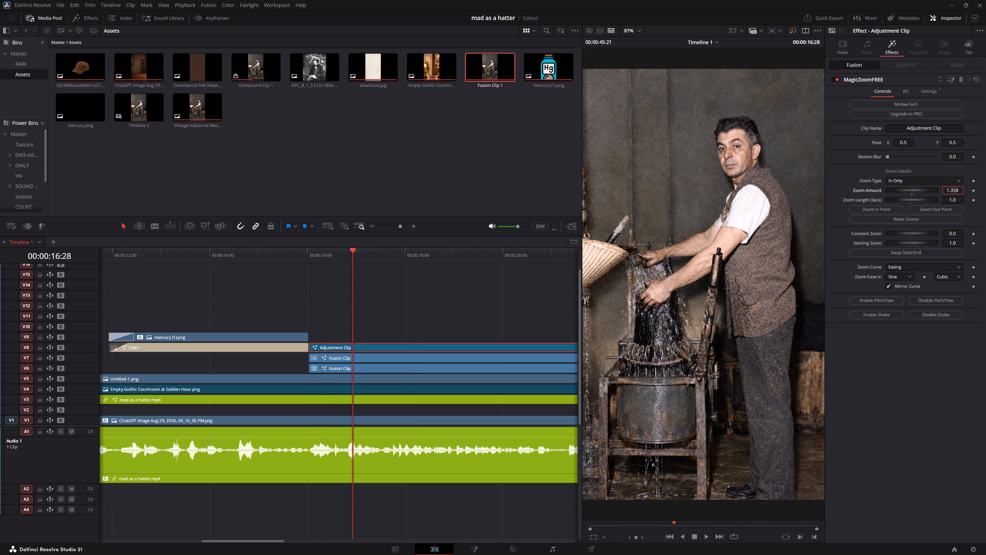
pyautogui.moveTo(531, 189); pyautogui.dragTo(532, 189)
# Set the MagicZoomFREE Pivot X to 0.98 to shift the zoom's framing of the hat maker horizontally.
pyautogui.moveTo(911, 141); pyautogui.dragTo(907, 141)
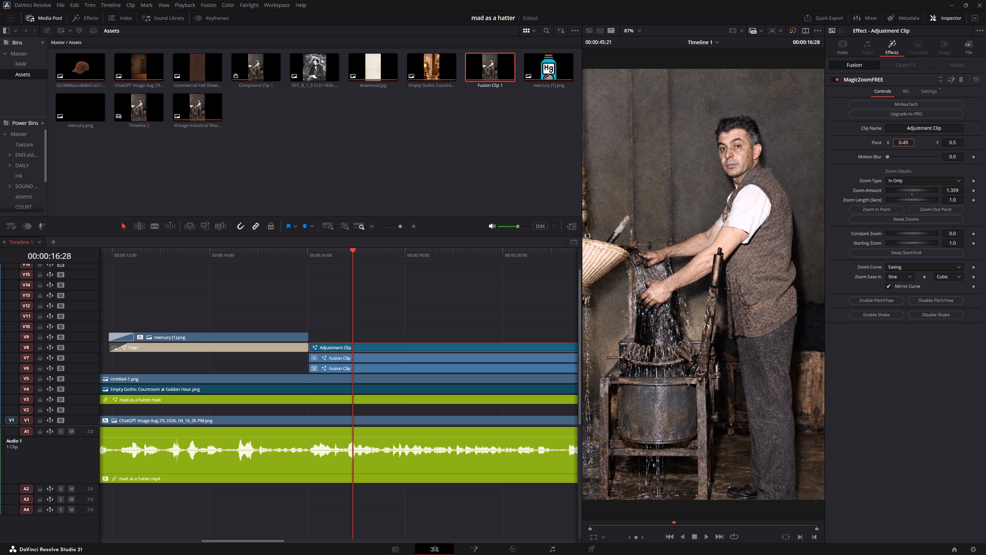
pyautogui.moveTo(907, 141); pyautogui.dragTo(568, 145)
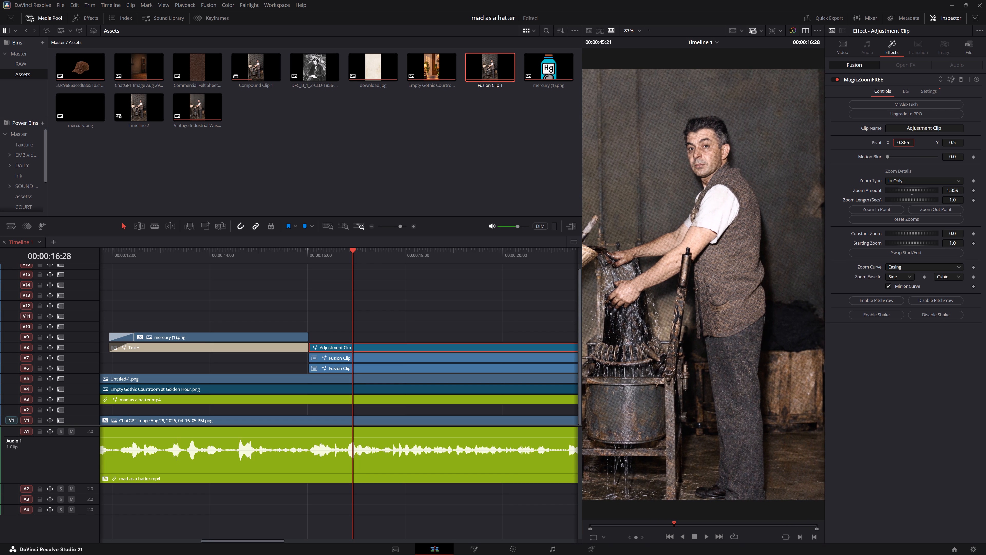
pyautogui.moveTo(568, 145); pyautogui.dragTo(540, 150)
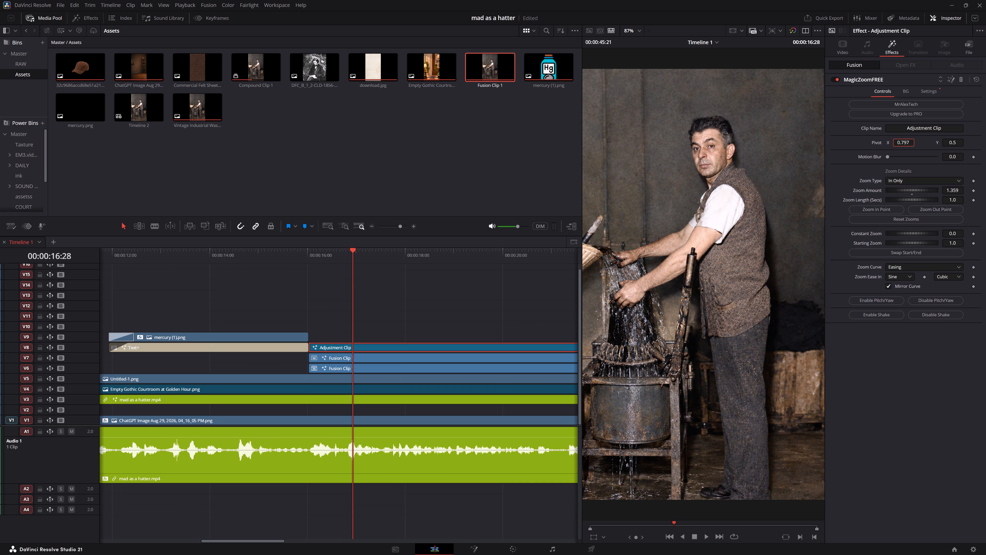
pyautogui.moveTo(540, 150); pyautogui.dragTo(548, 151)
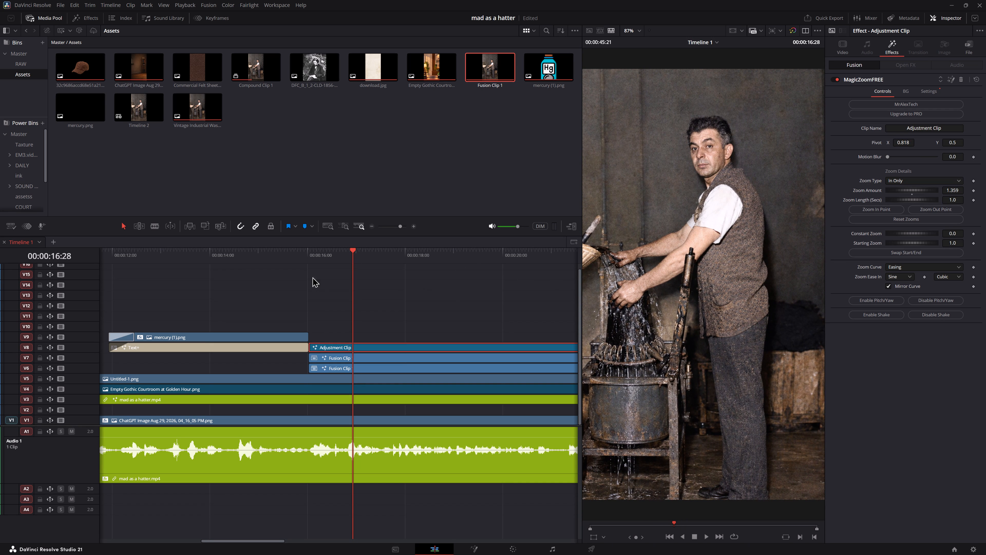
pyautogui.moveTo(907, 143); pyautogui.dragTo(938, 142)
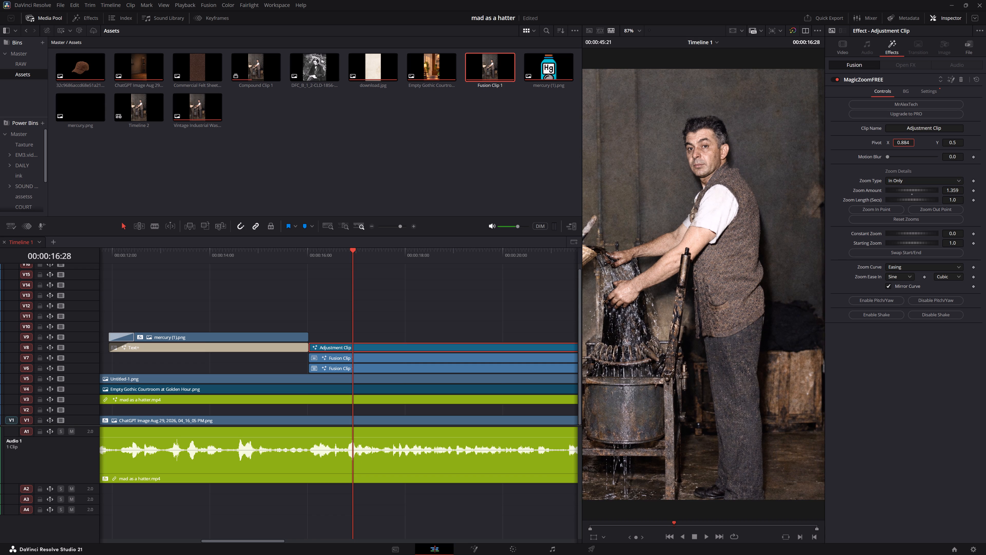
pyautogui.moveTo(938, 142); pyautogui.dragTo(486, 145)
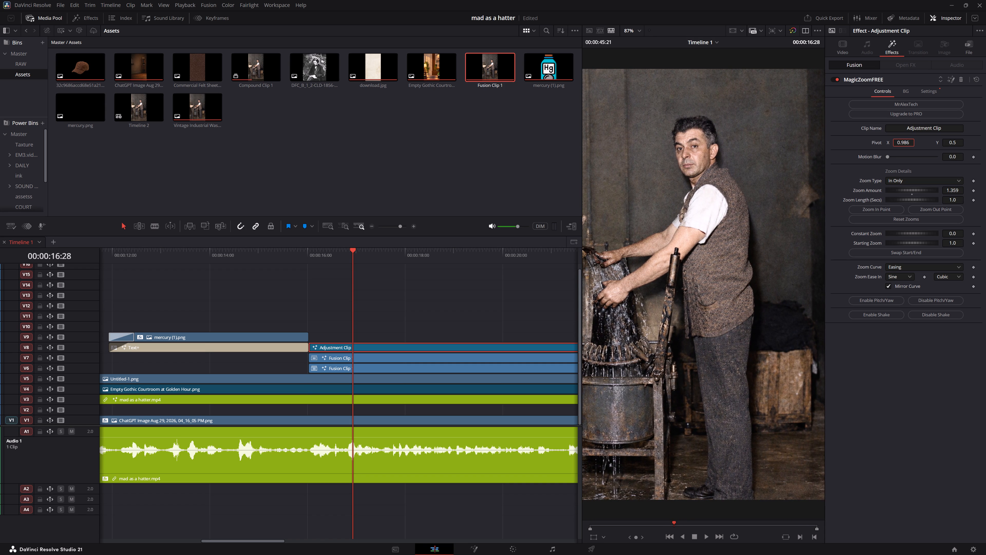
pyautogui.moveTo(486, 145); pyautogui.dragTo(484, 146)
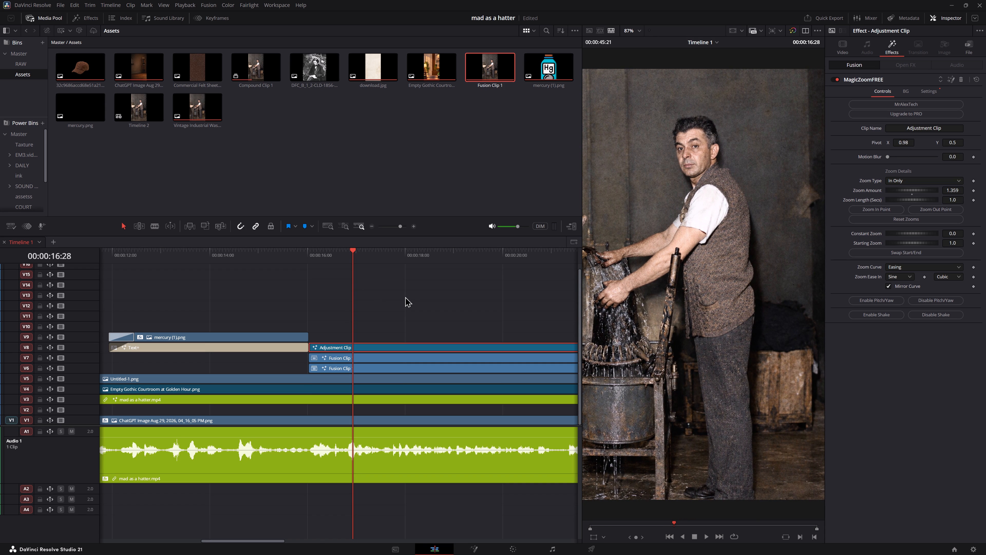
# Play the zoom from the start of the Fusion Clip 1 section near 00:00:16:00 to check its framing.
pyautogui.click(309, 257)
pyautogui.press('space')
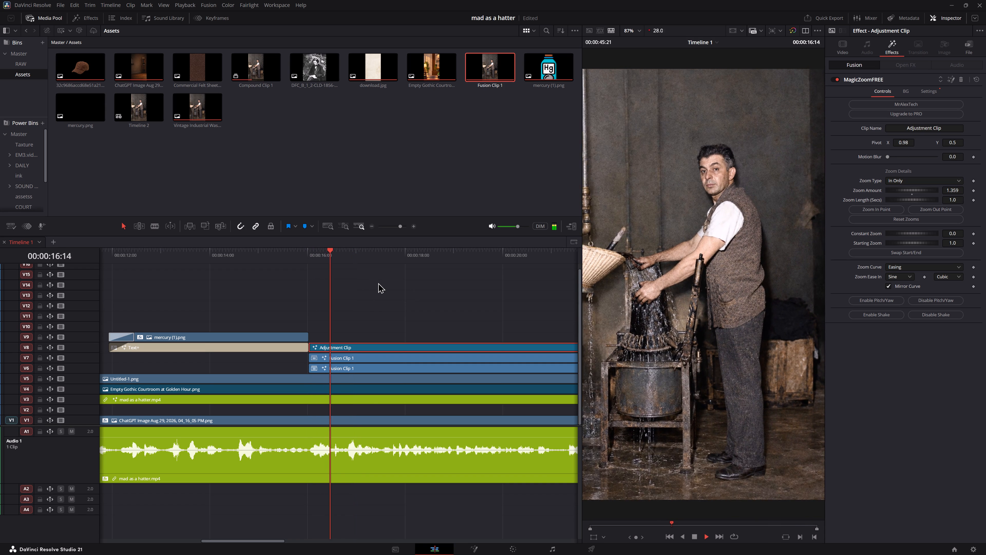
pyautogui.press('space')
pyautogui.press('space')
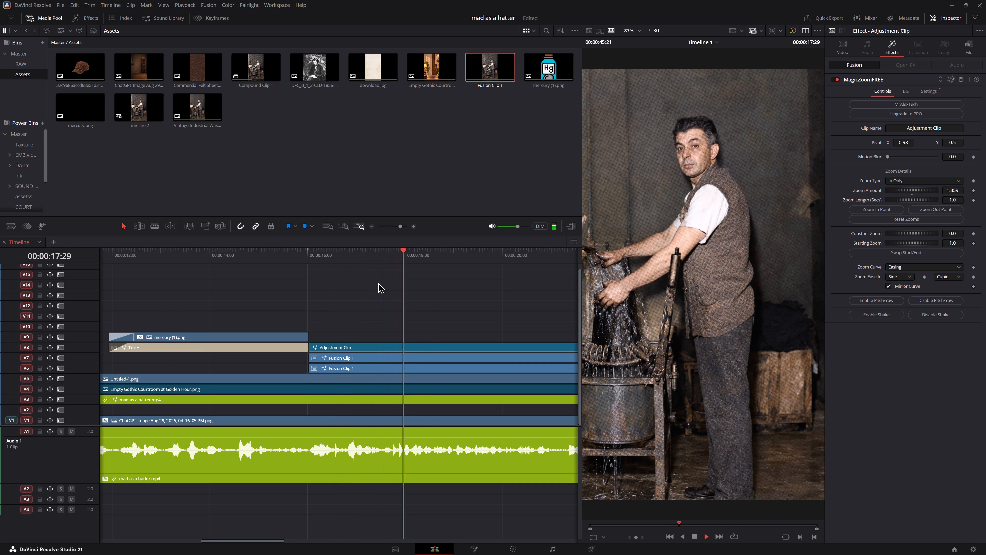
pyautogui.press('space')
pyautogui.click(309, 253)
pyautogui.press('space')
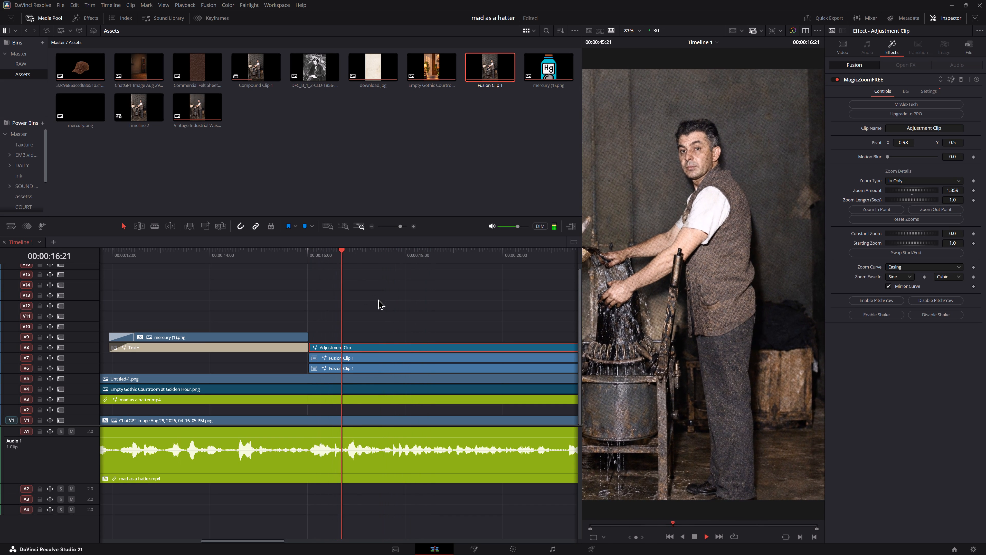
pyautogui.press('space')
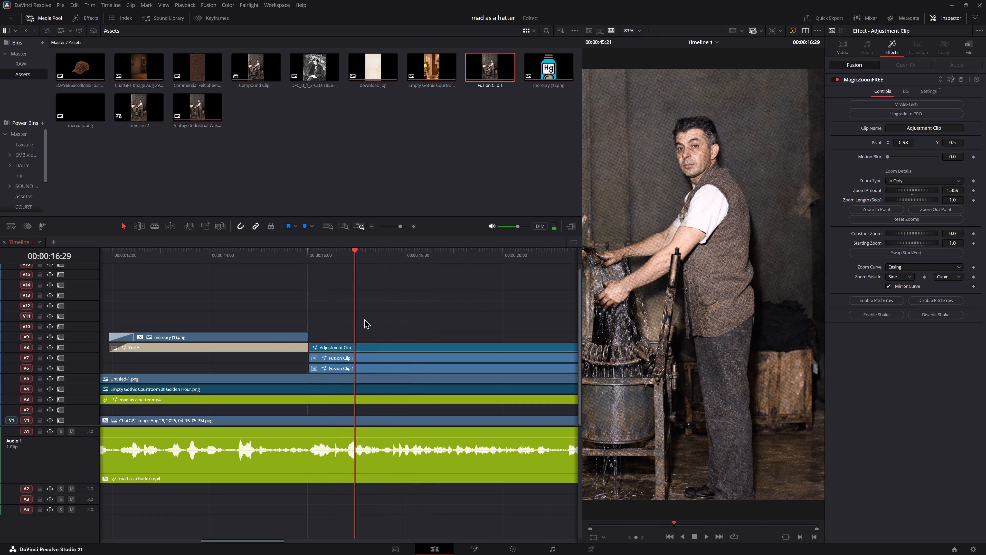
# Add a new Adjustment Clip on V9 above the zoom clip and position its start at about 00:00:16:28.
pyautogui.click(364, 318)
pyautogui.hotkey('shift', 'space')
pyautogui.write('adj')
pyautogui.press('Return')
pyautogui.keyDown('ctrl'); pyautogui.scroll(6, 367, 319); pyautogui.keyUp('ctrl')
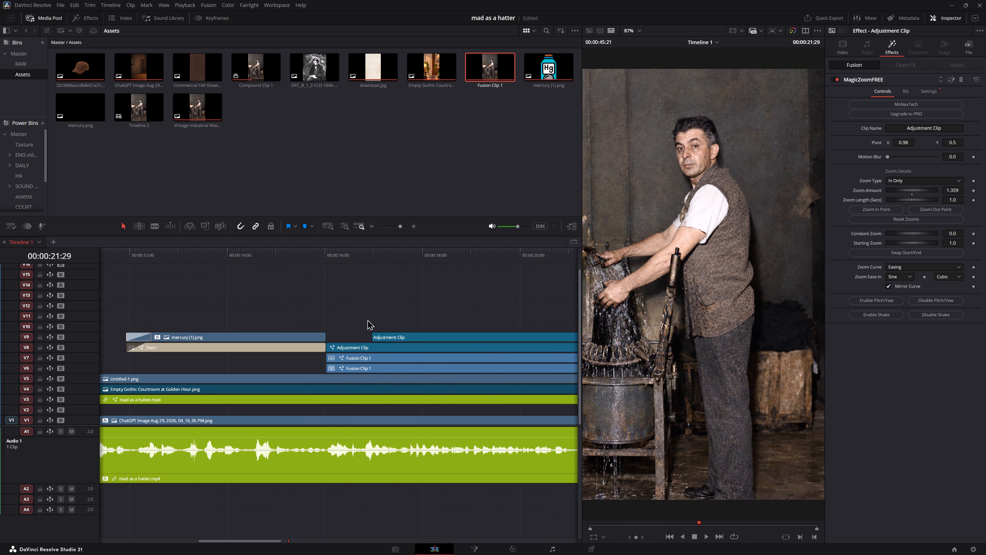
pyautogui.click(319, 255)
pyautogui.press('space')
pyautogui.press('space')
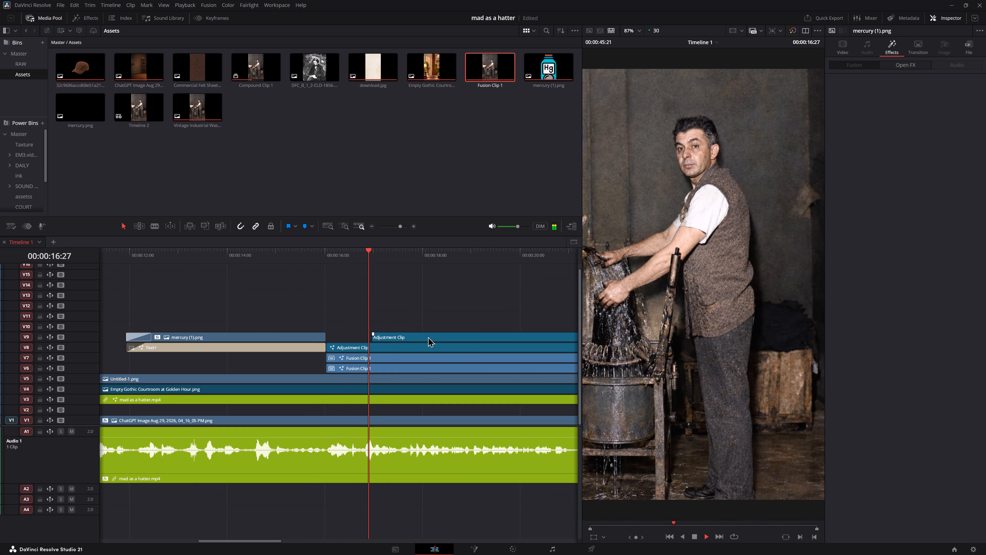
pyautogui.click(428, 338)
pyautogui.moveTo(426, 336); pyautogui.dragTo(420, 337)
# Search the effects for "dot" and add the Doted Circle title on V10 above the new Adjustment Clip.
pyautogui.hotkey('shift', 'space')
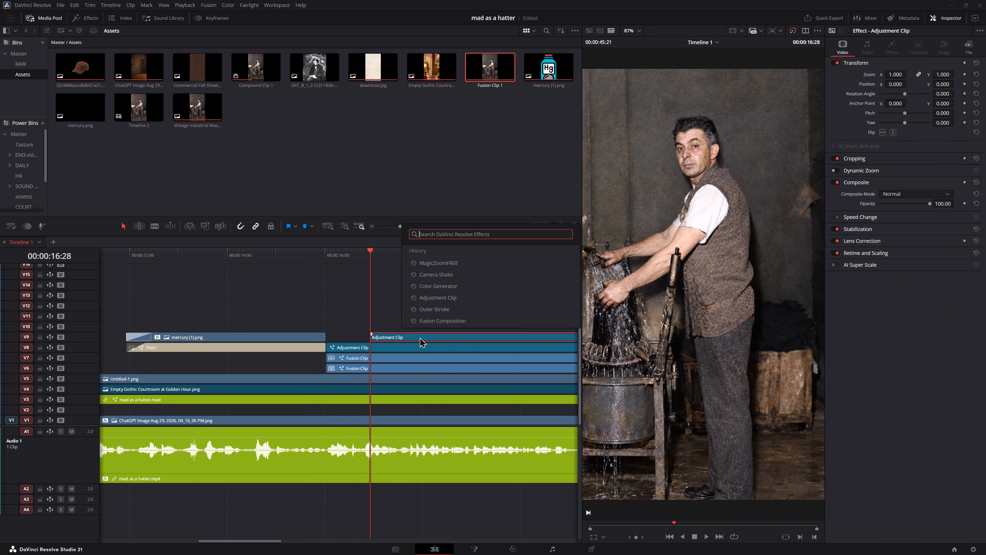
pyautogui.write('cor')
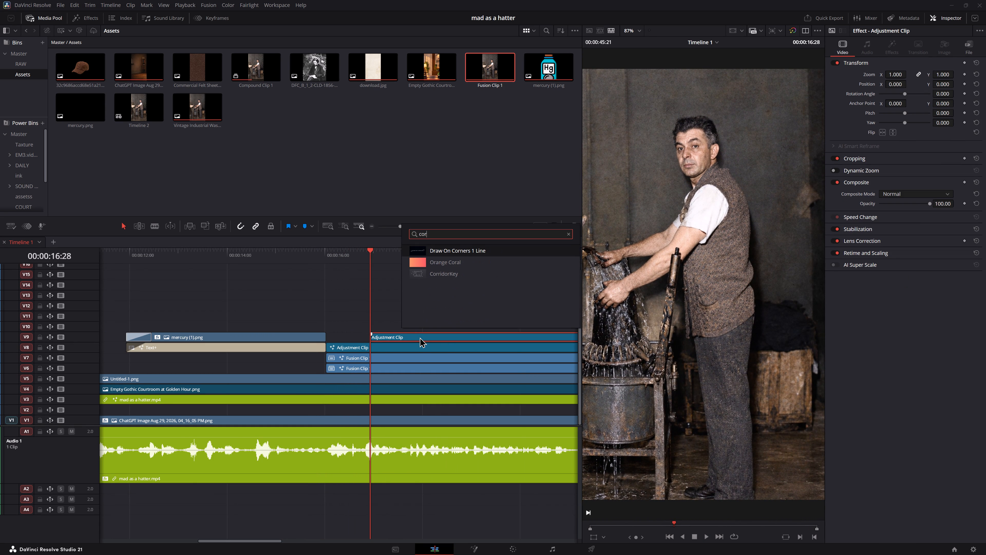
pyautogui.press('BackSpace')
pyautogui.press('BackSpace')
pyautogui.press('BackSpace')
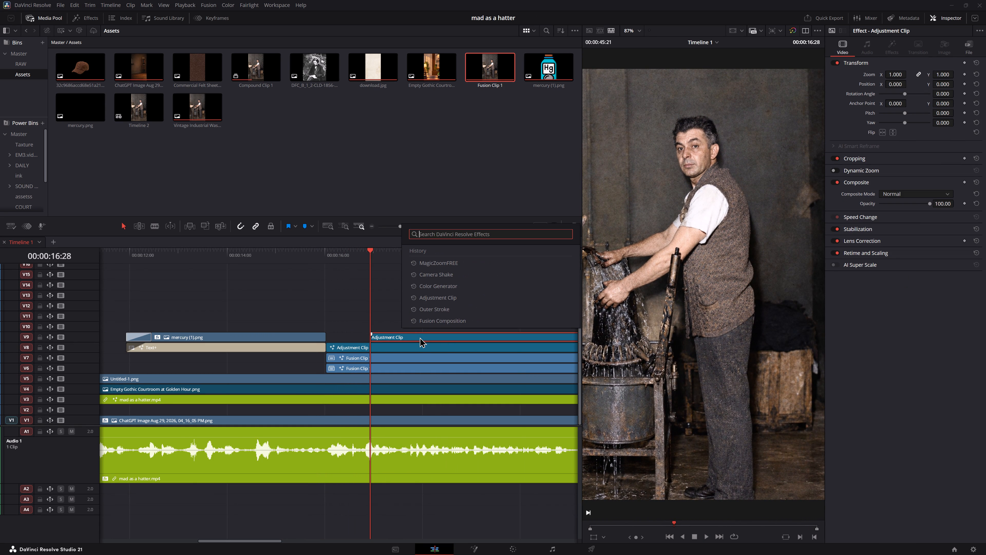
pyautogui.write('do')
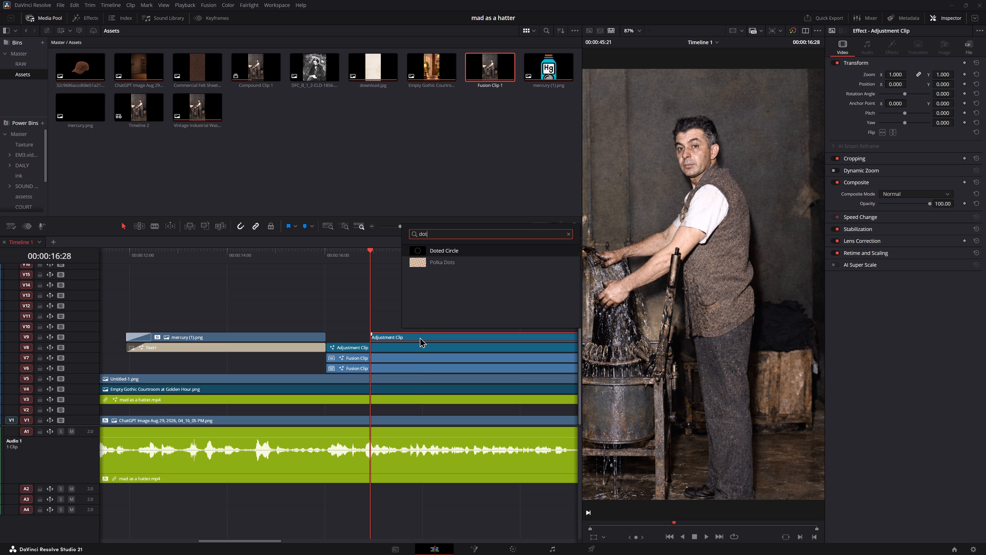
pyautogui.press('t')
pyautogui.press('Return')
pyautogui.keyDown('ctrl'); pyautogui.scroll(5, 420, 337); pyautogui.keyUp('ctrl')
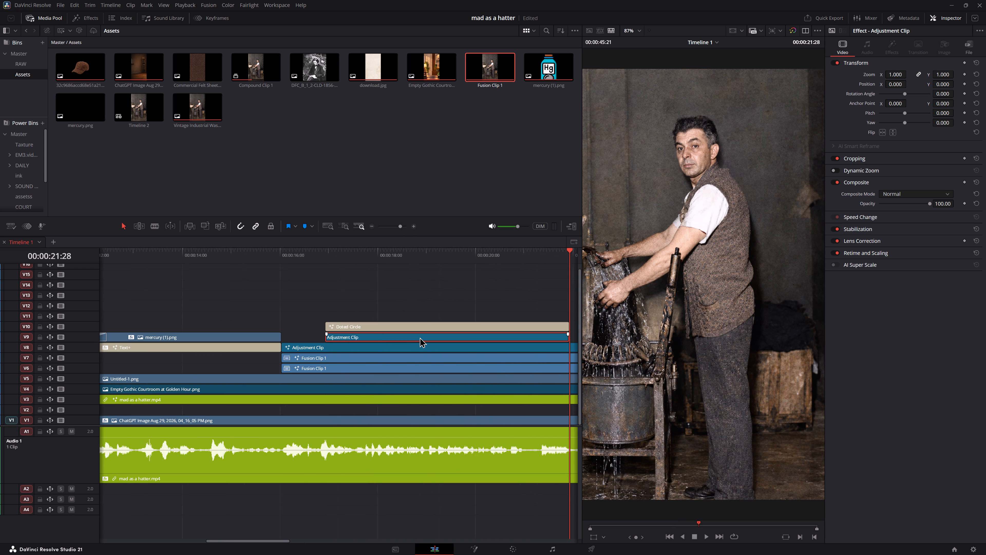
# Move the new Adjustment Clip from V9 up to V13, starting at about 00:00:18:00, and disable it.
pyautogui.click(415, 337)
pyautogui.moveTo(415, 337); pyautogui.dragTo(437, 309)
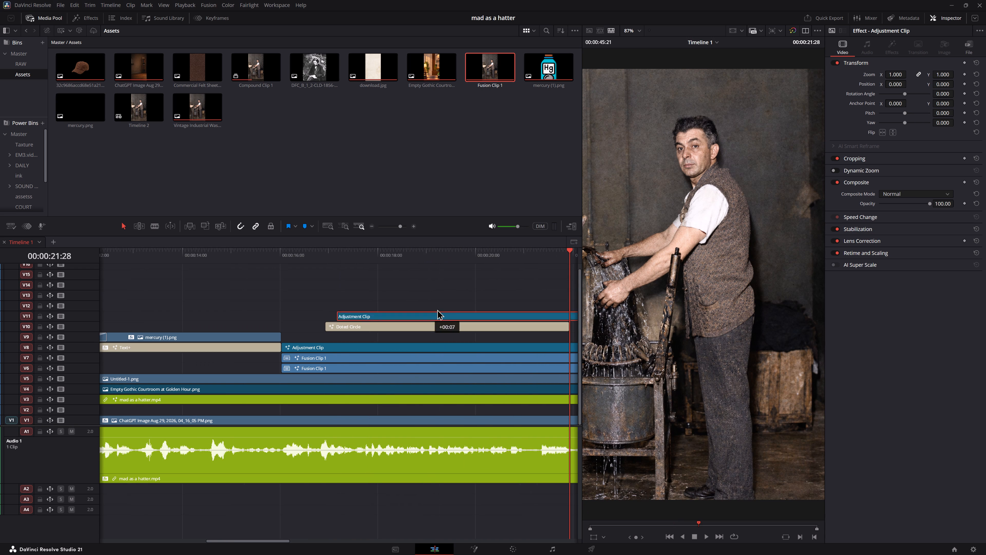
pyautogui.moveTo(437, 309); pyautogui.dragTo(470, 298)
pyautogui.press('d')
# Move the Doted Circle on V10 to start with the Fusion Clip 1 layers, and play the section to check it.
pyautogui.moveTo(333, 254); pyautogui.dragTo(316, 255)
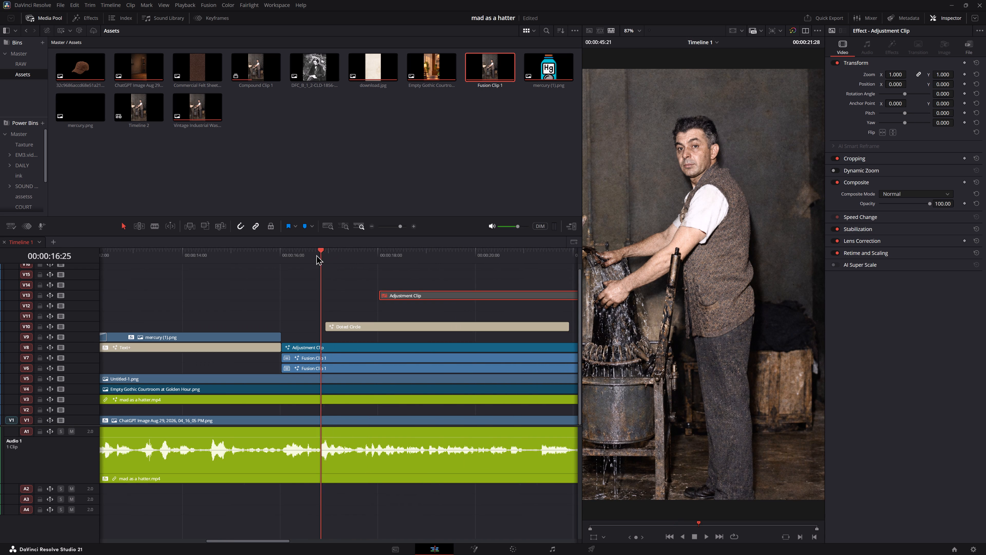
pyautogui.moveTo(316, 255); pyautogui.dragTo(288, 254)
pyautogui.press('space')
pyautogui.press('space')
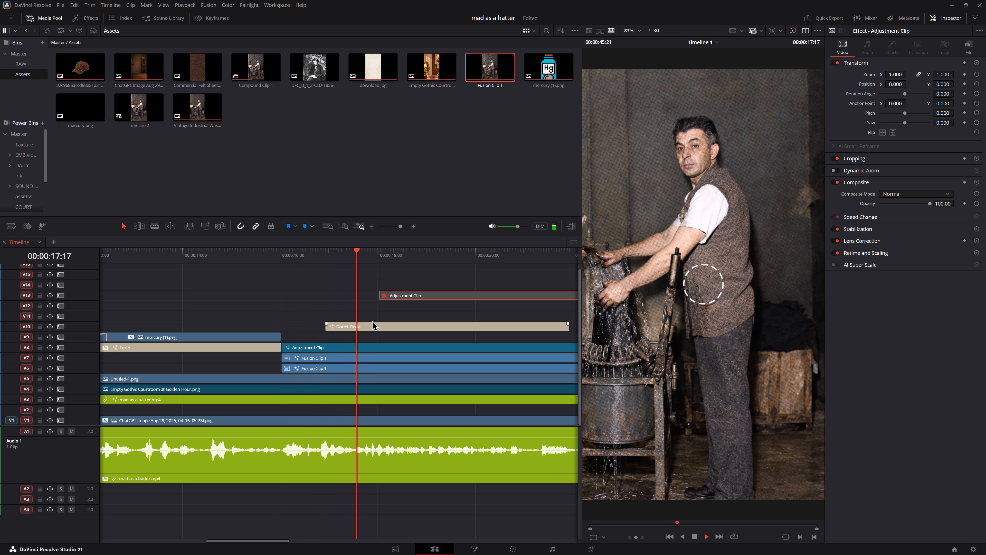
pyautogui.click(372, 319)
pyautogui.moveTo(374, 323); pyautogui.dragTo(331, 321)
pyautogui.click(283, 261)
pyautogui.press('space')
pyautogui.press('space')
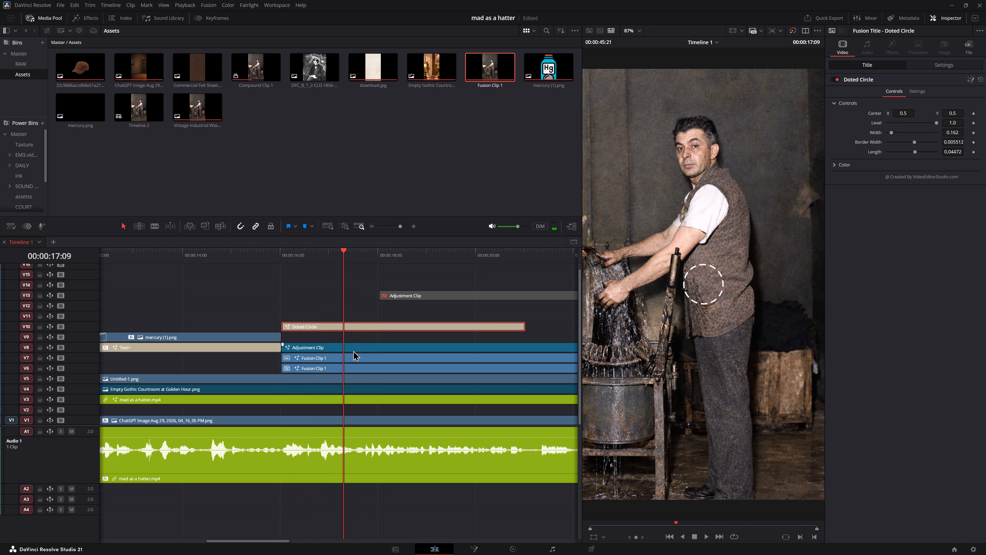
# Open the clip options for the Fusion Clip 1 layer on V7.
pyautogui.click(365, 354)
pyautogui.rightClick(365, 354)
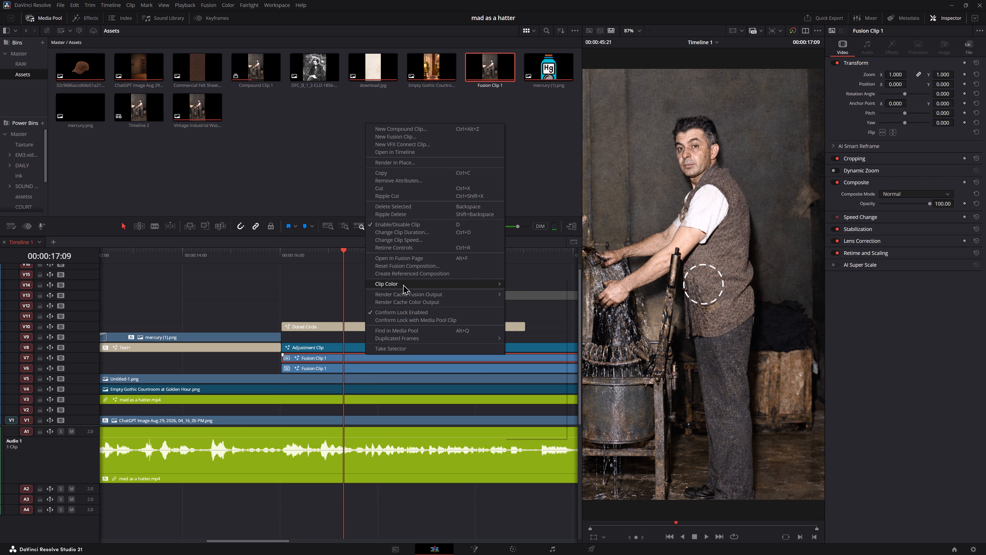
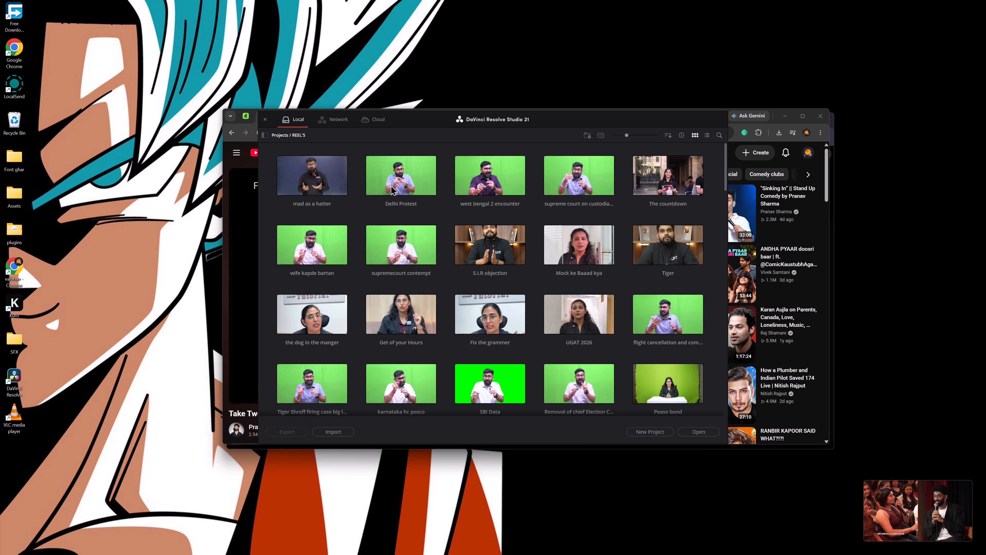
# Open the "mad as a hatter" project from the REEL'S project folder.
pyautogui.scroll(5, 443, 338)
pyautogui.scroll(-4, 447, 338)
pyautogui.scroll(6, 460, 341)
pyautogui.scroll(-8, 520, 246)
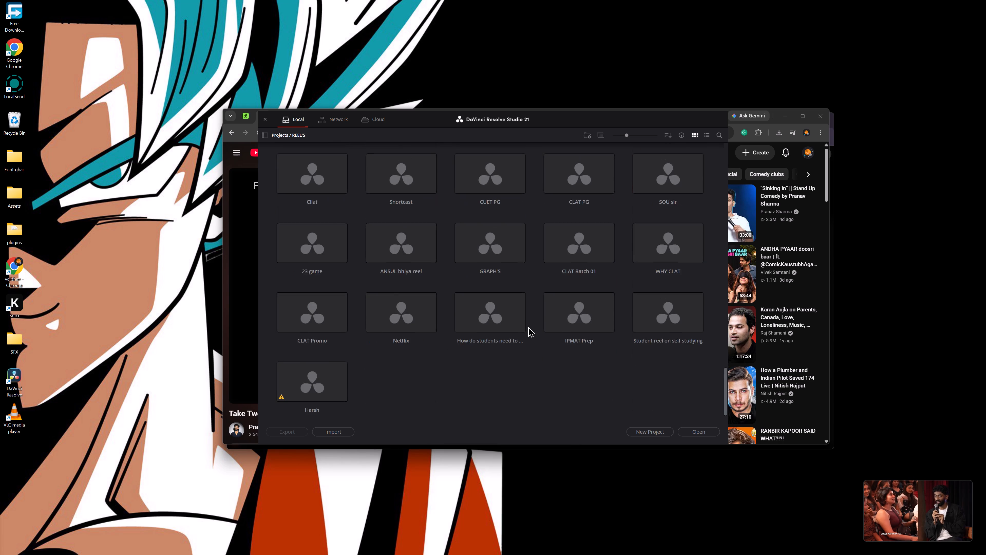
pyautogui.scroll(4, 528, 327)
pyautogui.scroll(-7, 527, 323)
pyautogui.scroll(6, 515, 304)
pyautogui.scroll(7, 485, 296)
pyautogui.scroll(4, 440, 306)
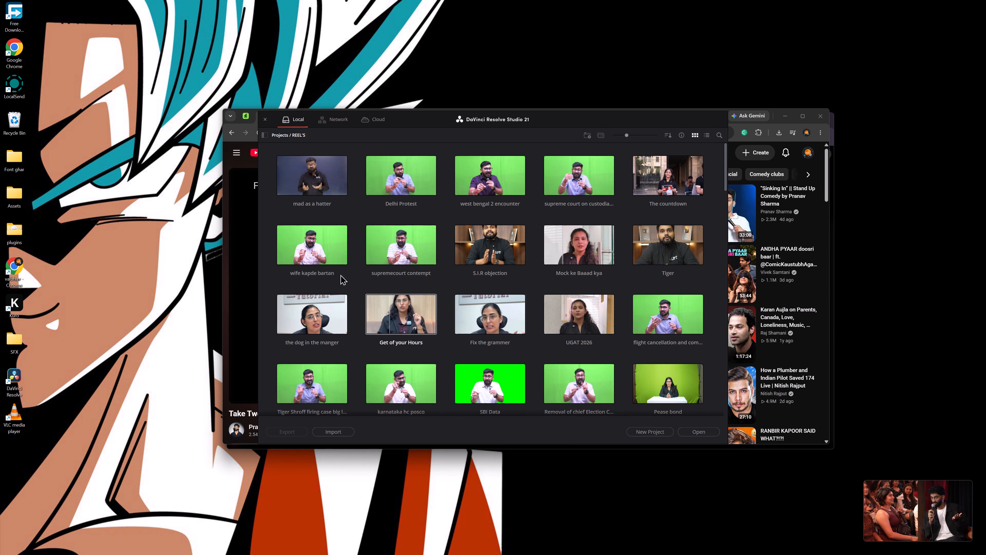
pyautogui.doubleClick(316, 173)
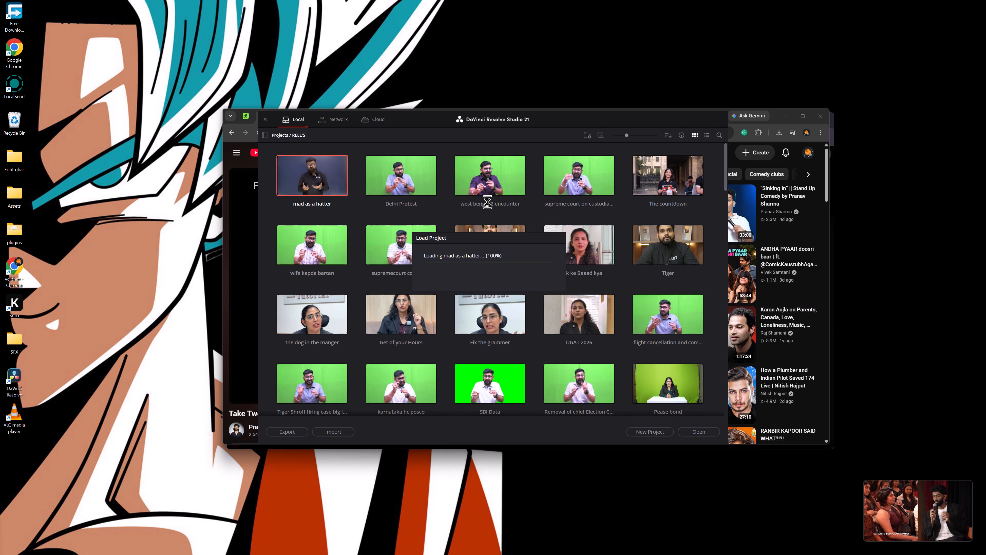